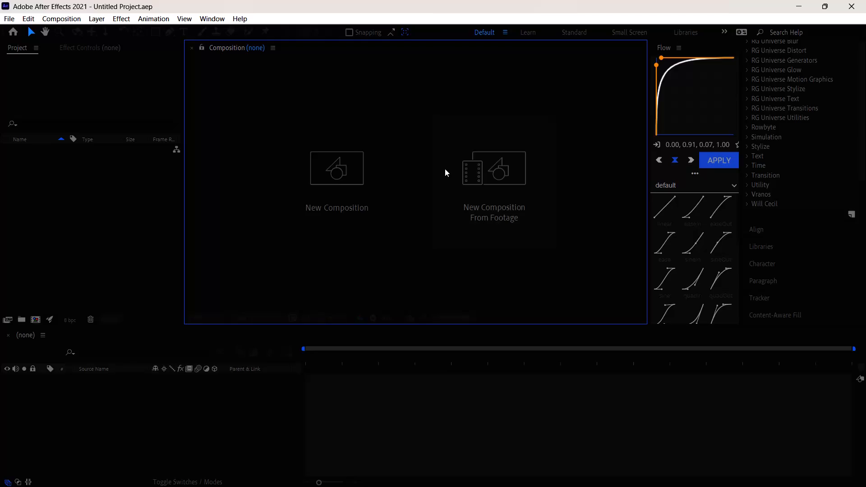
# Create a single new composition from the R image and the five Satoru Gojo, download (2) and similar JPG images in Downloads.
pyautogui.click(447, 170)
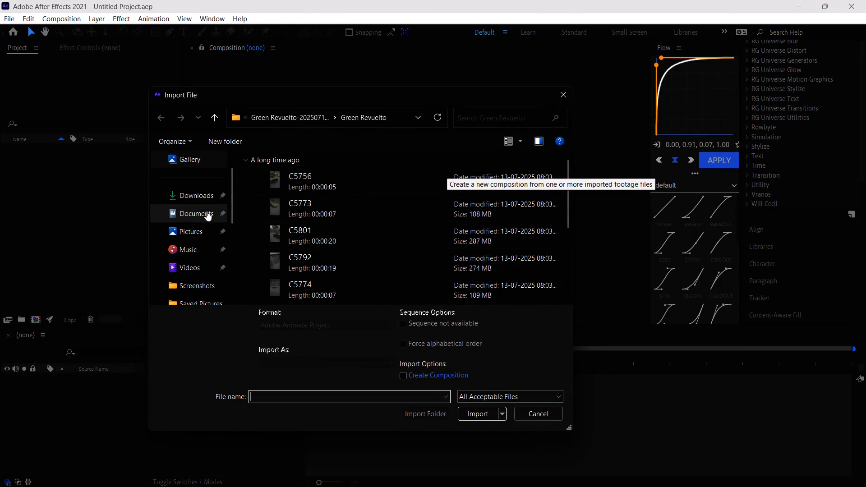
pyautogui.click(205, 201)
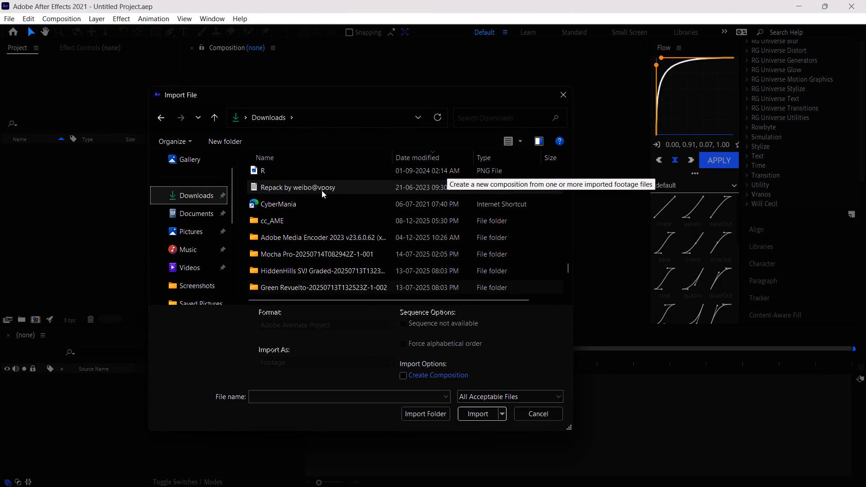
pyautogui.click(316, 174)
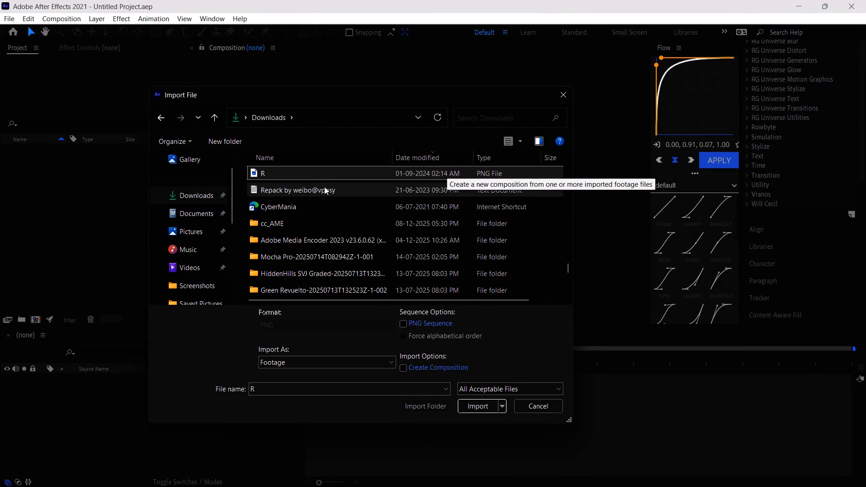
pyautogui.scroll(-3, 339, 209)
pyautogui.scroll(14, 339, 209)
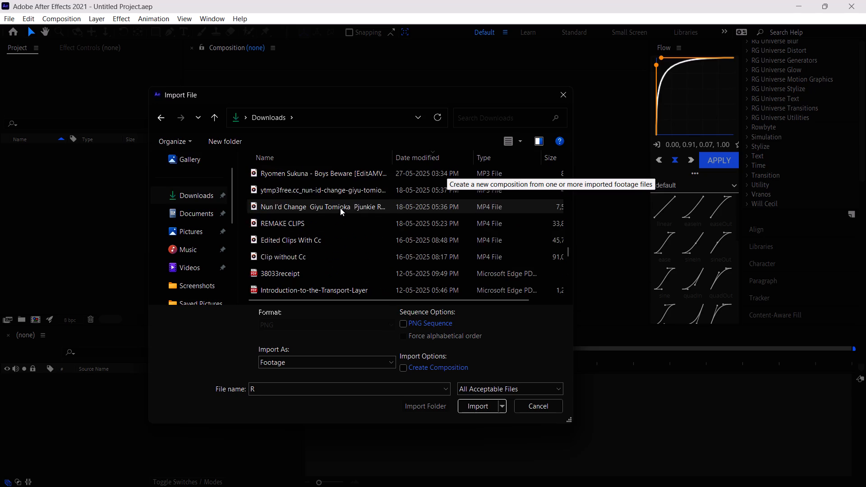
pyautogui.scroll(9, 340, 208)
pyautogui.moveTo(567, 226); pyautogui.dragTo(564, 141)
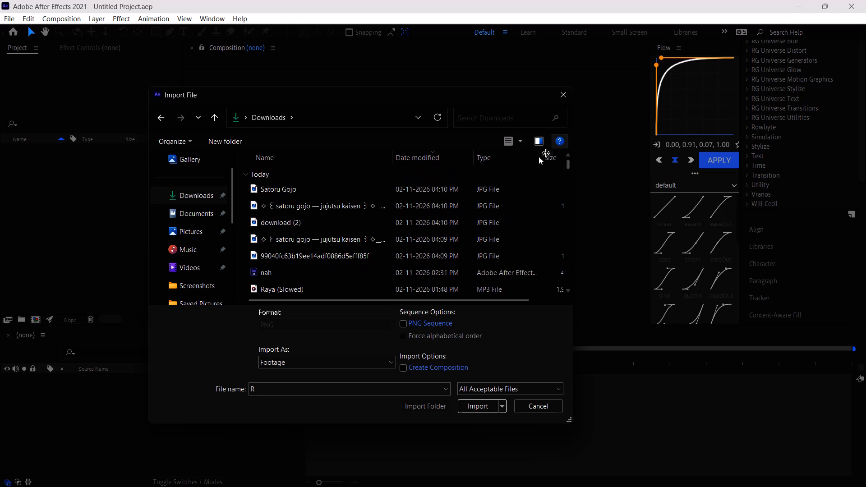
pyautogui.keyDown('ctrl'); pyautogui.click(304, 189); pyautogui.keyUp('ctrl')
pyautogui.keyDown('ctrl'); pyautogui.click(305, 198); pyautogui.keyUp('ctrl')
pyautogui.keyDown('ctrl'); pyautogui.click(309, 204); pyautogui.keyUp('ctrl')
pyautogui.keyDown('ctrl'); pyautogui.click(316, 217); pyautogui.keyUp('ctrl')
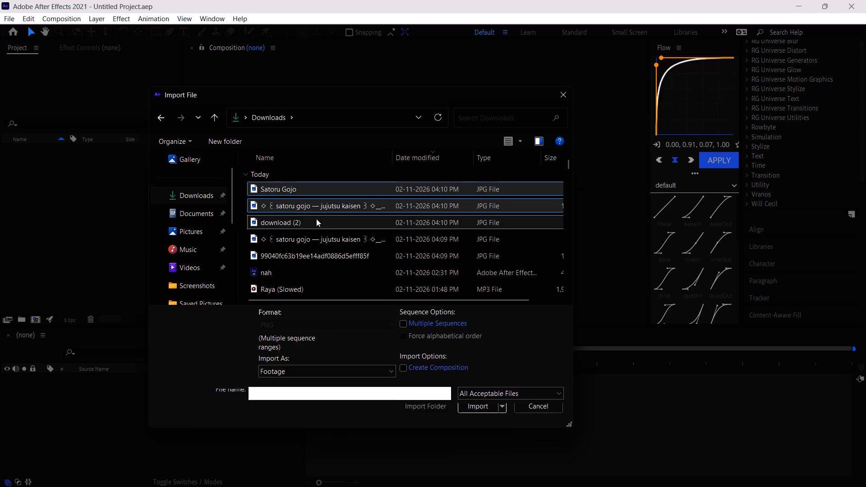
pyautogui.keyDown('ctrl'); pyautogui.click(322, 238); pyautogui.keyUp('ctrl')
pyautogui.keyDown('ctrl'); pyautogui.click(327, 253); pyautogui.keyUp('ctrl')
pyautogui.click(488, 409)
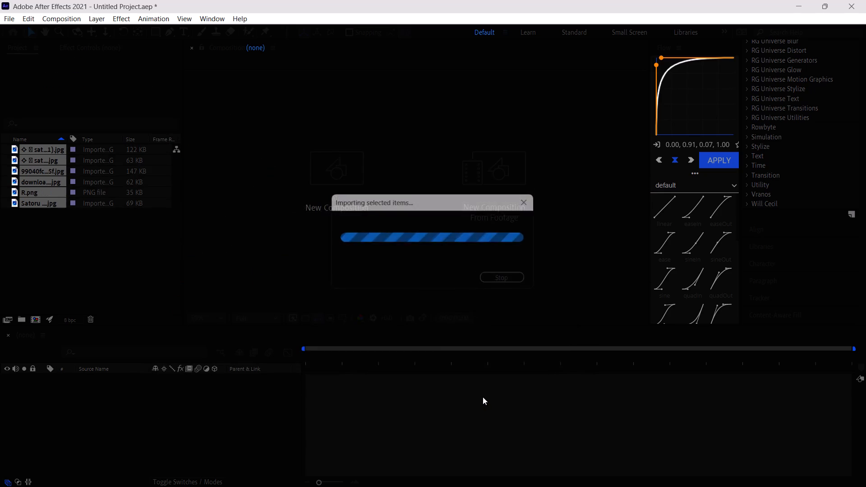
pyautogui.click(484, 354)
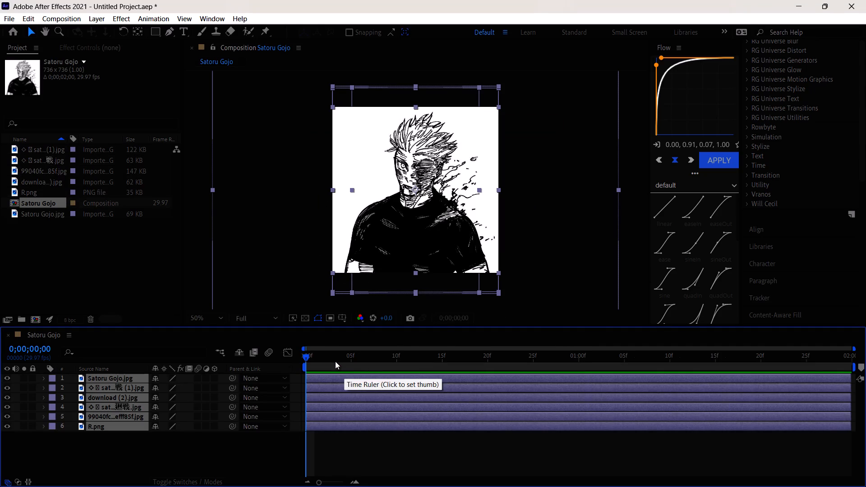
# Sequence the six selected image layers one after another without overlap.
pyautogui.click(451, 222)
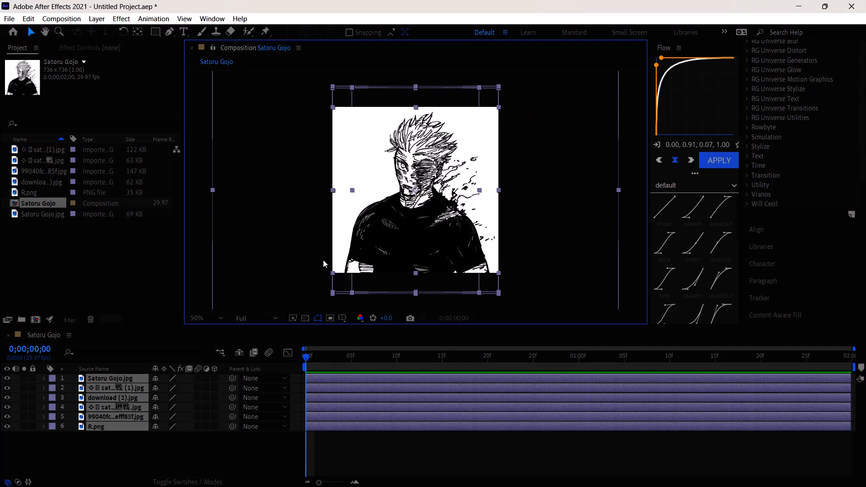
pyautogui.rightClick(404, 395)
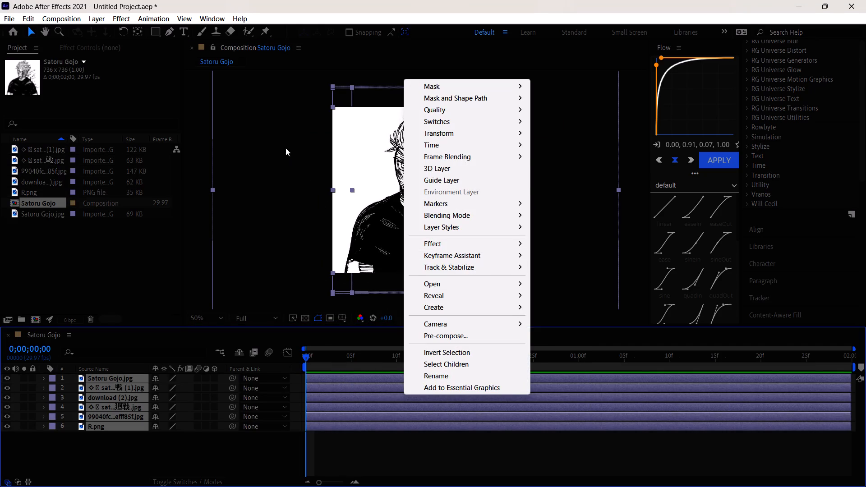
pyautogui.click(281, 116)
pyautogui.click(155, 21)
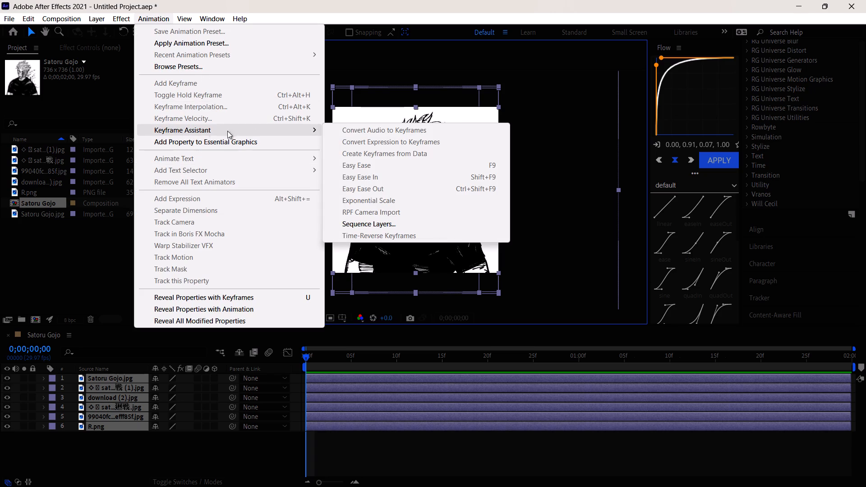
pyautogui.click(377, 224)
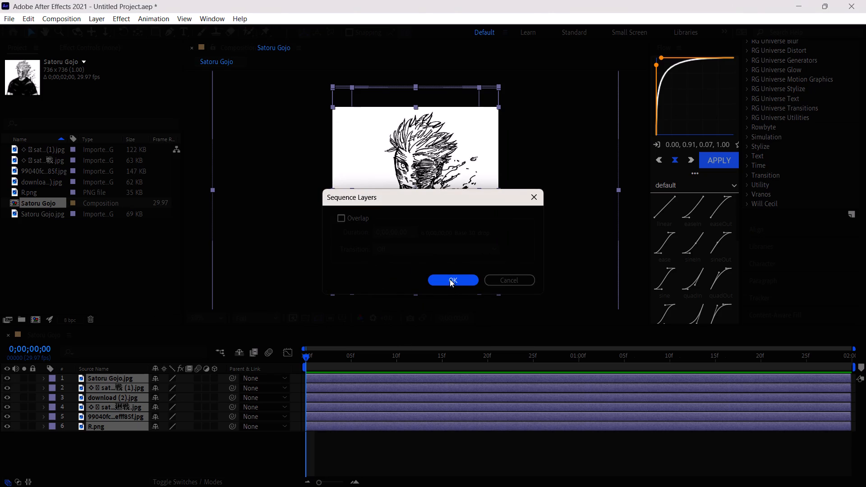
pyautogui.click(447, 278)
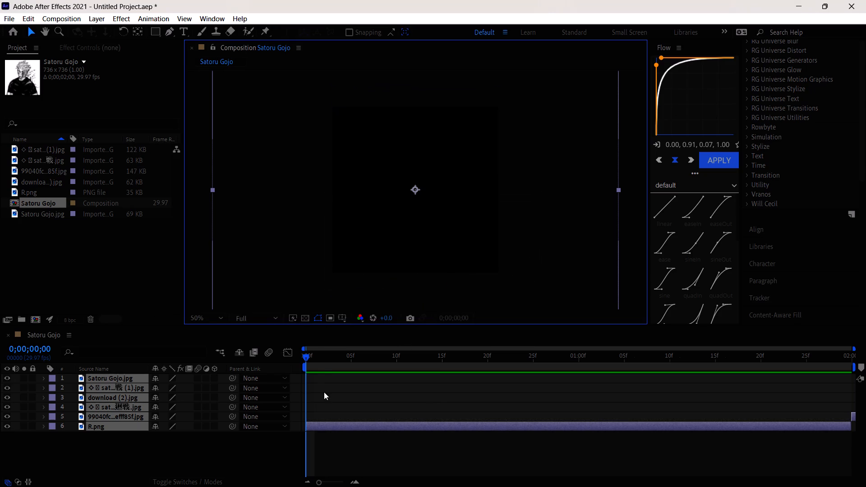
# Scrub through the timeline to check how the sequenced layers play.
pyautogui.moveTo(309, 358); pyautogui.dragTo(584, 384)
pyautogui.scroll(-3, 583, 384)
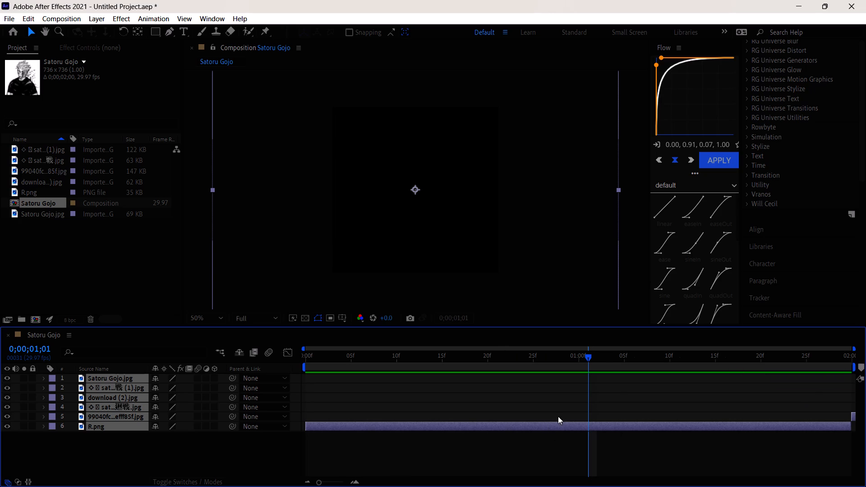
pyautogui.moveTo(584, 355); pyautogui.dragTo(541, 366)
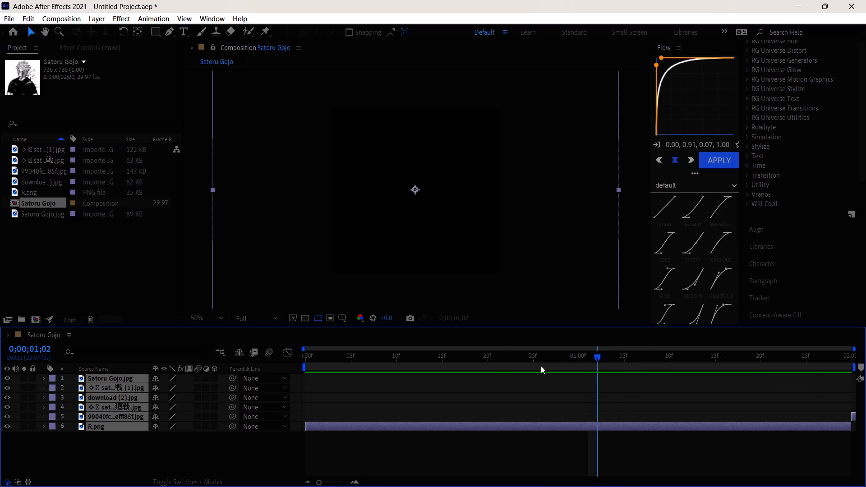
pyautogui.moveTo(541, 366); pyautogui.dragTo(433, 362)
pyautogui.scroll(-2, 435, 361)
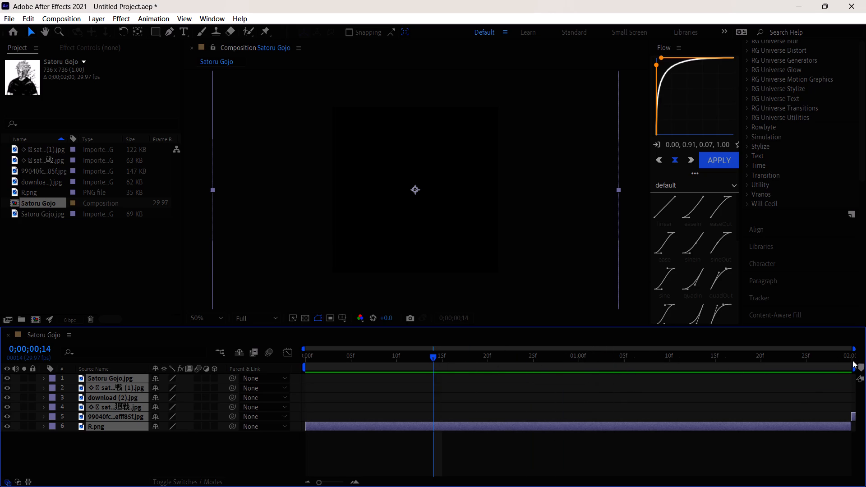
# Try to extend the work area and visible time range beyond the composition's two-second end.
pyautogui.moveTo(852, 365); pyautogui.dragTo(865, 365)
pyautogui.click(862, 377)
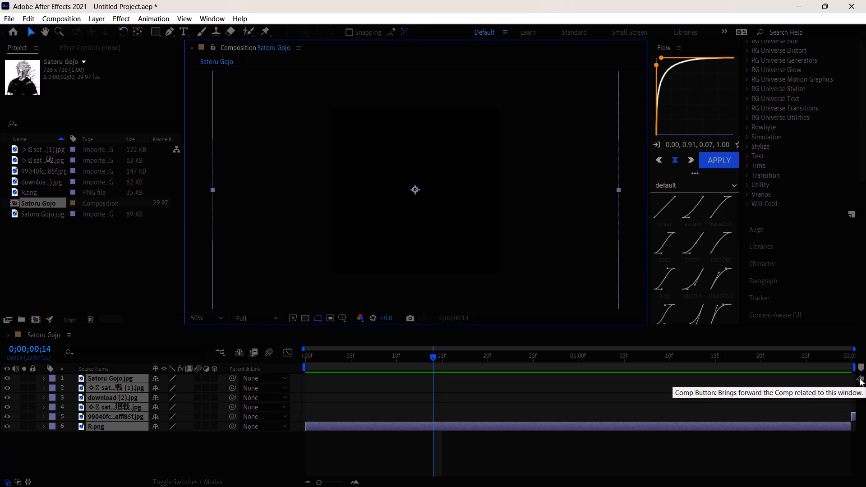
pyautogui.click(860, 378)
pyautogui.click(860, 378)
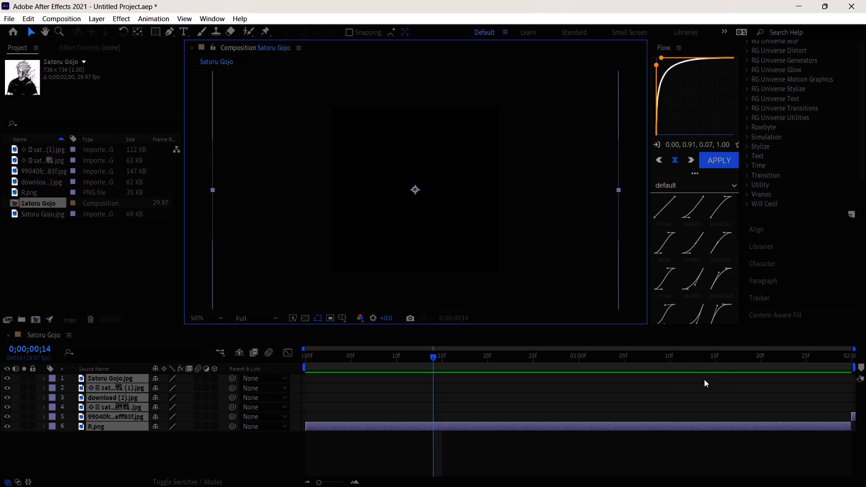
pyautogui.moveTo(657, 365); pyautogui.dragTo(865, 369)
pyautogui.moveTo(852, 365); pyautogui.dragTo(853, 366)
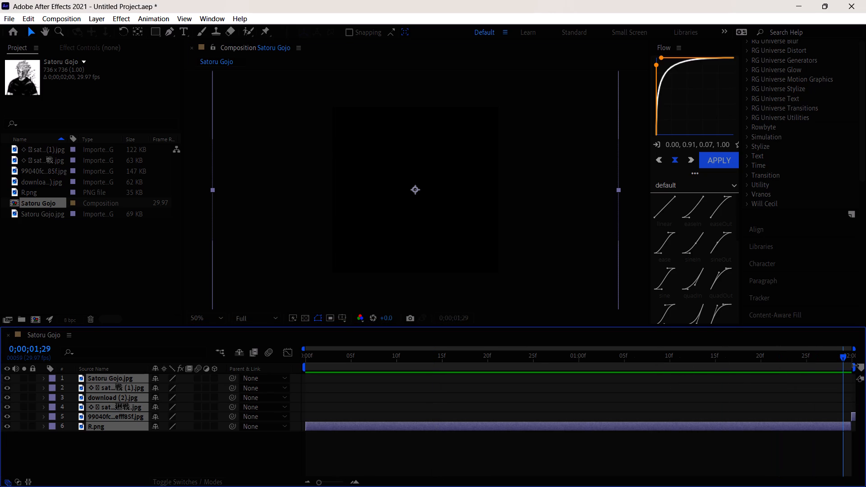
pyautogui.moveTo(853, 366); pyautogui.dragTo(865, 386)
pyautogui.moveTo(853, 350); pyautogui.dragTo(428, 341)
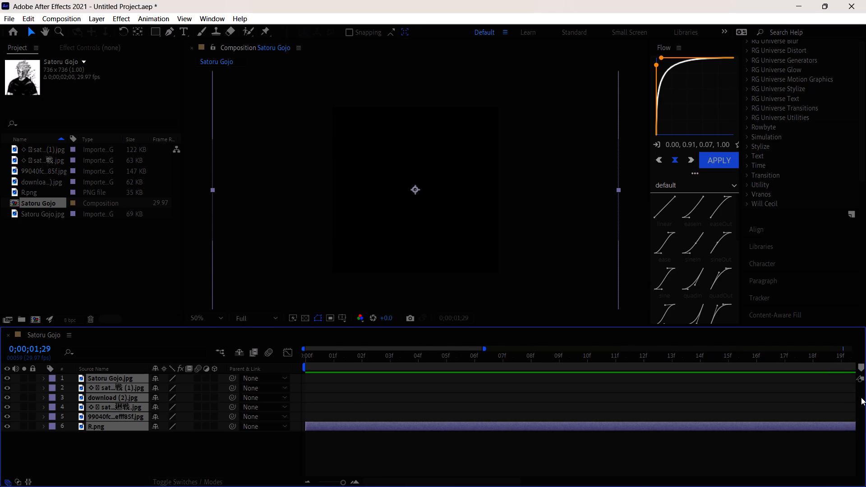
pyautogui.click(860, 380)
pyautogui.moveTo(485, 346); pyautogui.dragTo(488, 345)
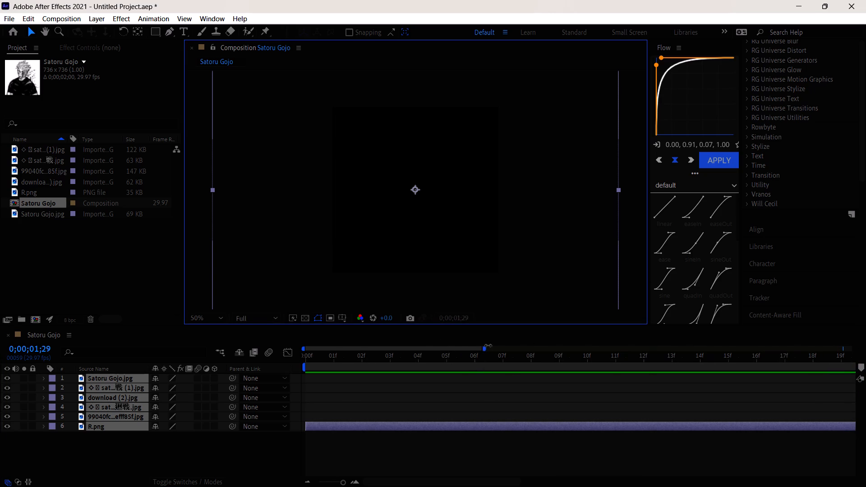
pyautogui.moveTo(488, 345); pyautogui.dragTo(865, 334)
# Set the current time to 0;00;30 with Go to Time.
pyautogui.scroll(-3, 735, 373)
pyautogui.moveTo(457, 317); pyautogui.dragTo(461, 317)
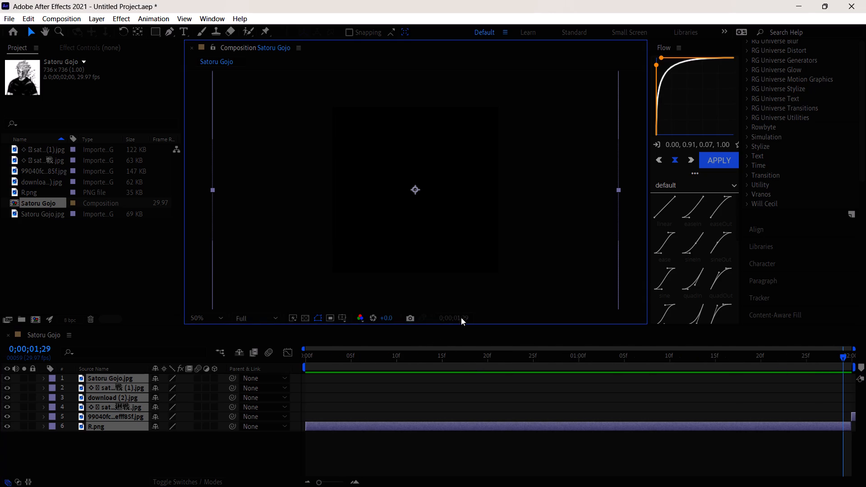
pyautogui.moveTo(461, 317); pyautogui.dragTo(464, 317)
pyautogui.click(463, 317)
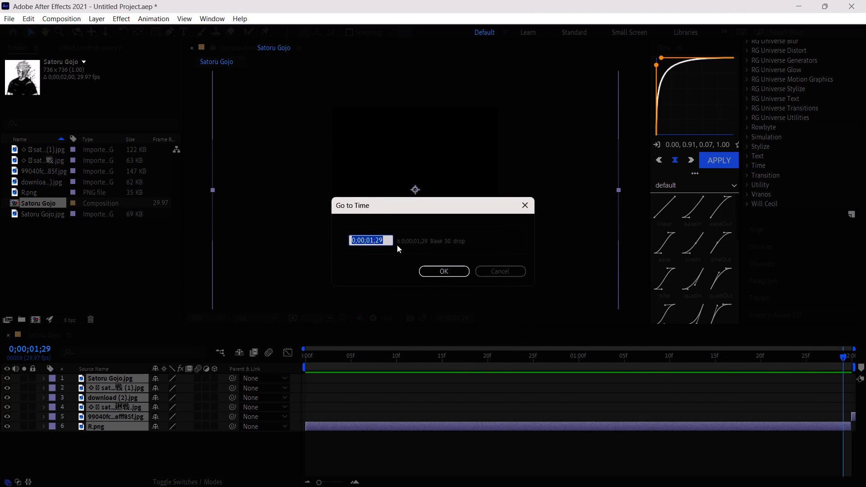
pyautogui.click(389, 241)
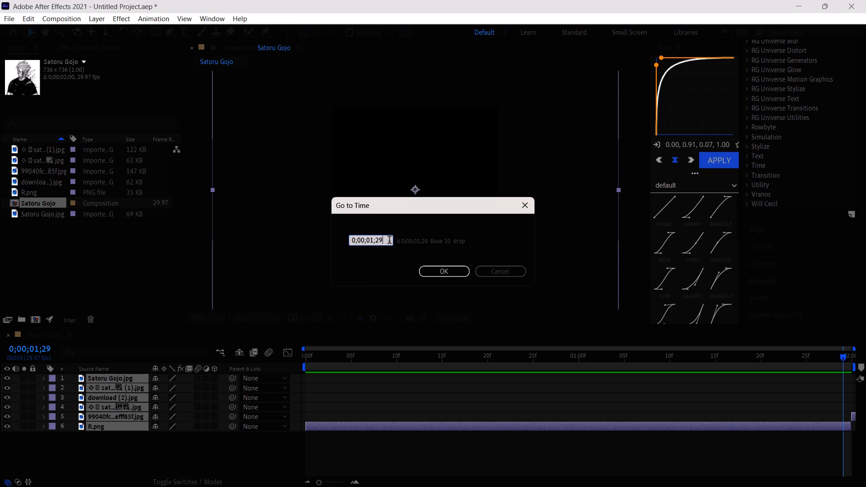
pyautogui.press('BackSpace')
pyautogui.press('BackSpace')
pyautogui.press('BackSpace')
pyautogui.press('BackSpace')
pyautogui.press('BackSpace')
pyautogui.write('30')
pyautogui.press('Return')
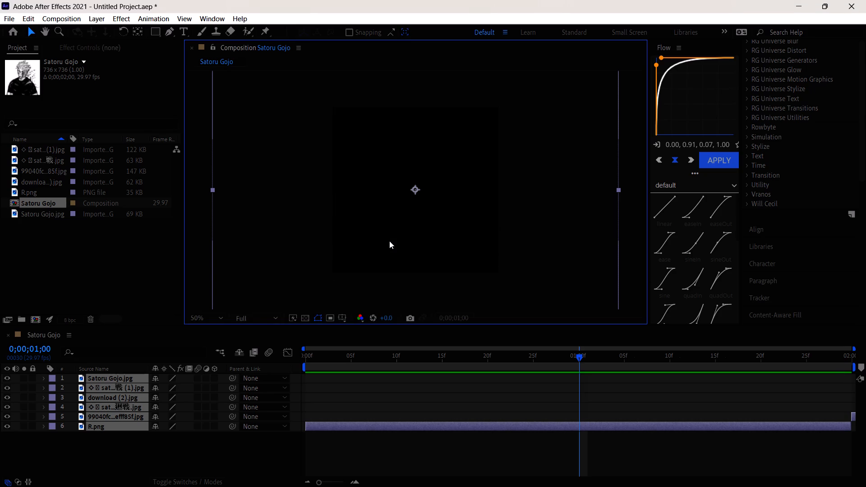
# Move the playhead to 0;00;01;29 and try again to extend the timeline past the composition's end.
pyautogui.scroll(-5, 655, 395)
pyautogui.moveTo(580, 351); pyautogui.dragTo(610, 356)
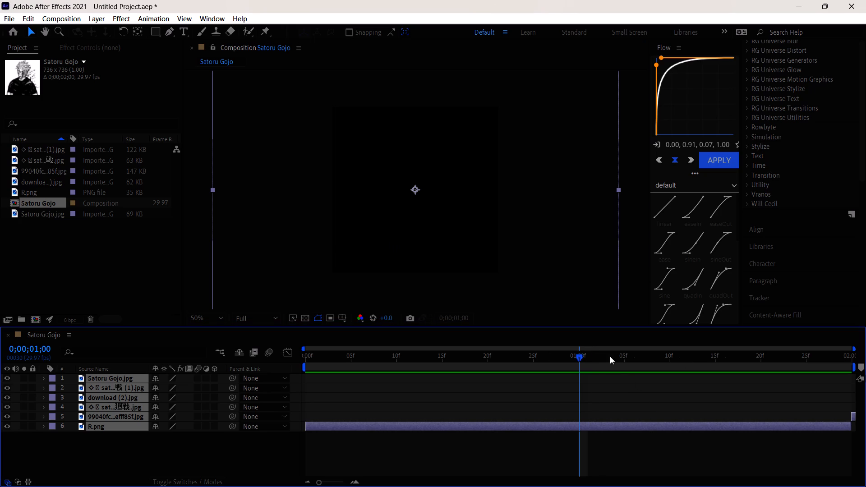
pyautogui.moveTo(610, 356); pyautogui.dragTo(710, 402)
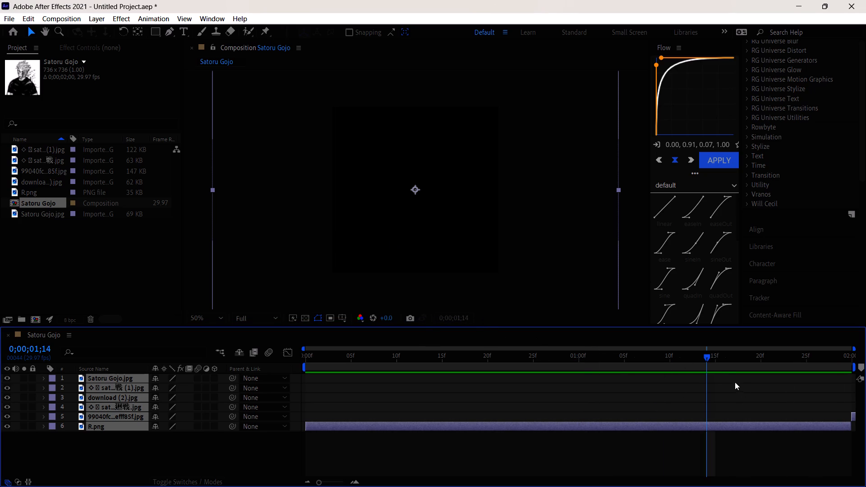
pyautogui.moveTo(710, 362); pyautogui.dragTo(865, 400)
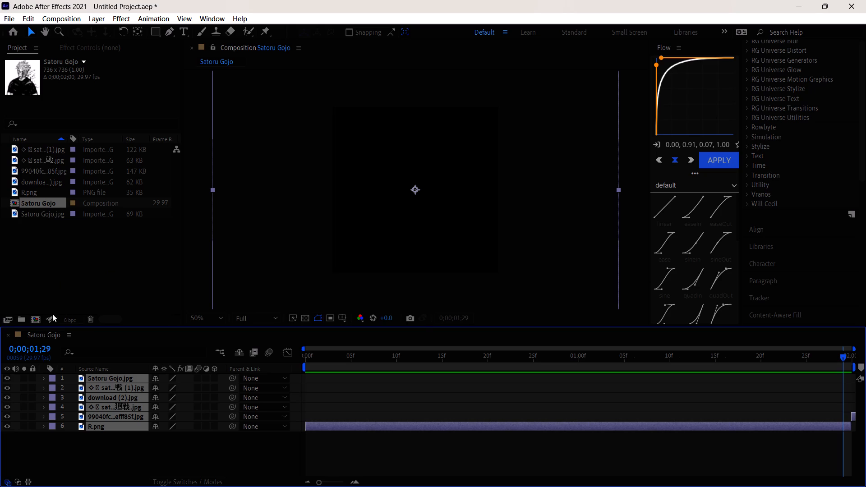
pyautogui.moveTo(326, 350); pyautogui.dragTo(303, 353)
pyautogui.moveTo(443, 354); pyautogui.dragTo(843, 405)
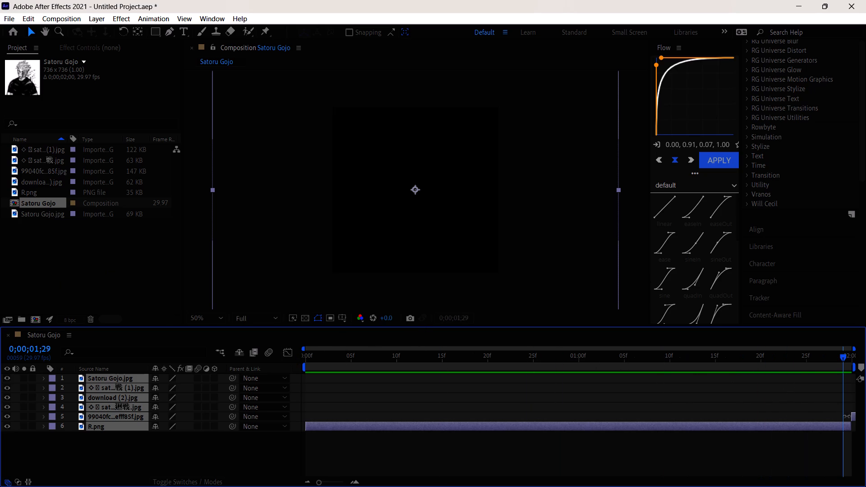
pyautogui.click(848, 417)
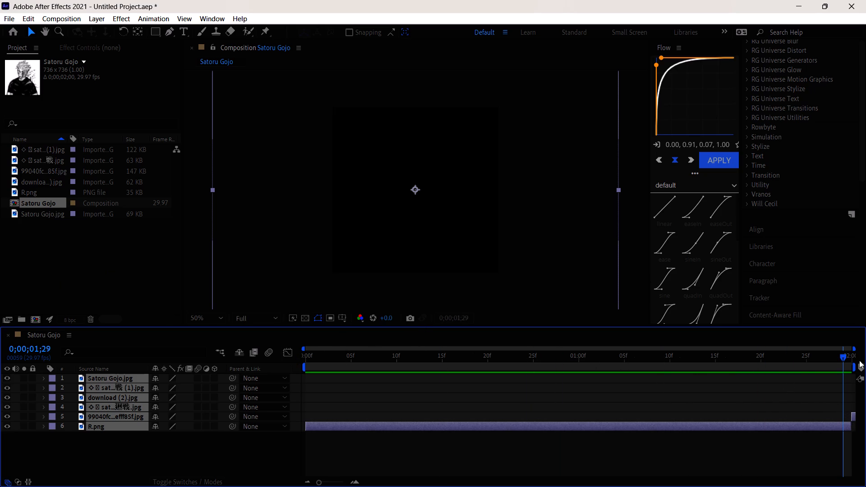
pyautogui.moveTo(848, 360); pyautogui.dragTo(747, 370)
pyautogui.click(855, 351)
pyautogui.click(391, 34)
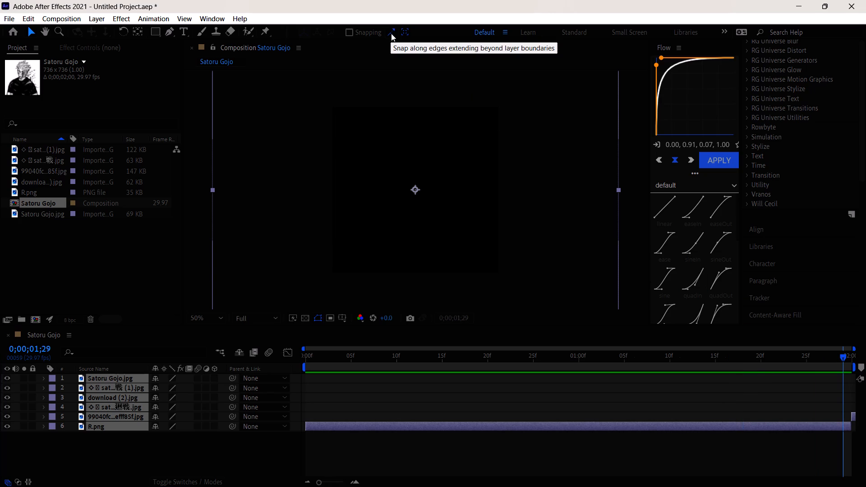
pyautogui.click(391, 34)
# Split the R.png layer at 0;00;00;15 and remove the part after the split.
pyautogui.moveTo(338, 360); pyautogui.dragTo(485, 380)
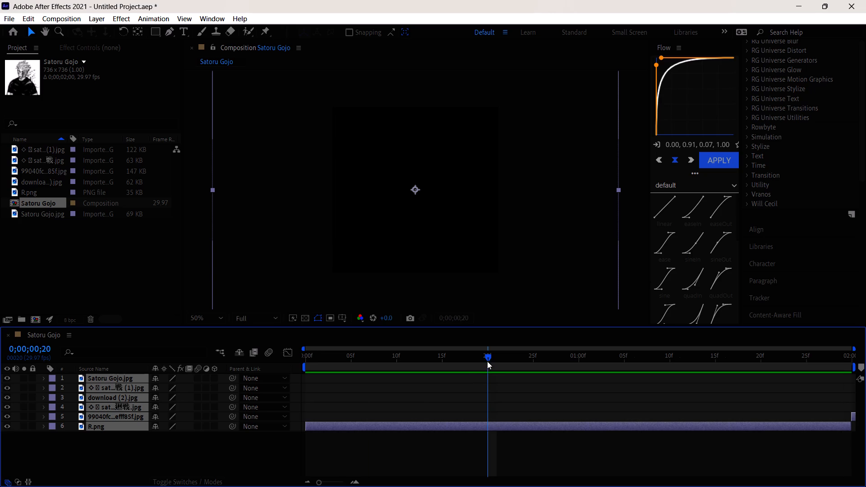
pyautogui.moveTo(487, 361); pyautogui.dragTo(440, 366)
pyautogui.hotkey('ctrl', 'shift', 'd')
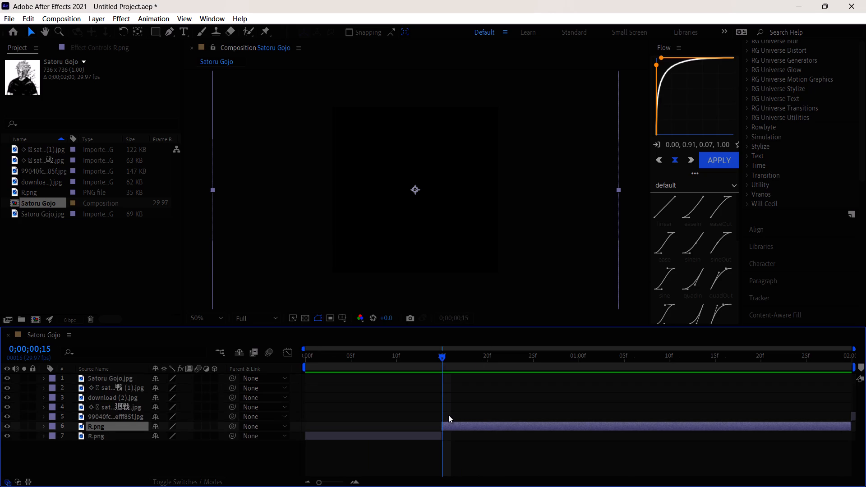
pyautogui.hotkey('ctrl', 'x')
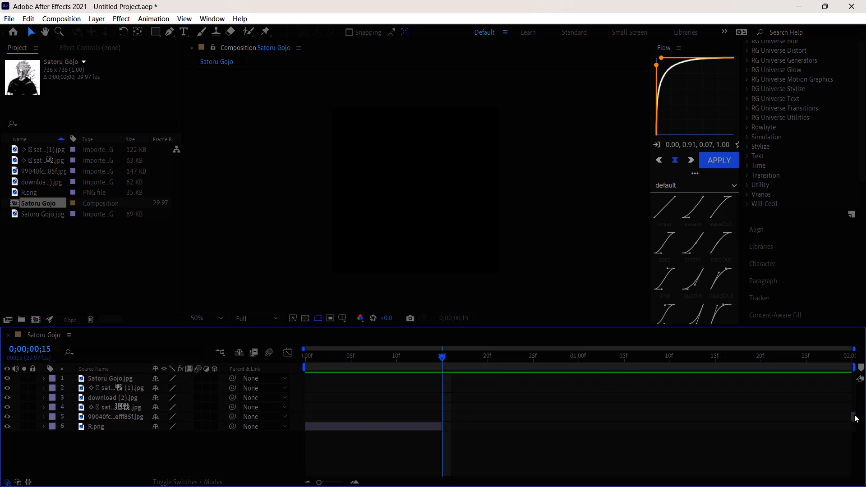
# Move the 99040fc…efff85f.jpg layer earlier so that it starts at 0;00;00;15, where R.png ends.
pyautogui.moveTo(853, 416); pyautogui.dragTo(633, 417)
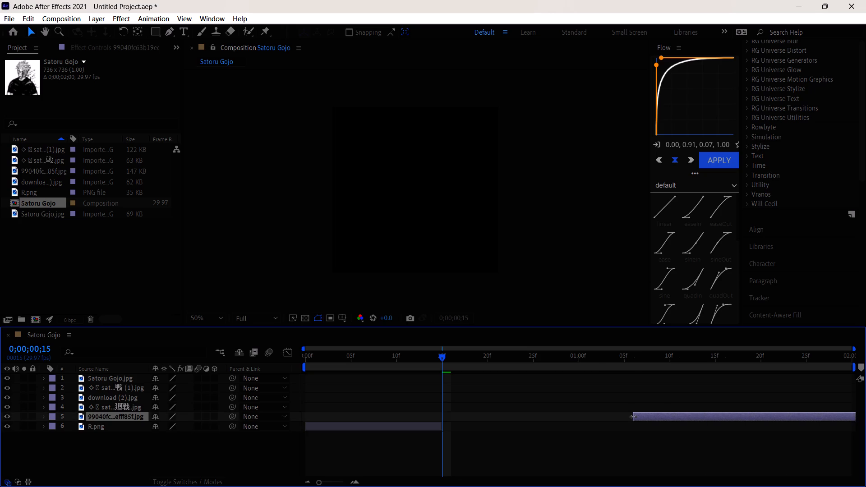
pyautogui.moveTo(633, 417); pyautogui.dragTo(441, 399)
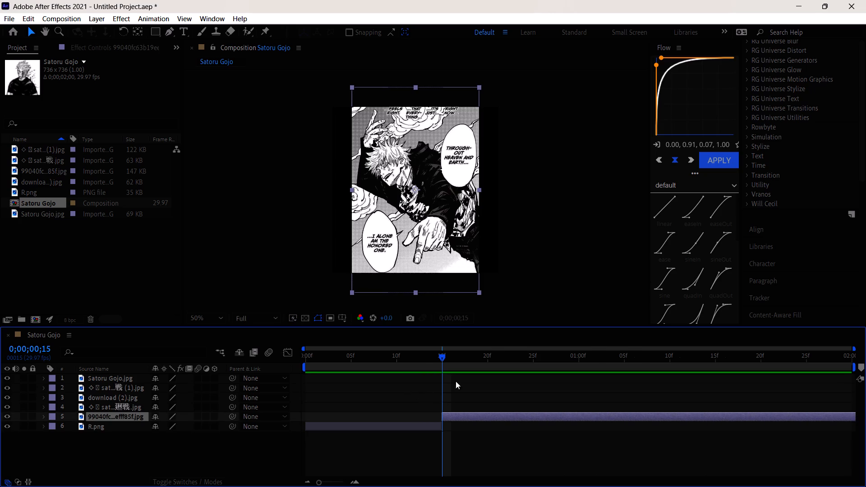
# Split the 99040fc…efff85f.jpg layer at 0;00;01;02 and remove the part after the split.
pyautogui.moveTo(441, 356); pyautogui.dragTo(613, 397)
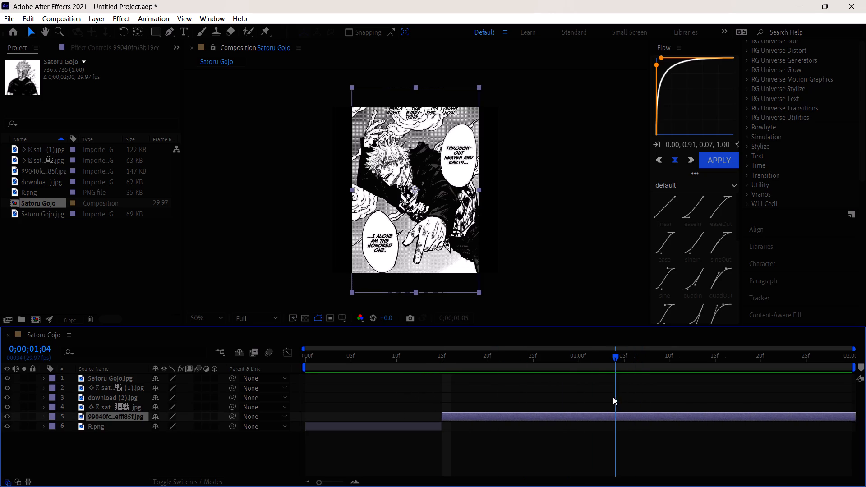
pyautogui.moveTo(613, 397); pyautogui.dragTo(595, 395)
pyautogui.hotkey('ctrl', 'shift', 'd')
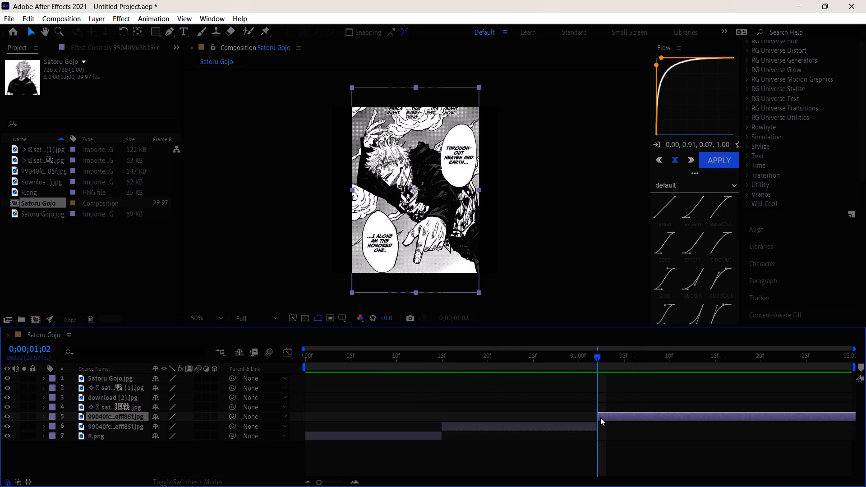
pyautogui.click(607, 416)
pyautogui.hotkey('ctrl', 'x')
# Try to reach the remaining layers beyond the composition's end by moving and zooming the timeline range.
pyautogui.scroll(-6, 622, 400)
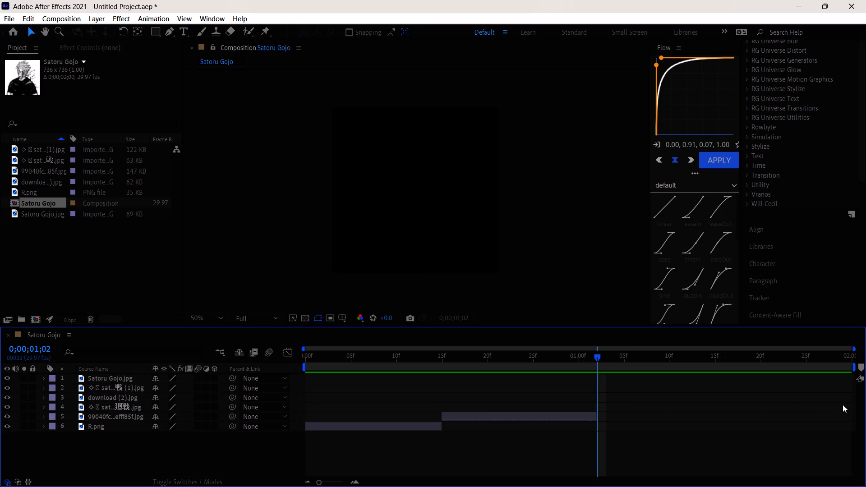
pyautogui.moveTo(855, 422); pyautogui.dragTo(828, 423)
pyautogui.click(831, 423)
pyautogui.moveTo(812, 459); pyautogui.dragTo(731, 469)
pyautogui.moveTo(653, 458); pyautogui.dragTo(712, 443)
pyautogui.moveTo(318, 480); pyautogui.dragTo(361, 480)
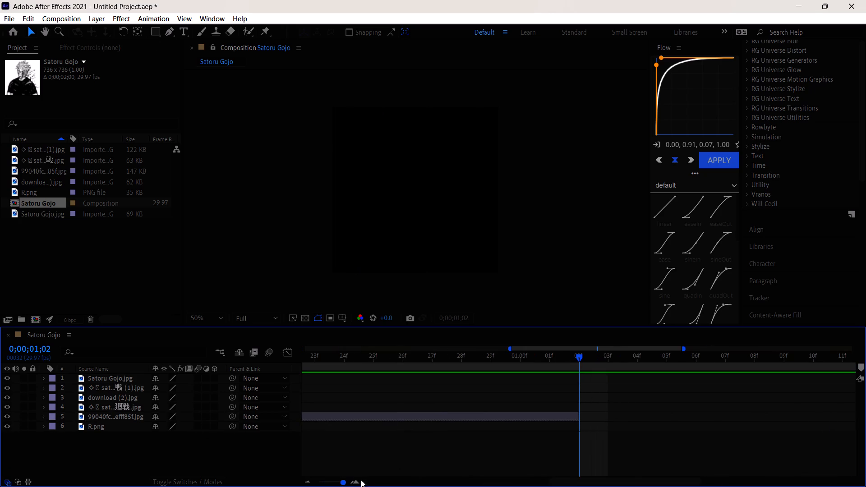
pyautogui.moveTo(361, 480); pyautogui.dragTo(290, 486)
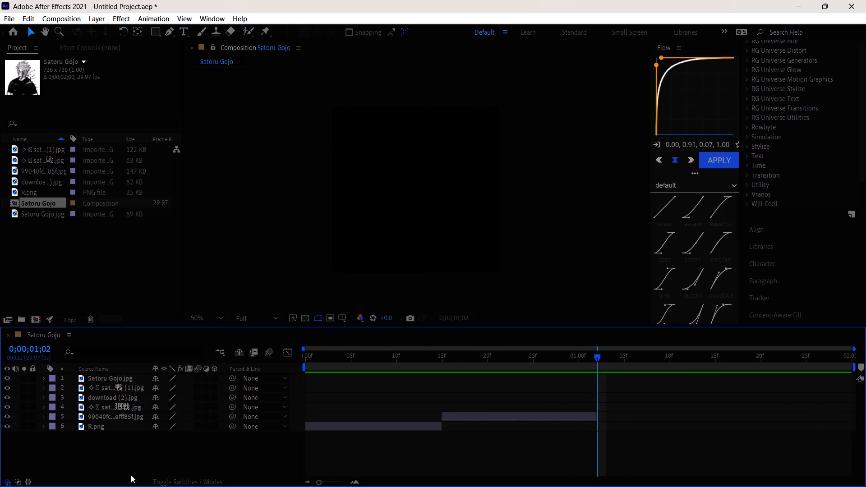
# Look through the timeline's layer switches, transfer modes and In/Out/Duration/Stretch columns, leaving only the layer switches shown.
pyautogui.click(15, 481)
pyautogui.click(15, 481)
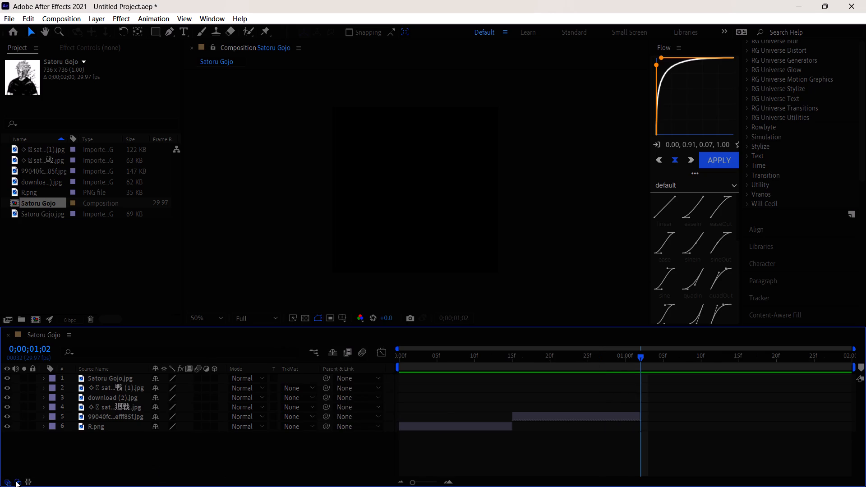
pyautogui.click(15, 481)
pyautogui.click(15, 481)
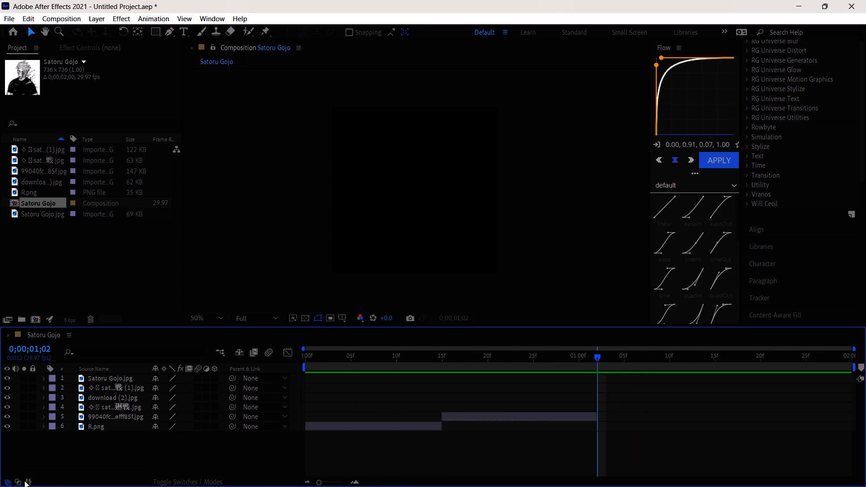
pyautogui.click(26, 481)
pyautogui.click(26, 481)
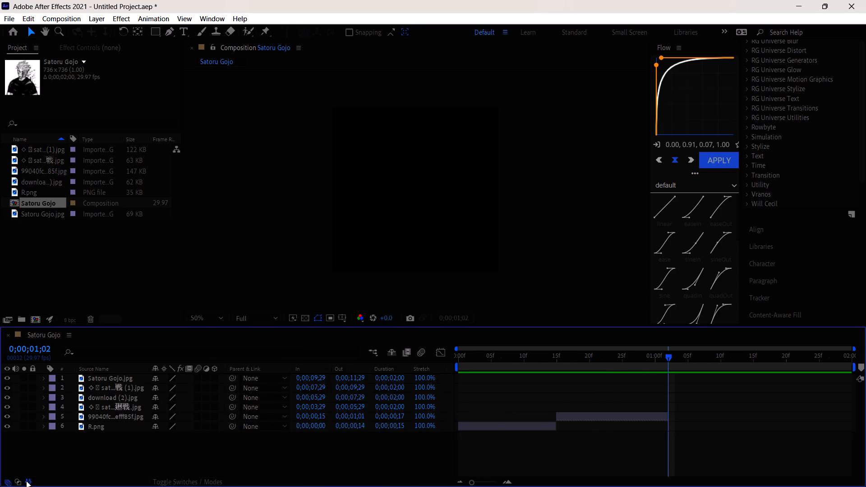
pyautogui.click(13, 480)
pyautogui.click(10, 481)
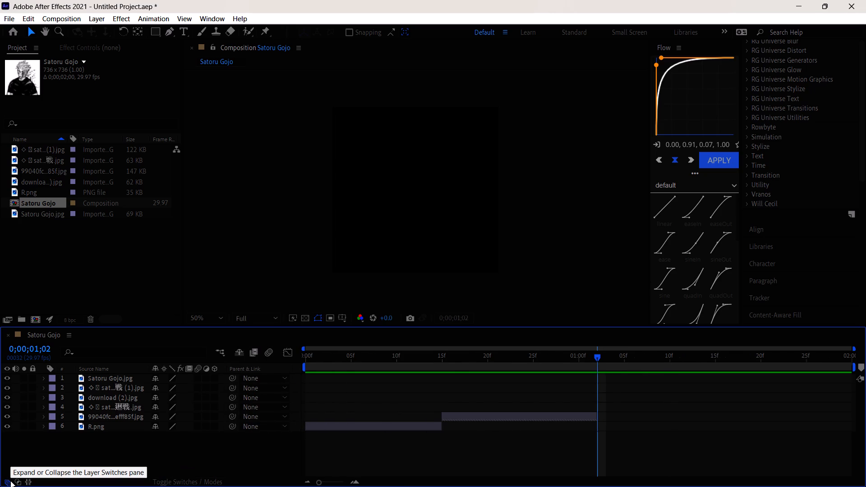
pyautogui.click(10, 481)
pyautogui.click(10, 481)
pyautogui.click(10, 481)
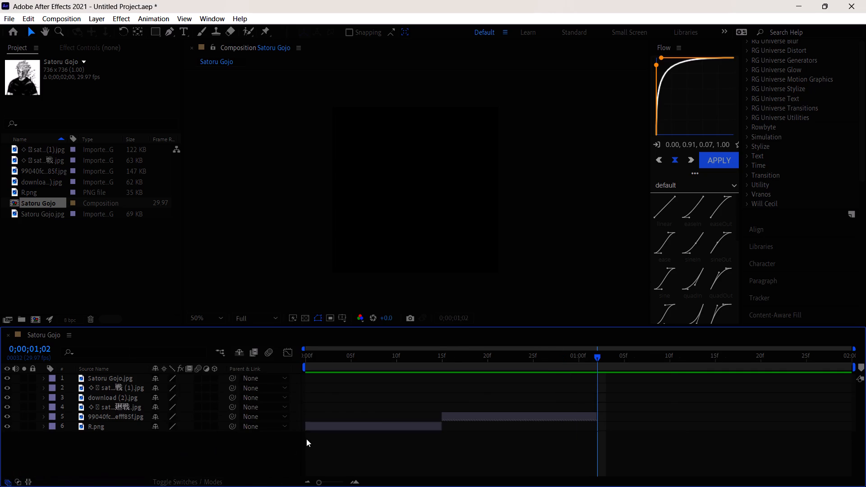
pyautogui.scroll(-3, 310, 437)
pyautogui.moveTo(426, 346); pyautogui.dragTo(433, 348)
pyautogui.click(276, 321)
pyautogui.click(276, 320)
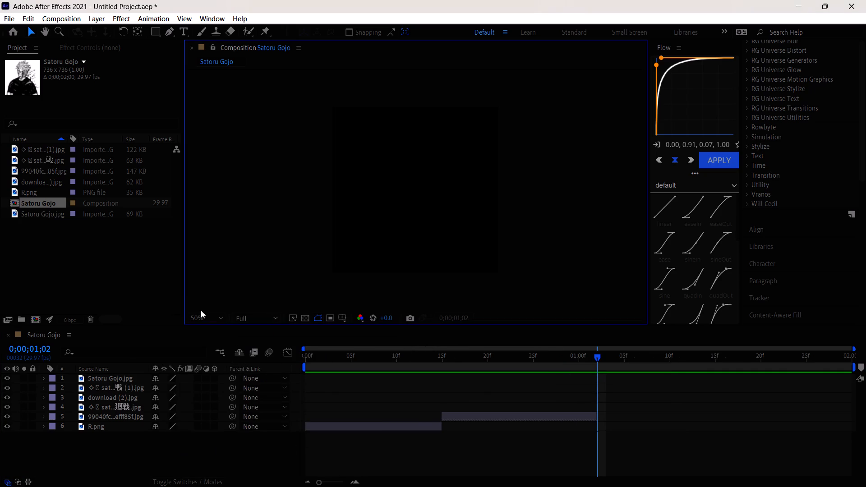
# Open the 99040fc…efff85f.jpg layer in its Layer viewer, examine the Render and alpha display options, and close the viewer.
pyautogui.doubleClick(456, 416)
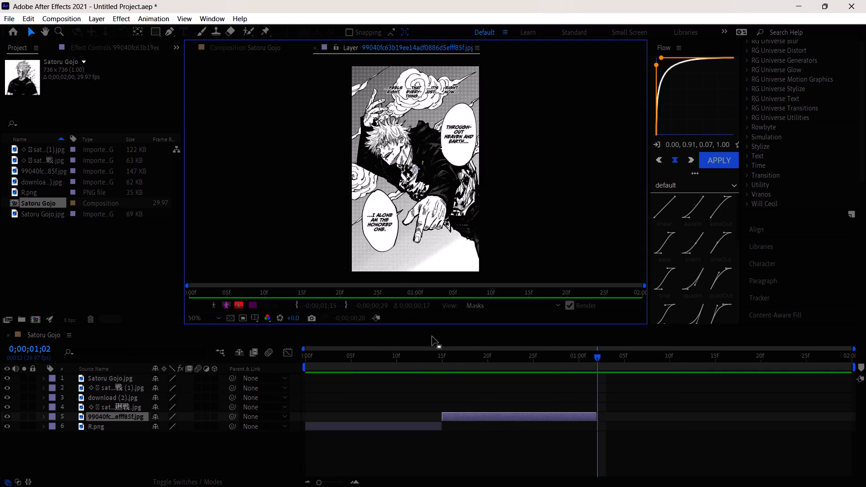
pyautogui.click(576, 306)
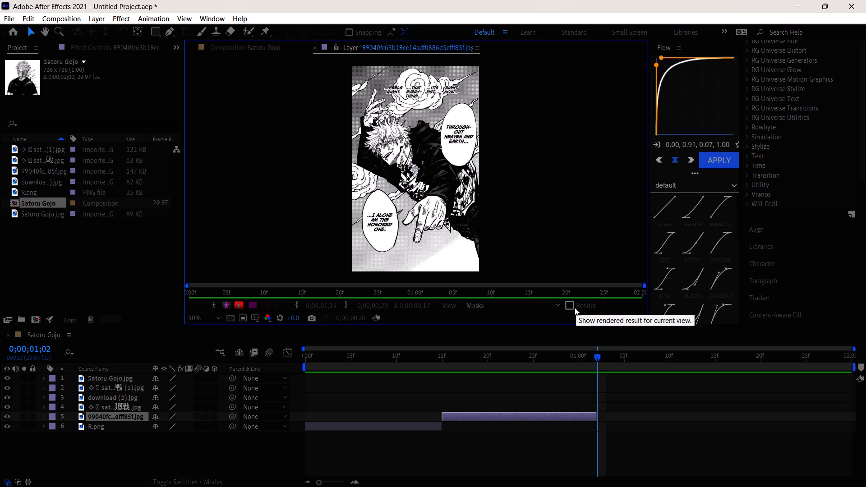
pyautogui.click(575, 308)
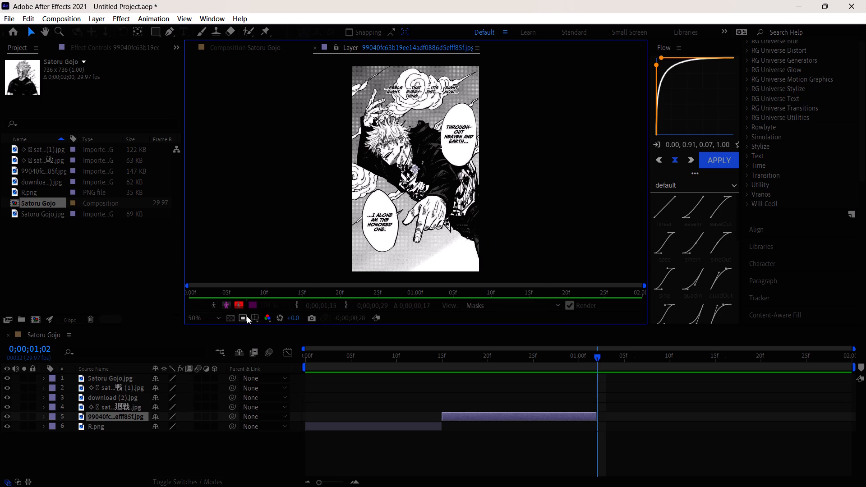
pyautogui.click(237, 306)
pyautogui.click(237, 306)
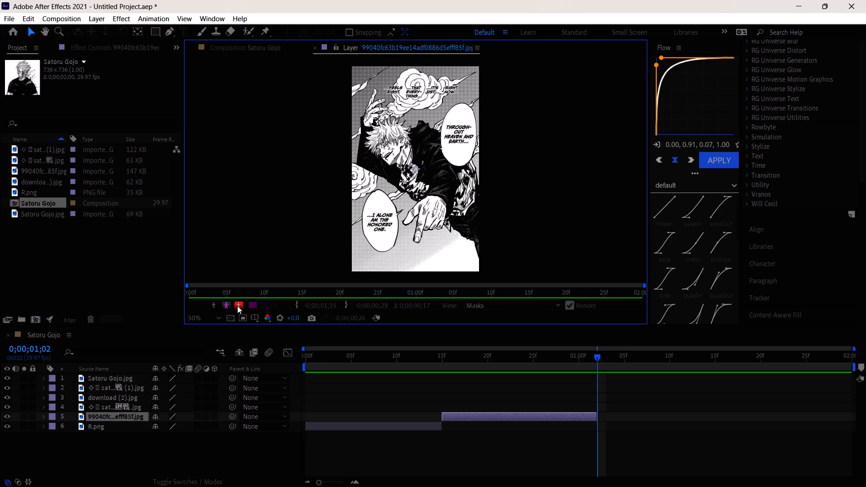
pyautogui.click(237, 306)
pyautogui.scroll(3, 392, 178)
pyautogui.scroll(-5, 395, 174)
pyautogui.click(262, 306)
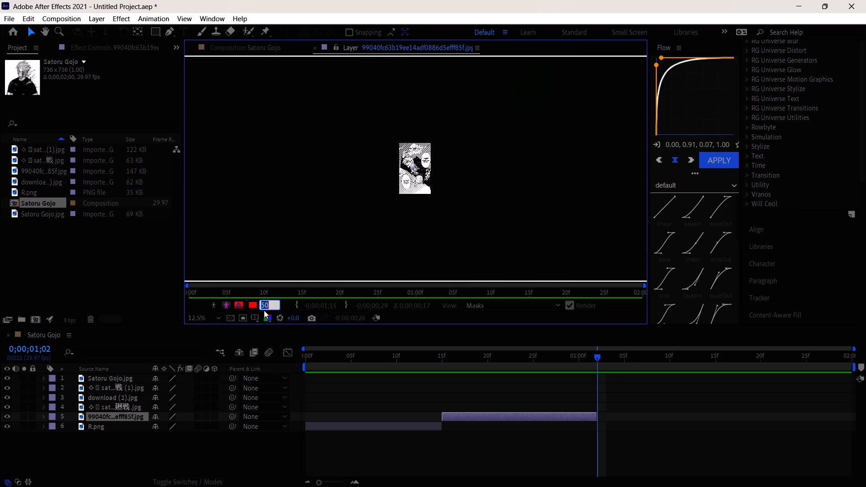
pyautogui.click(254, 305)
pyautogui.click(555, 178)
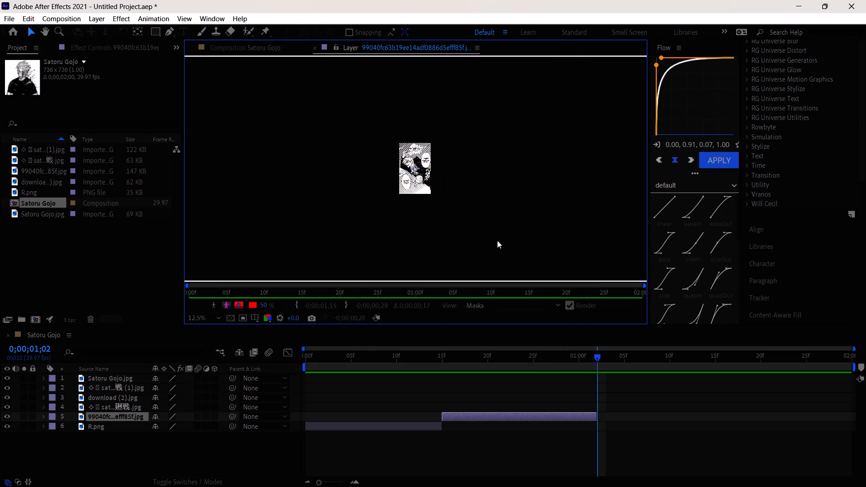
pyautogui.scroll(3, 369, 241)
pyautogui.click(236, 306)
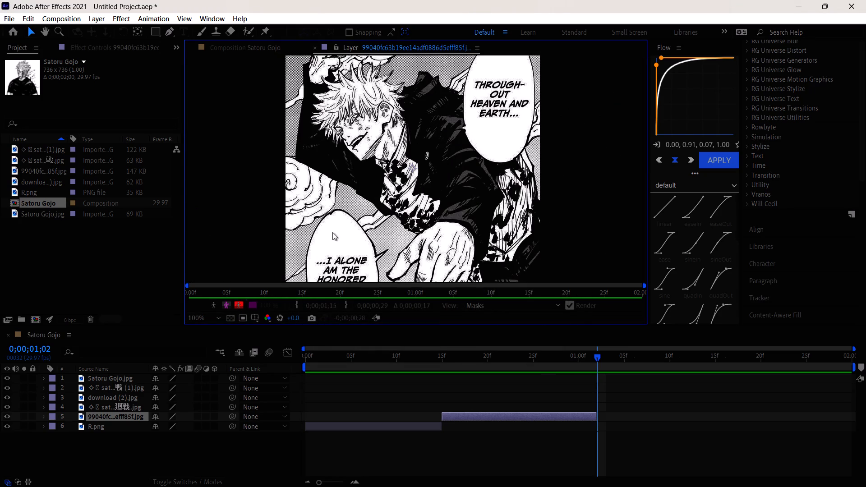
pyautogui.scroll(3, 350, 201)
pyautogui.scroll(-6, 350, 201)
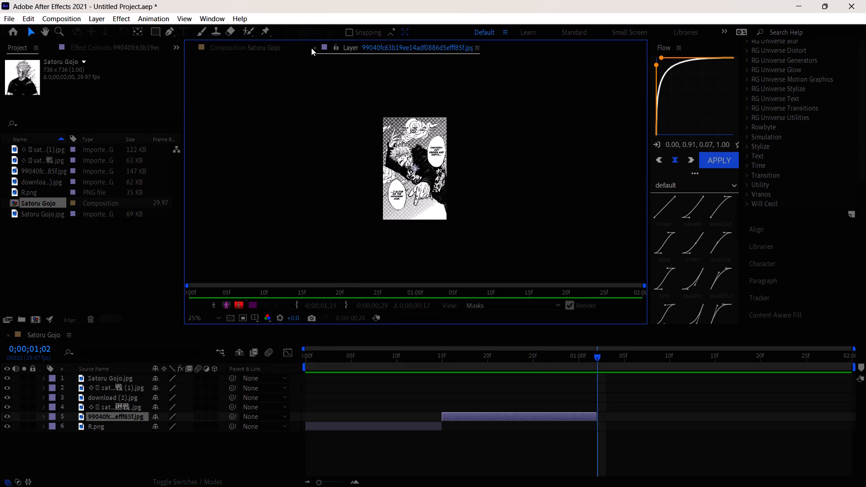
pyautogui.click(311, 48)
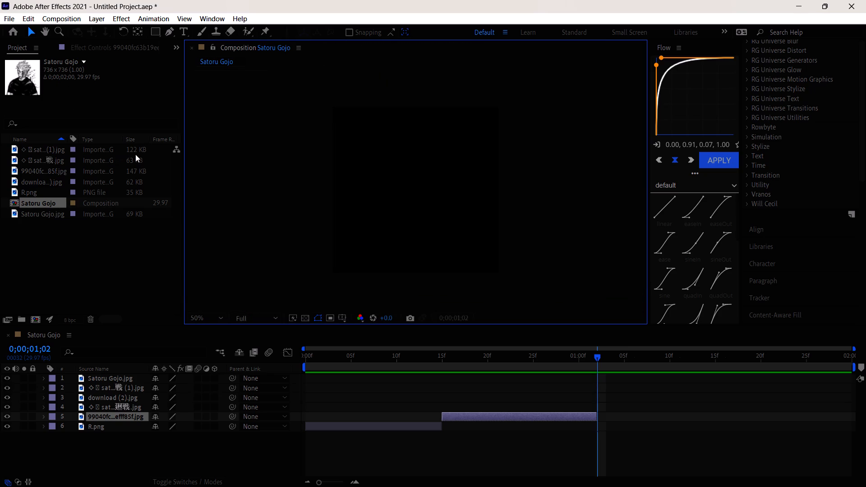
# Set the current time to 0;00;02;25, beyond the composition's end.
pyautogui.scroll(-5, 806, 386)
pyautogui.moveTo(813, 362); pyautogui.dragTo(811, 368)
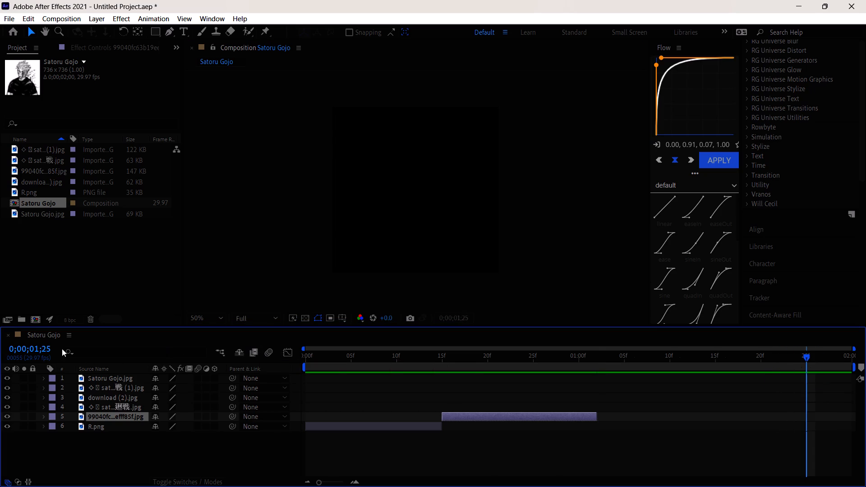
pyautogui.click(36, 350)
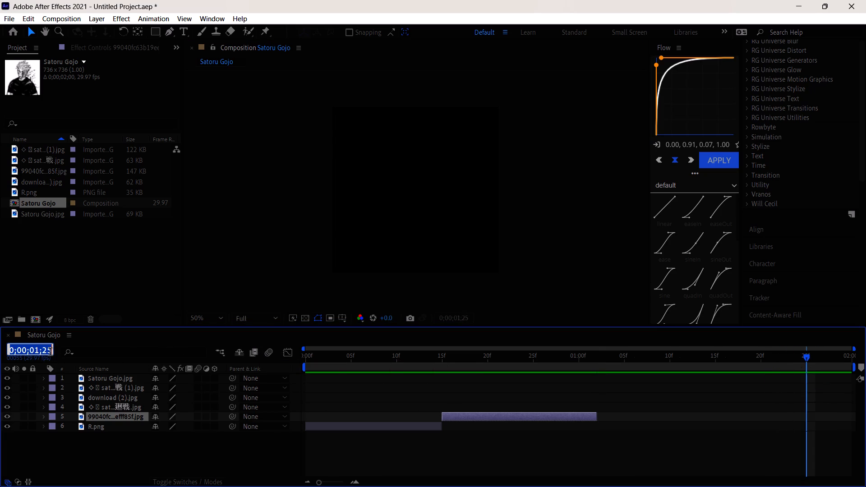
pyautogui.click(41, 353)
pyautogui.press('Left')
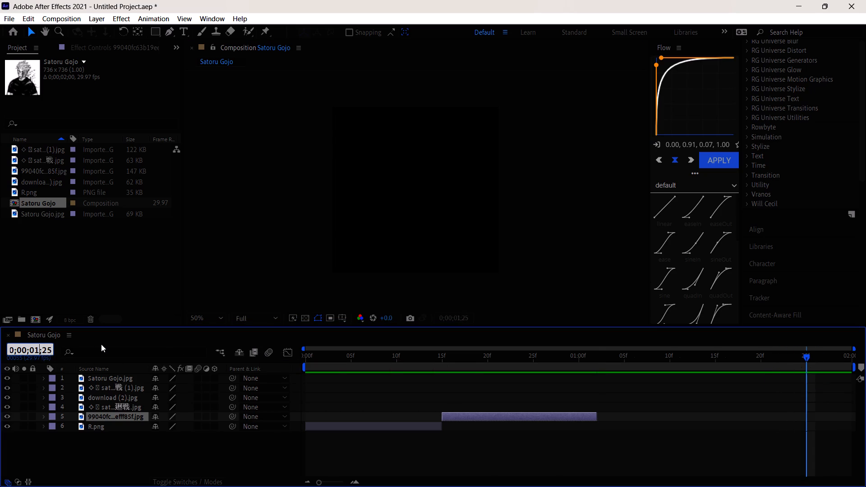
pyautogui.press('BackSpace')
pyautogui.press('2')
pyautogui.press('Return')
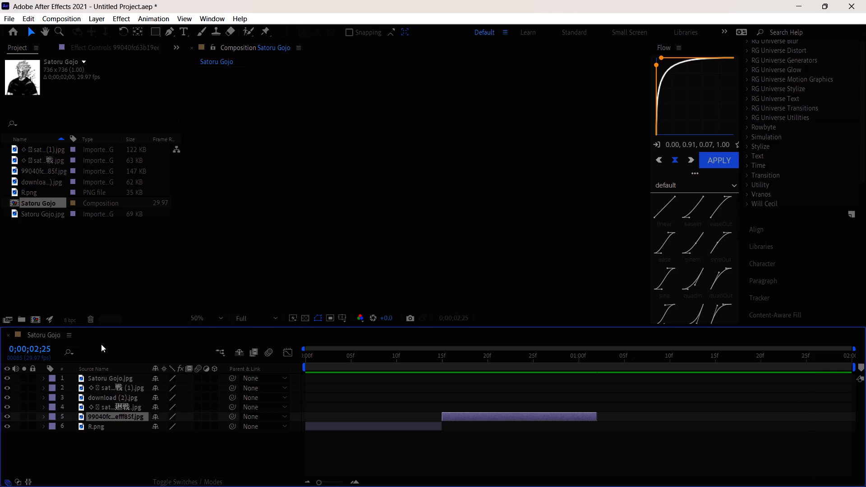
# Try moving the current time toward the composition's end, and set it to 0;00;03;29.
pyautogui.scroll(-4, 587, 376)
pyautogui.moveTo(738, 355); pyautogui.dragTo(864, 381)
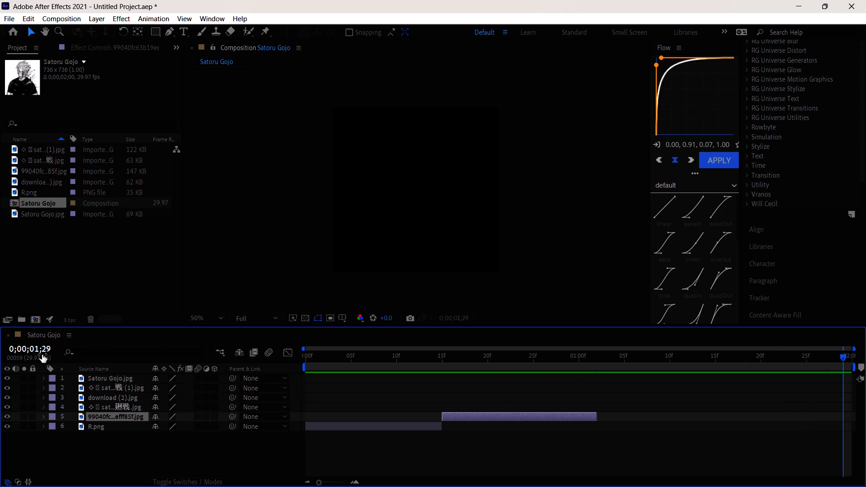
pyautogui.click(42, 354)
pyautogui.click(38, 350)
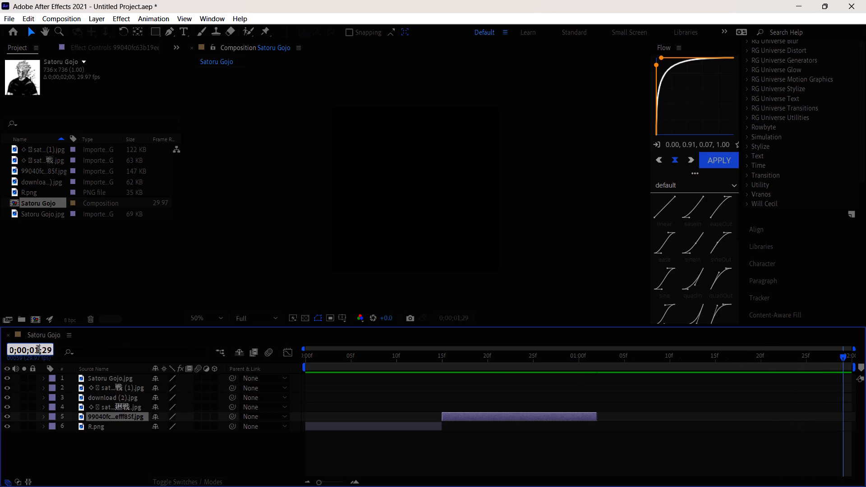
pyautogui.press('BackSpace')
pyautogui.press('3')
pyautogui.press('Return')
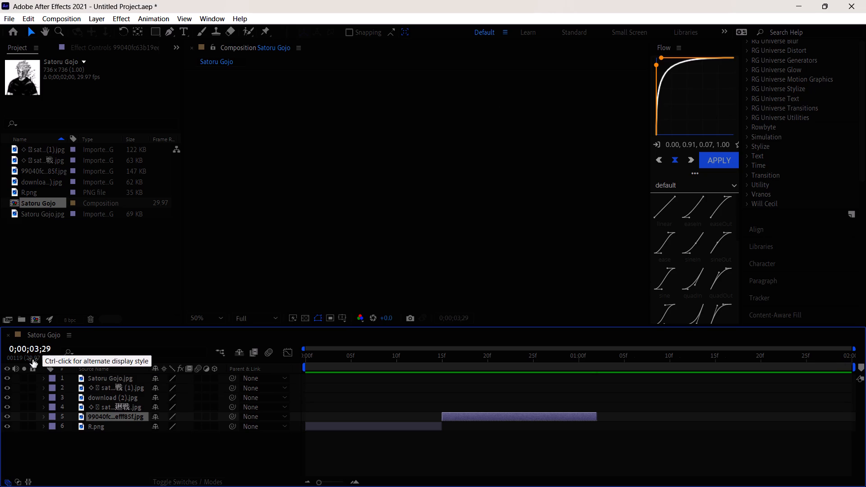
# Set the Satoru Gojo composition's duration to 0;00;10;00, keeping Drop Frame timecode.
pyautogui.rightClick(251, 150)
pyautogui.click(312, 175)
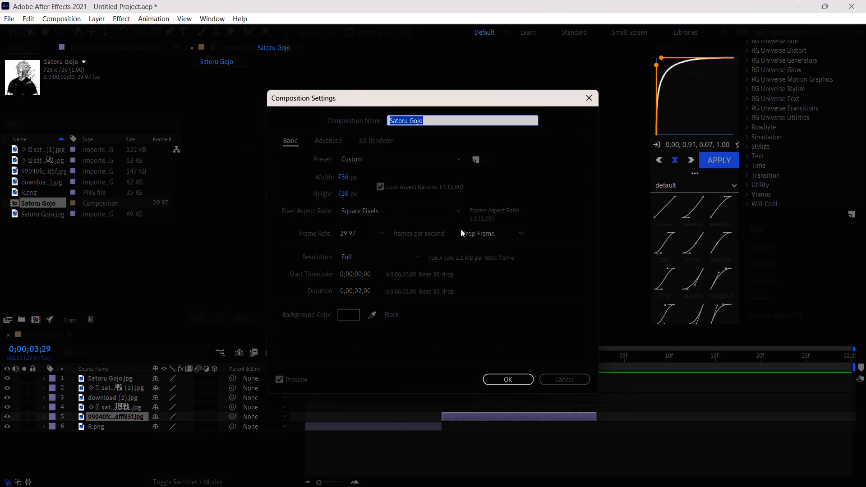
pyautogui.click(488, 239)
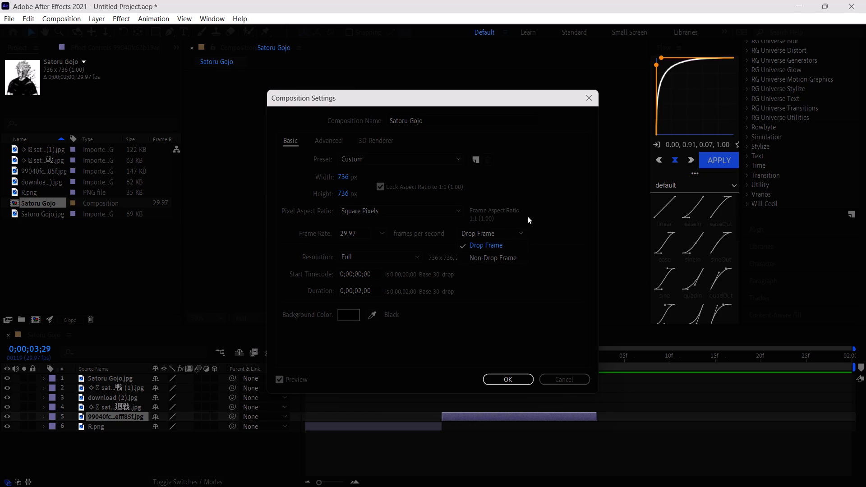
pyautogui.click(528, 216)
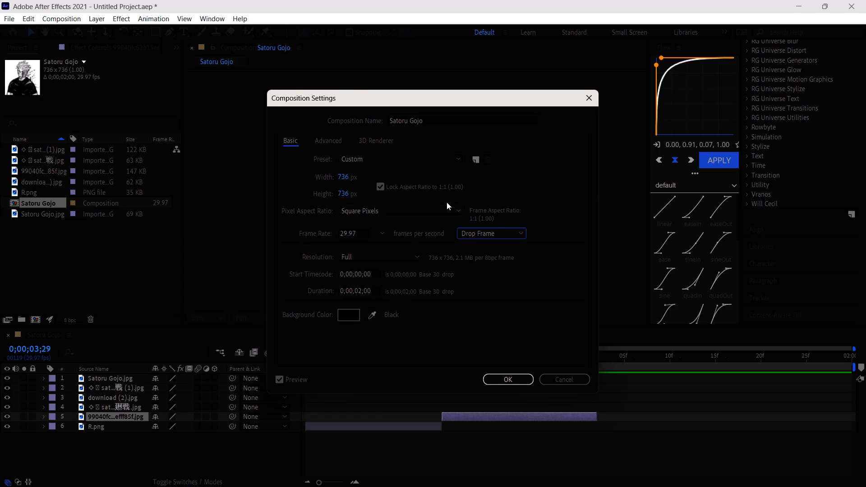
pyautogui.click(363, 293)
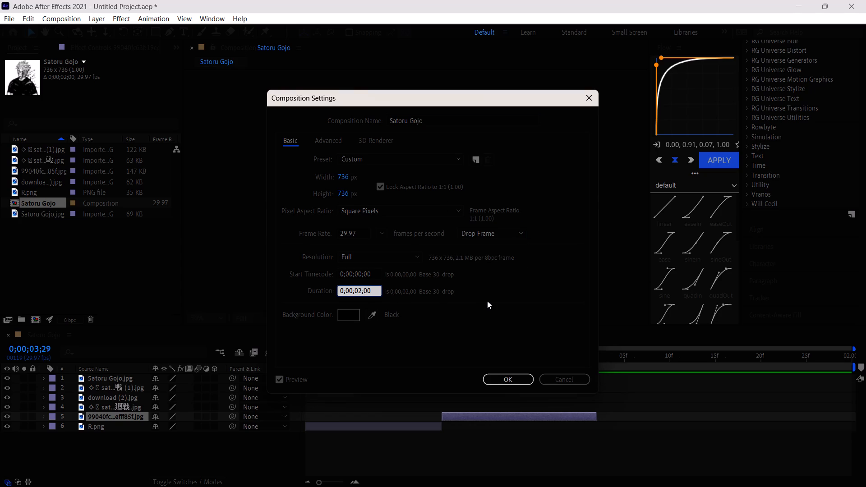
pyautogui.press('BackSpace')
pyautogui.press(',')
pyautogui.press('Left')
pyautogui.press('BackSpace')
pyautogui.press('BackSpace')
pyautogui.write('10')
pyautogui.press('Return')
# Place layer 4, download (2).jpg and layer 2 end to end, starting where the 99040fc…efff85f.jpg clip ends.
pyautogui.moveTo(414, 349); pyautogui.dragTo(422, 349)
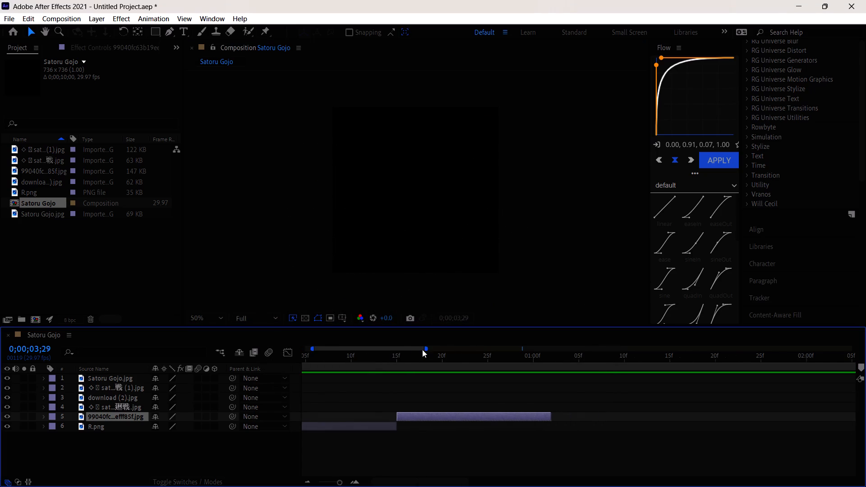
pyautogui.moveTo(422, 349); pyautogui.dragTo(426, 351)
pyautogui.moveTo(409, 349); pyautogui.dragTo(371, 352)
pyautogui.moveTo(416, 349); pyautogui.dragTo(442, 349)
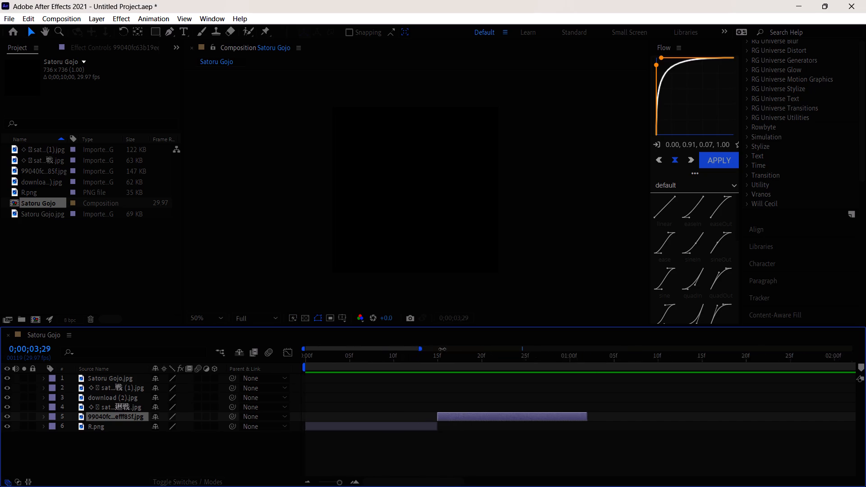
pyautogui.moveTo(442, 349); pyautogui.dragTo(865, 339)
pyautogui.moveTo(591, 410); pyautogui.dragTo(534, 413)
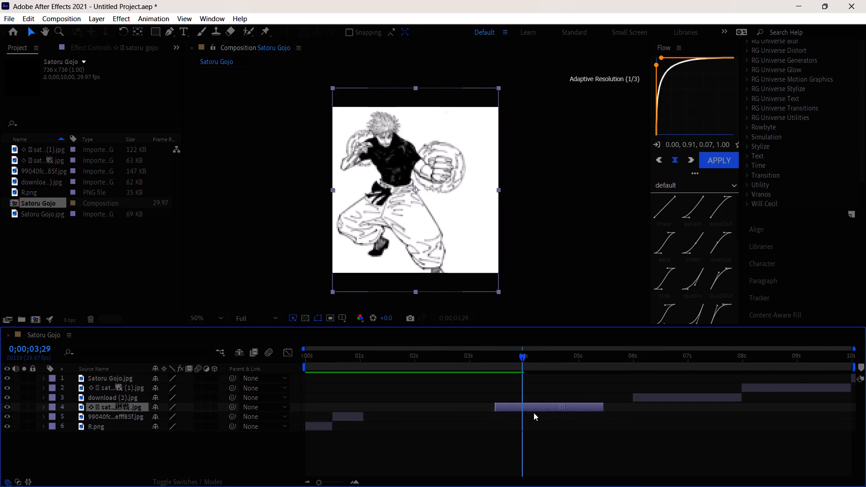
pyautogui.moveTo(534, 413); pyautogui.dragTo(430, 408)
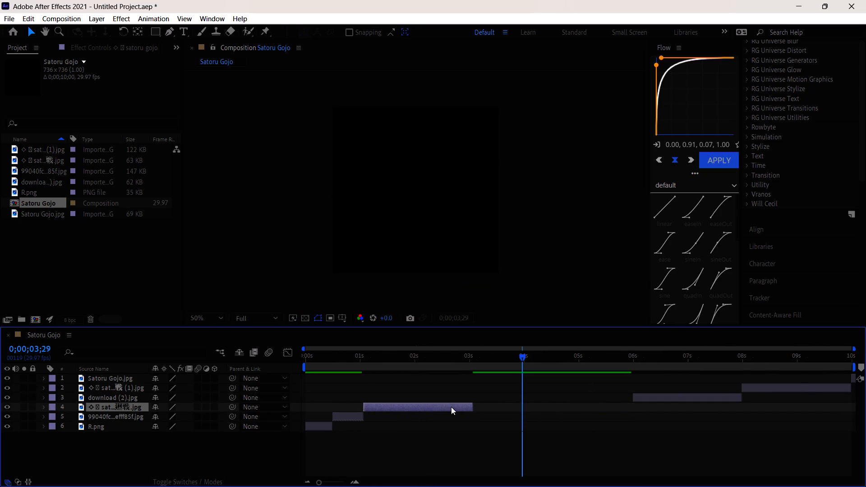
pyautogui.moveTo(665, 395); pyautogui.dragTo(506, 420)
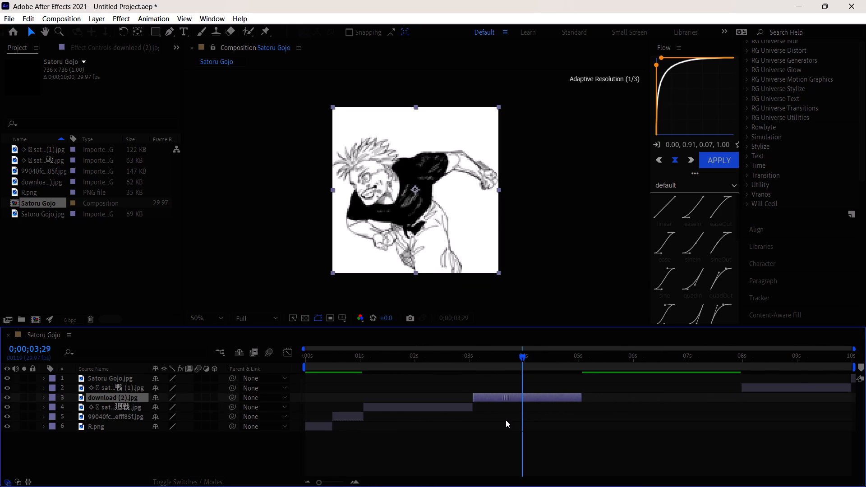
pyautogui.moveTo(506, 420); pyautogui.dragTo(506, 420)
pyautogui.moveTo(802, 385); pyautogui.dragTo(644, 400)
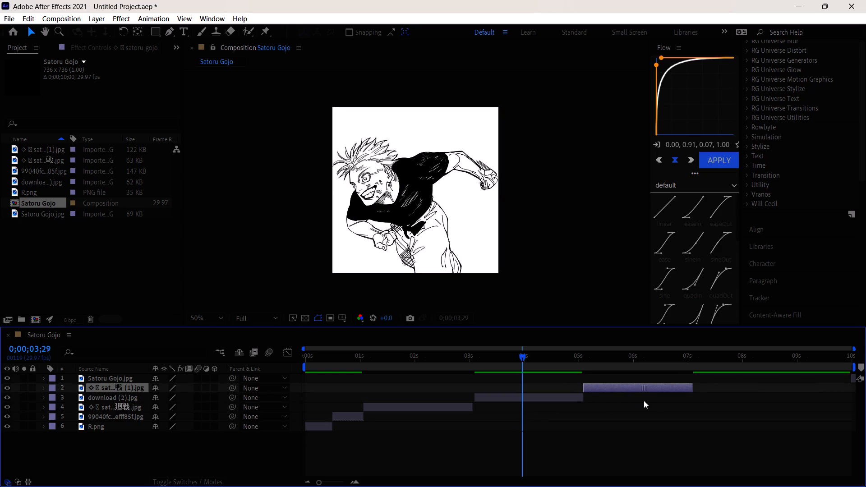
pyautogui.moveTo(644, 400); pyautogui.dragTo(643, 400)
# Start the Satoru Gojo.jpg clip where layer 2 ends and trim its end to about 9 seconds.
pyautogui.moveTo(852, 381); pyautogui.dragTo(805, 386)
pyautogui.moveTo(818, 376); pyautogui.dragTo(817, 376)
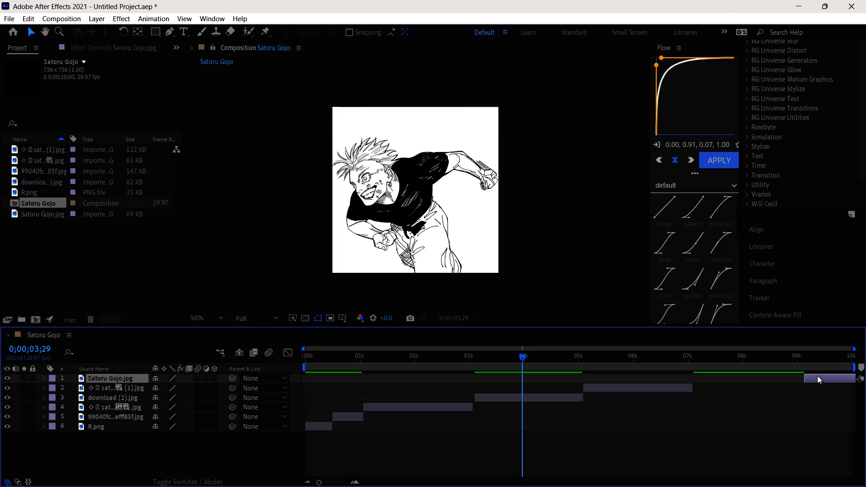
pyautogui.moveTo(817, 376); pyautogui.dragTo(707, 388)
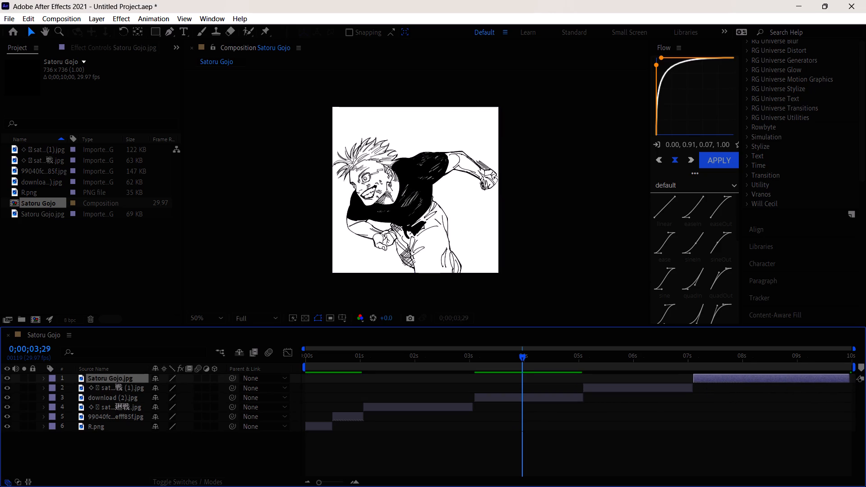
pyautogui.moveTo(851, 379); pyautogui.dragTo(798, 391)
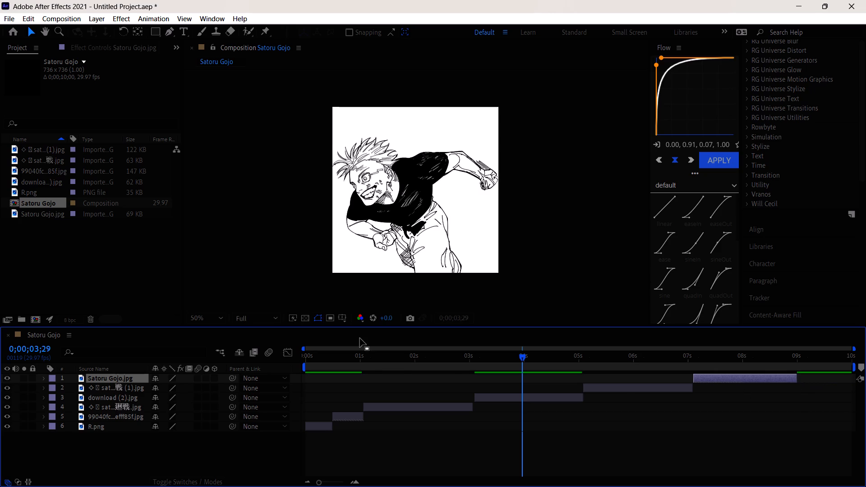
# Lengthen the R.png and 99040fc…efff85f.jpg clips to about 1.2 seconds each, starting the second where R.png ends.
pyautogui.moveTo(333, 423); pyautogui.dragTo(352, 429)
pyautogui.moveTo(363, 419); pyautogui.dragTo(386, 421)
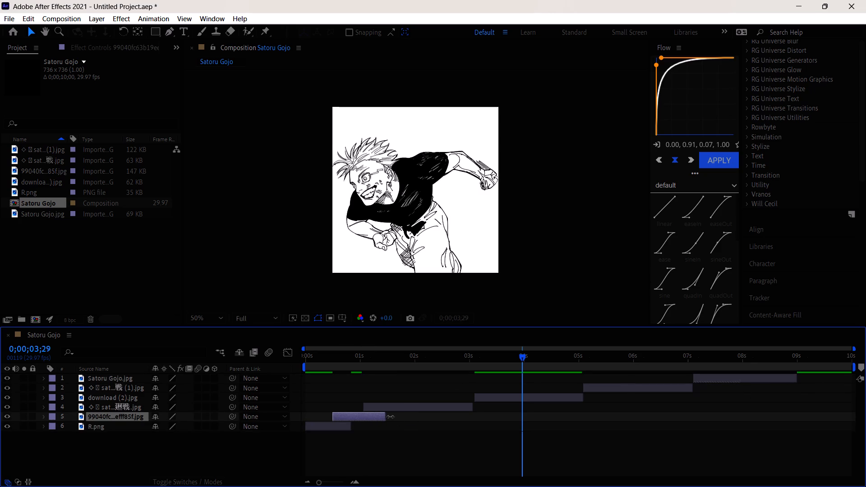
pyautogui.moveTo(388, 417); pyautogui.dragTo(402, 419)
pyautogui.moveTo(351, 426); pyautogui.dragTo(372, 427)
pyautogui.moveTo(367, 418); pyautogui.dragTo(370, 418)
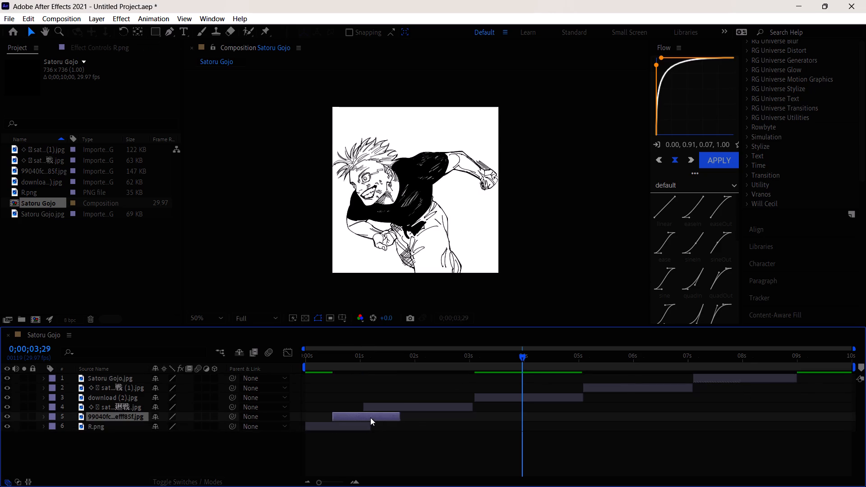
pyautogui.moveTo(370, 418); pyautogui.dragTo(405, 420)
# Move layer 4 to the end of the 99040fc…efff85f.jpg clip, and download (2).jpg to the end of layer 4.
pyautogui.moveTo(402, 405); pyautogui.dragTo(478, 416)
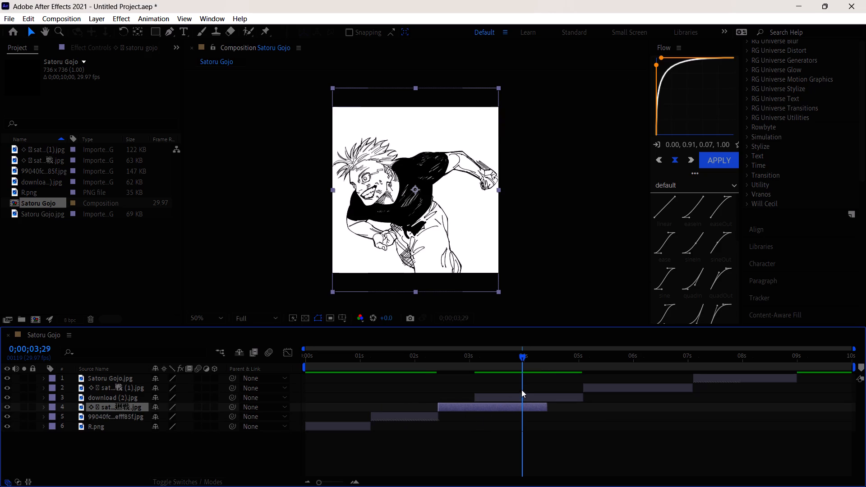
pyautogui.moveTo(526, 400); pyautogui.dragTo(597, 408)
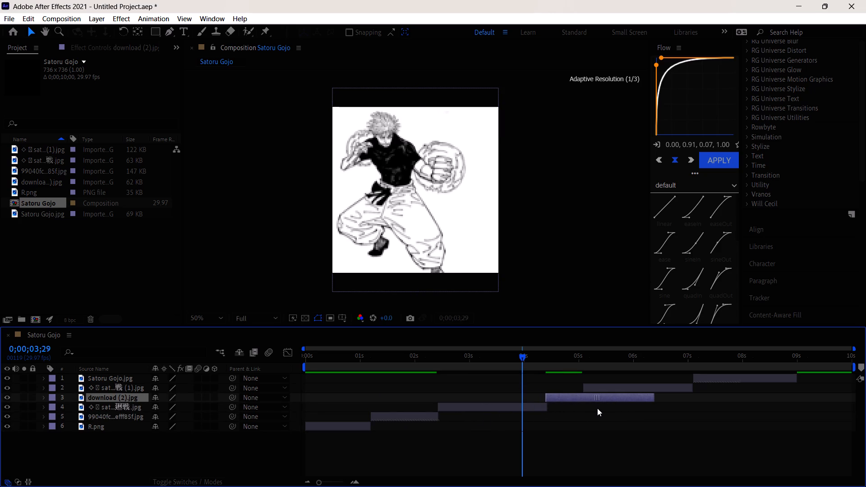
pyautogui.moveTo(597, 408); pyautogui.dragTo(599, 409)
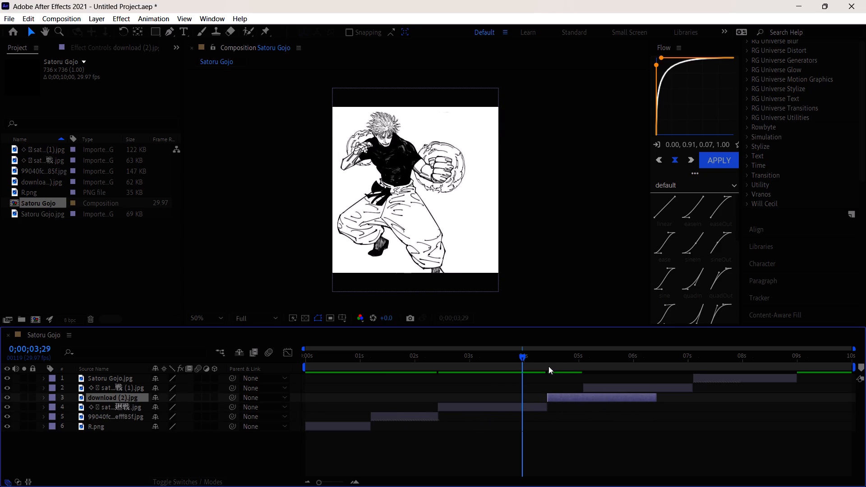
# At 0;00;01;21, scale the 99040fc…efff85f.jpg layer to 130% so it fills the frame's width.
pyautogui.moveTo(542, 359); pyautogui.dragTo(433, 372)
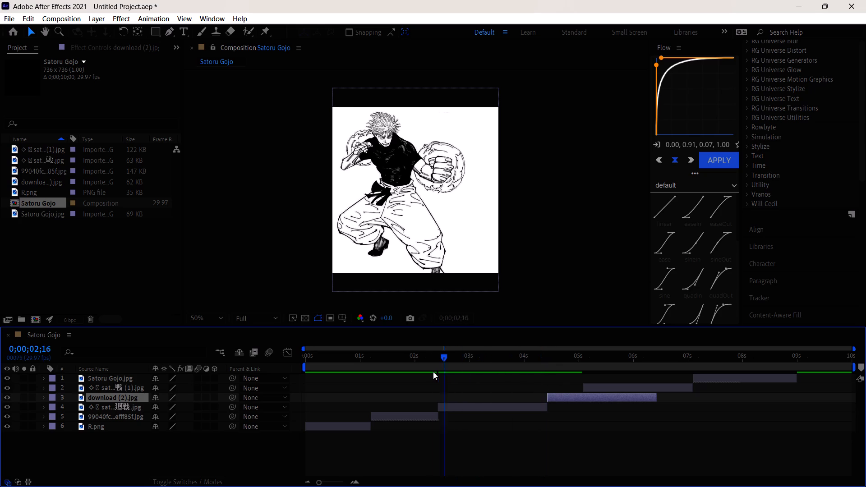
pyautogui.moveTo(433, 372); pyautogui.dragTo(398, 372)
pyautogui.click(421, 415)
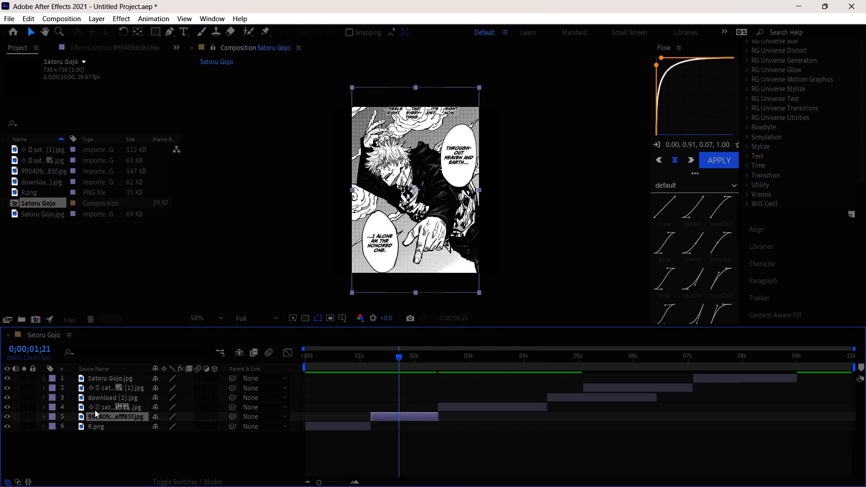
pyautogui.press('s')
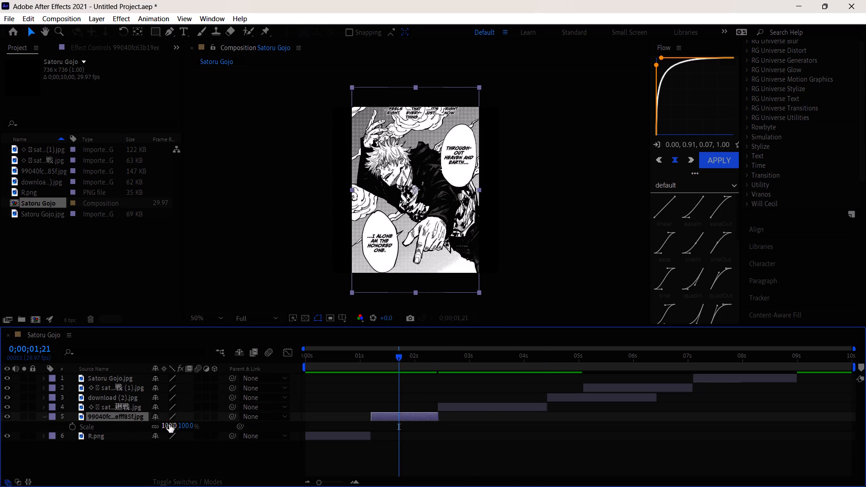
pyautogui.moveTo(169, 424); pyautogui.dragTo(189, 428)
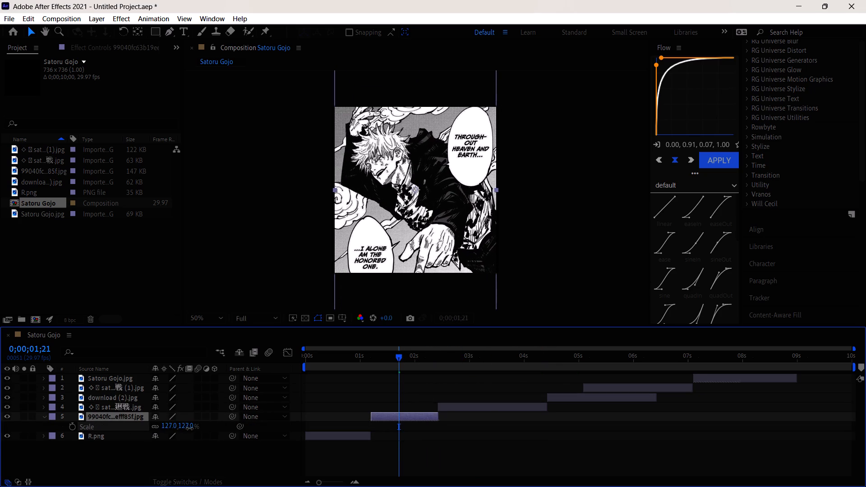
pyautogui.moveTo(189, 428); pyautogui.dragTo(190, 428)
# Move layer 2 to the end of download (2).jpg, and Satoru Gojo.jpg to the end of layer 2.
pyautogui.moveTo(630, 388); pyautogui.dragTo(632, 388)
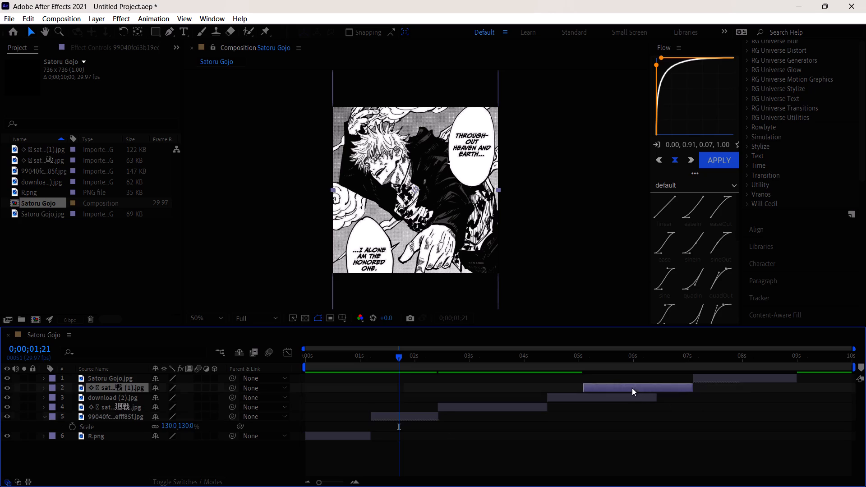
pyautogui.moveTo(632, 388); pyautogui.dragTo(704, 393)
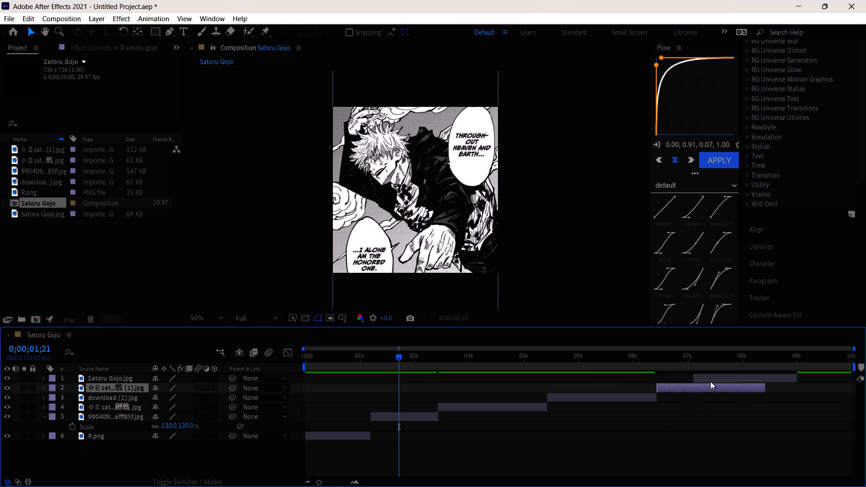
pyautogui.moveTo(711, 377); pyautogui.dragTo(783, 377)
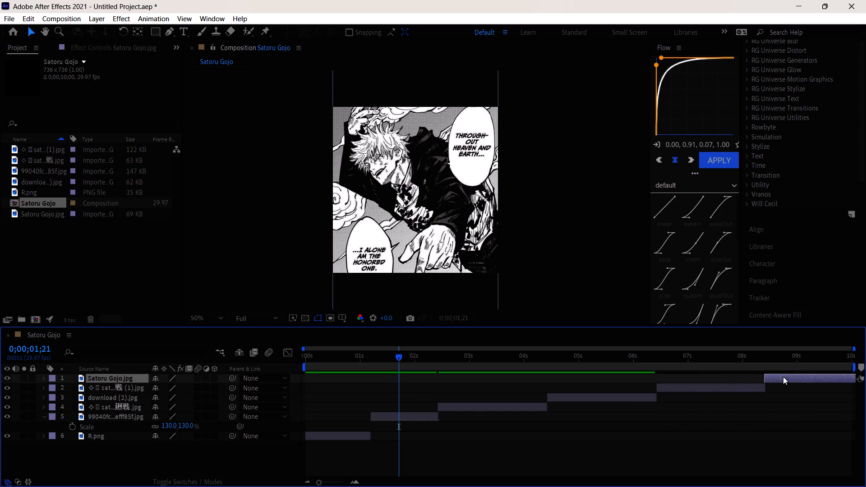
pyautogui.moveTo(783, 377); pyautogui.dragTo(783, 377)
# Delete the R.png footage from the project along with its layer in the composition.
pyautogui.moveTo(473, 361); pyautogui.dragTo(366, 368)
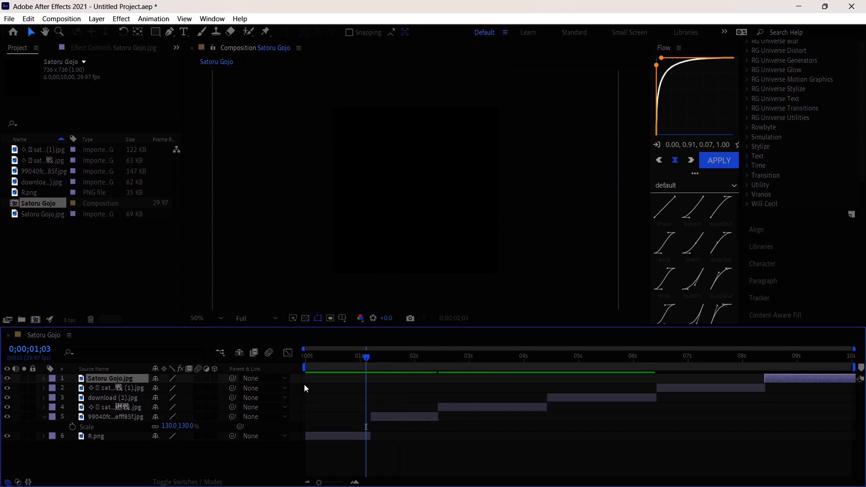
pyautogui.click(46, 416)
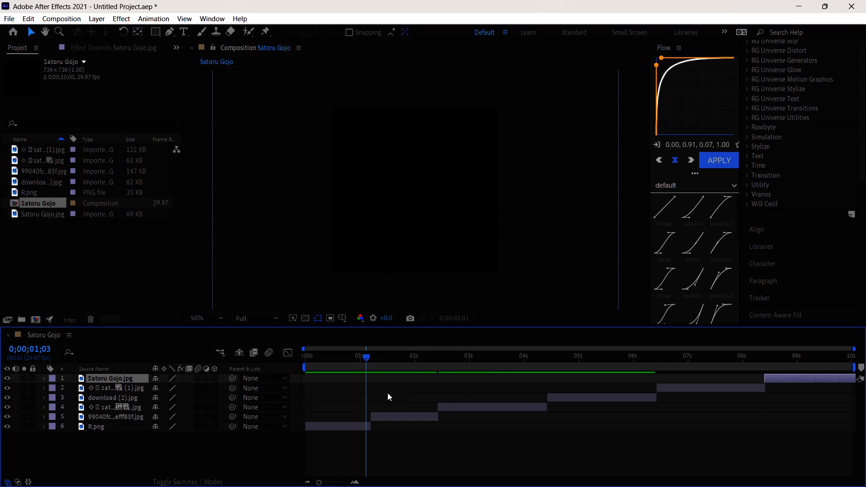
pyautogui.moveTo(367, 360); pyautogui.dragTo(348, 362)
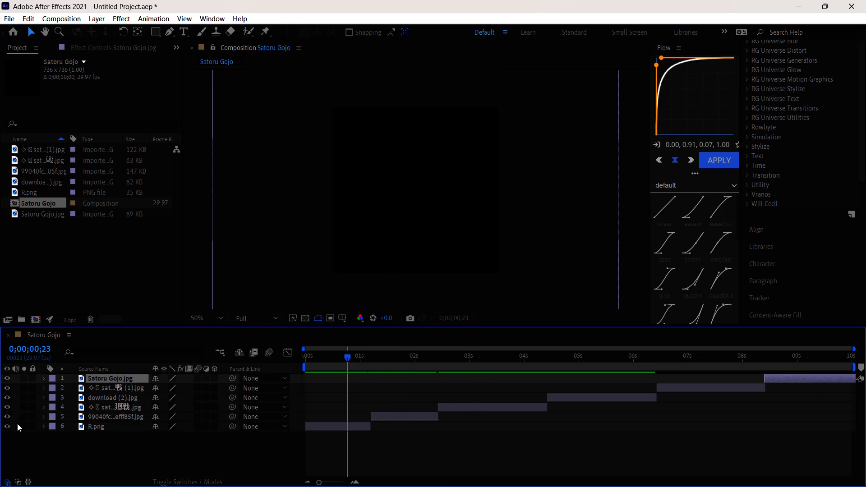
pyautogui.click(341, 428)
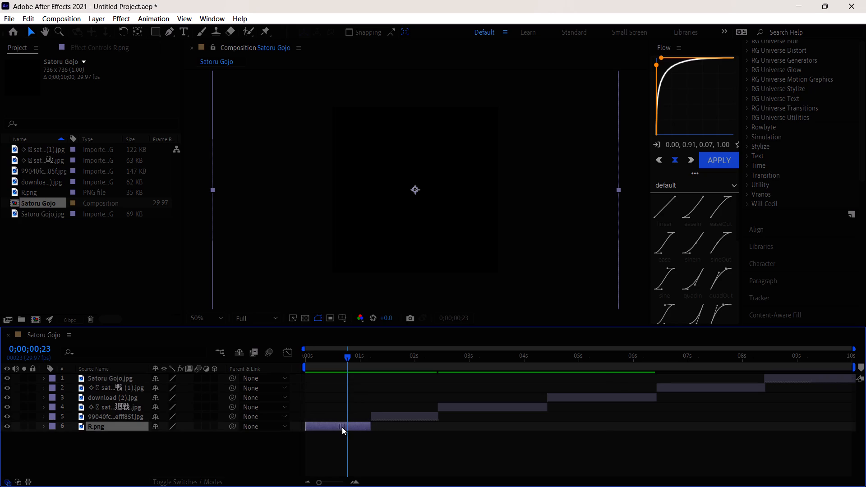
pyautogui.click(101, 427)
pyautogui.click(37, 192)
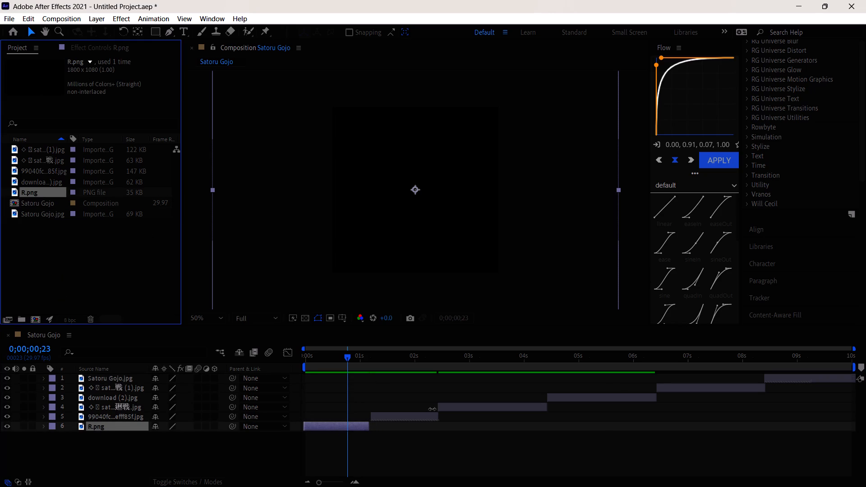
pyautogui.hotkey('ctrl', 'x')
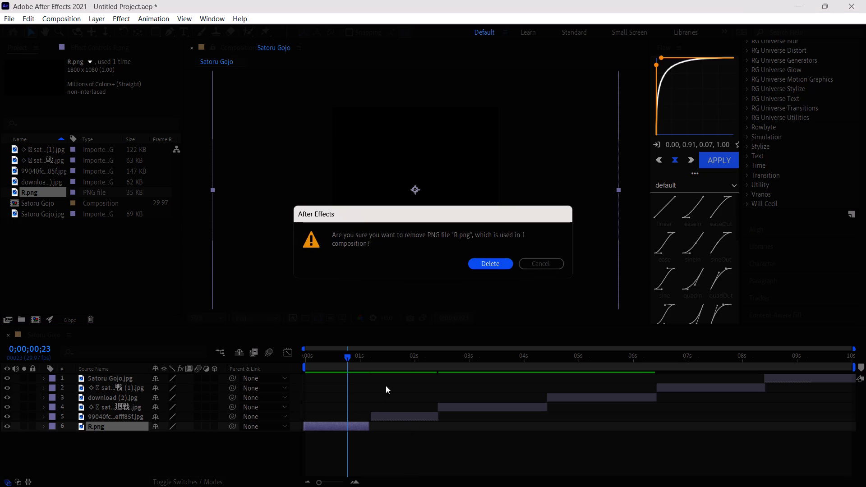
pyautogui.click(487, 262)
# Move the Satoru Gojo.jpg layer to the bottom of the layer stack and start its clip at the beginning of the composition.
pyautogui.click(812, 375)
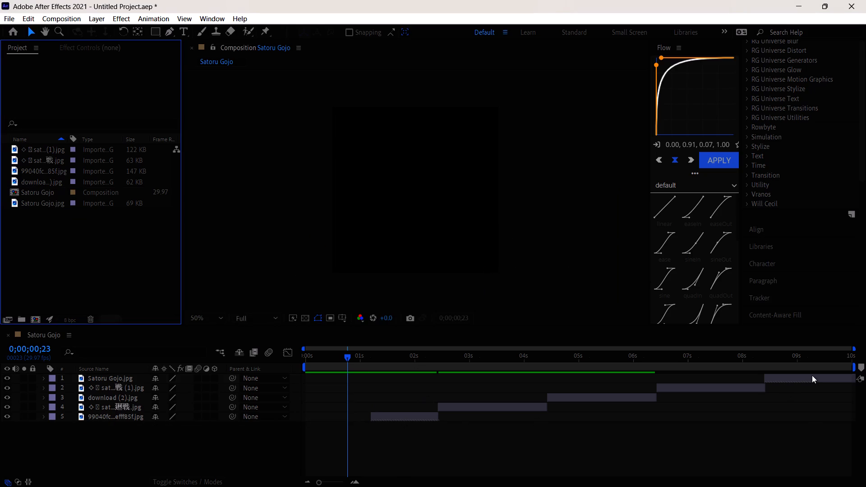
pyautogui.moveTo(812, 375); pyautogui.dragTo(696, 391)
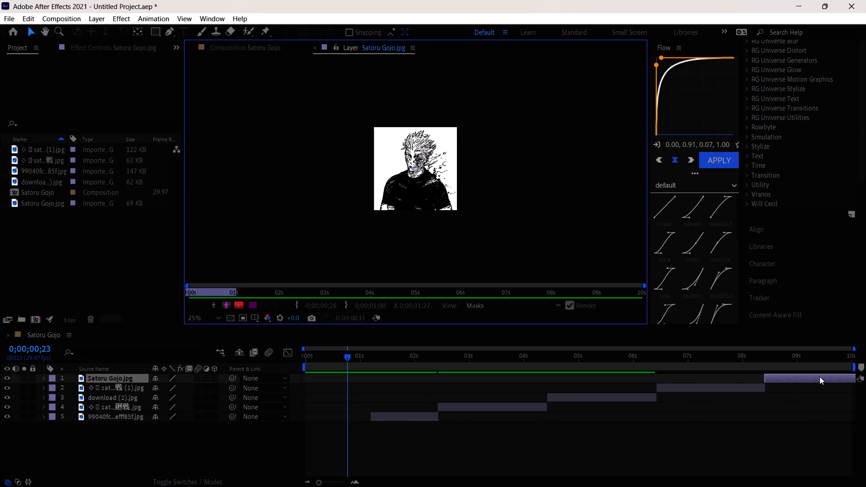
pyautogui.moveTo(820, 377); pyautogui.dragTo(331, 431)
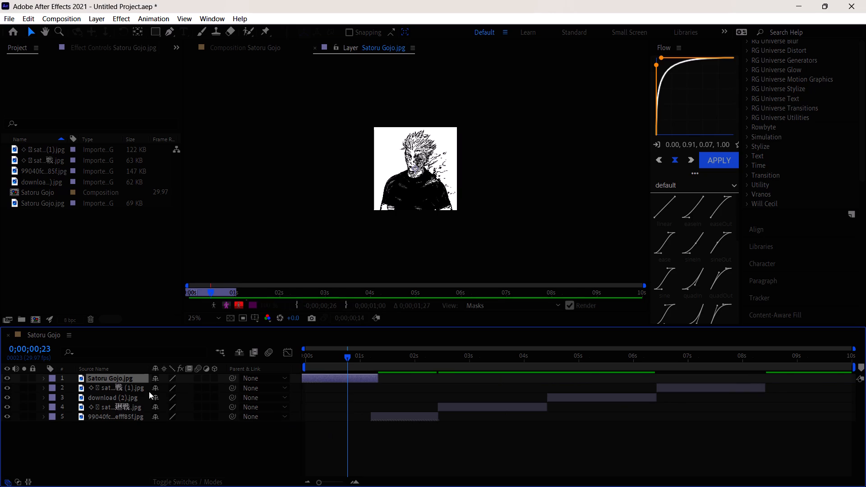
pyautogui.moveTo(139, 377); pyautogui.dragTo(359, 416)
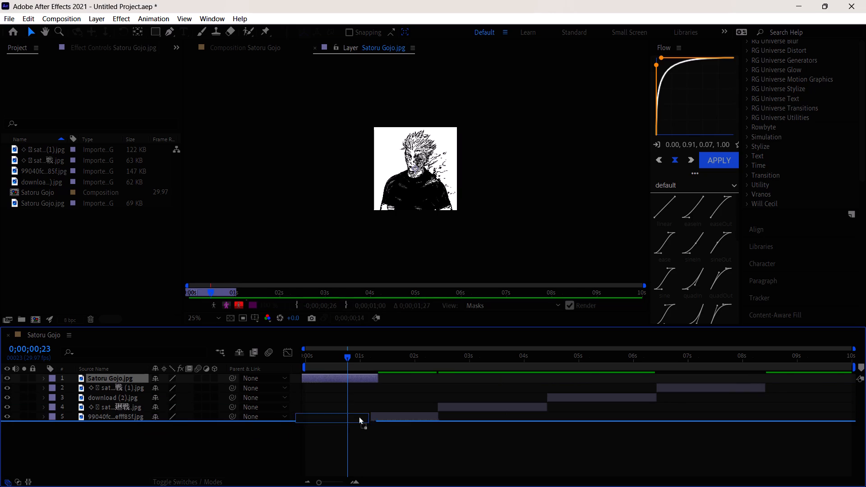
pyautogui.moveTo(359, 416); pyautogui.dragTo(364, 422)
pyautogui.moveTo(360, 416); pyautogui.dragTo(405, 418)
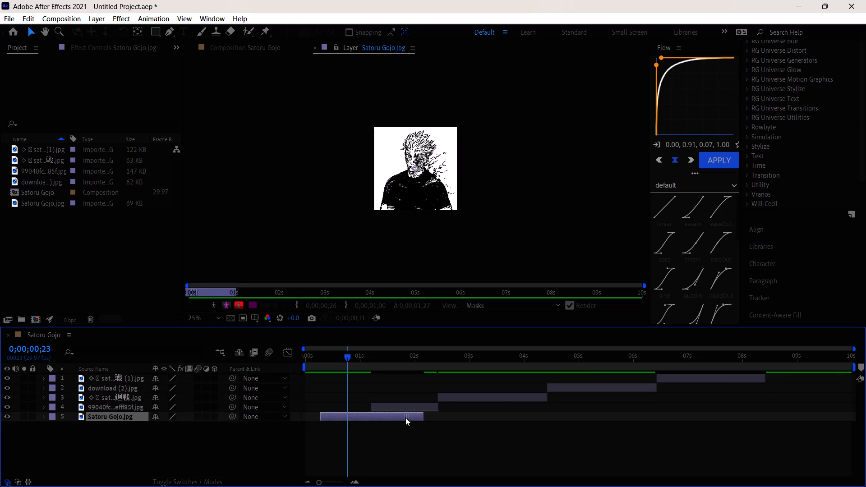
pyautogui.moveTo(405, 418); pyautogui.dragTo(392, 418)
# Shift the other four clips end to end after Satoru Gojo.jpg, in order: 99040fc…efff85f.jpg, layer 3, download (2).jpg, layer 1.
pyautogui.moveTo(393, 407); pyautogui.dragTo(425, 409)
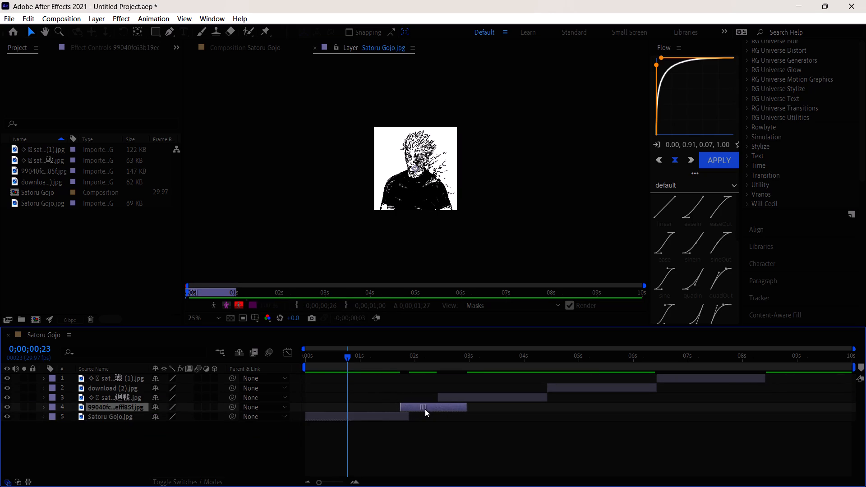
pyautogui.moveTo(425, 409); pyautogui.dragTo(432, 410)
pyautogui.moveTo(471, 396); pyautogui.dragTo(511, 398)
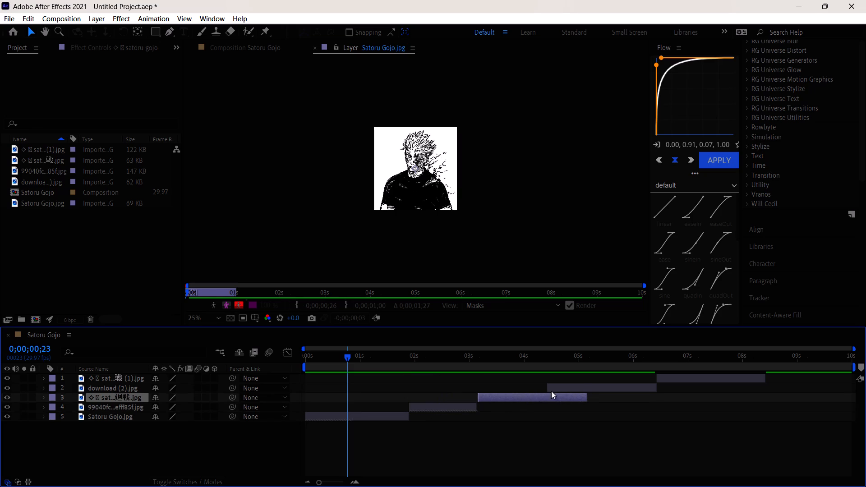
pyautogui.moveTo(578, 381); pyautogui.dragTo(584, 381)
pyautogui.moveTo(585, 386); pyautogui.dragTo(626, 391)
pyautogui.moveTo(710, 377); pyautogui.dragTo(751, 377)
# Examine Satoru Gojo.jpg at 0;00;01;18 in the layer and composition views, close the composition view, and check the layer further along.
pyautogui.moveTo(400, 356); pyautogui.dragTo(392, 362)
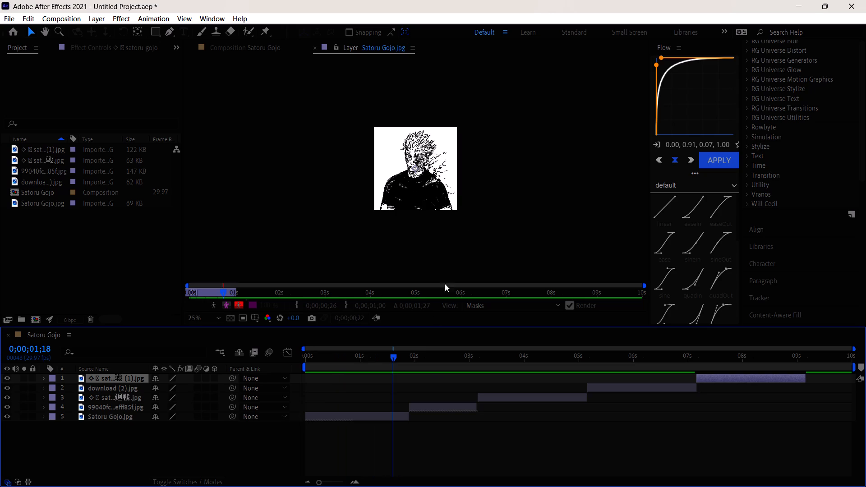
pyautogui.scroll(2, 471, 212)
pyautogui.scroll(-1, 474, 214)
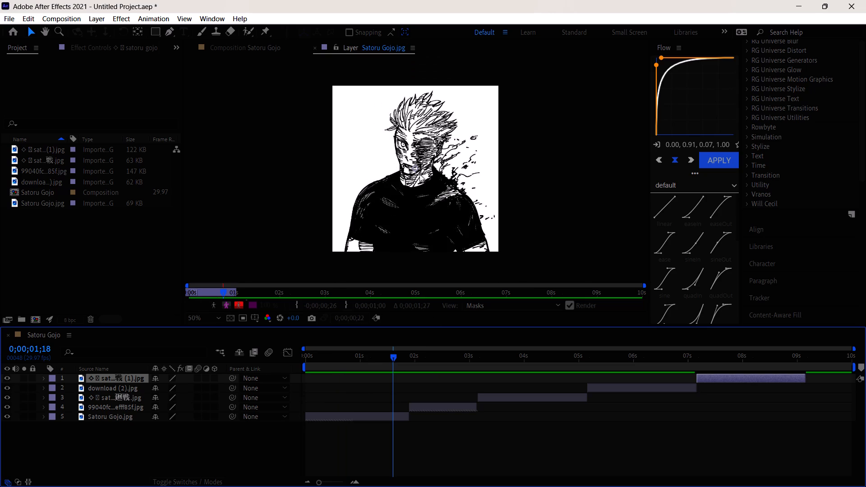
pyautogui.click(250, 48)
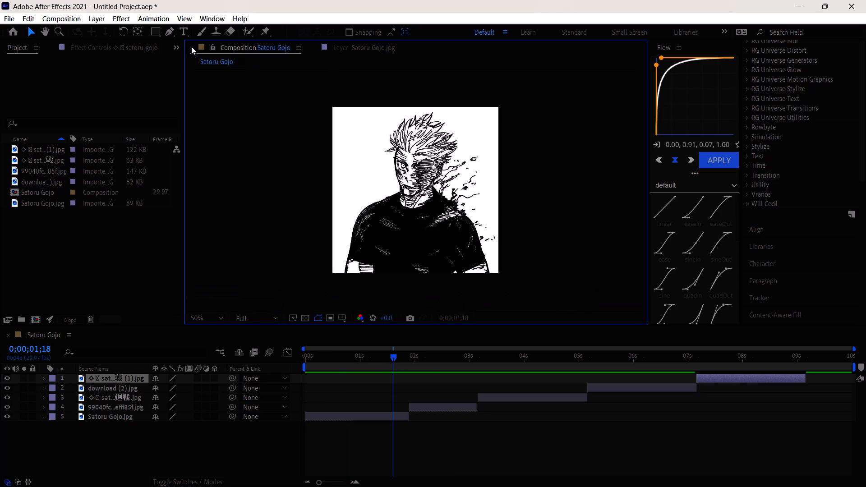
pyautogui.click(191, 46)
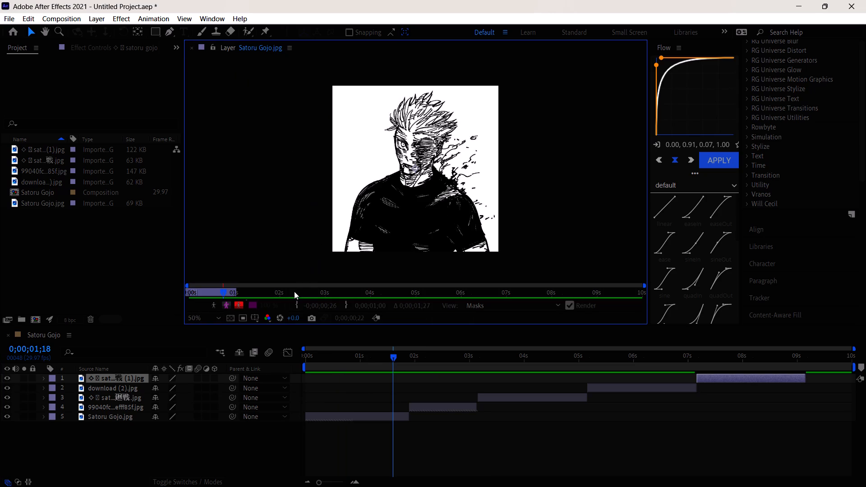
pyautogui.moveTo(283, 292); pyautogui.dragTo(303, 292)
pyautogui.click(281, 221)
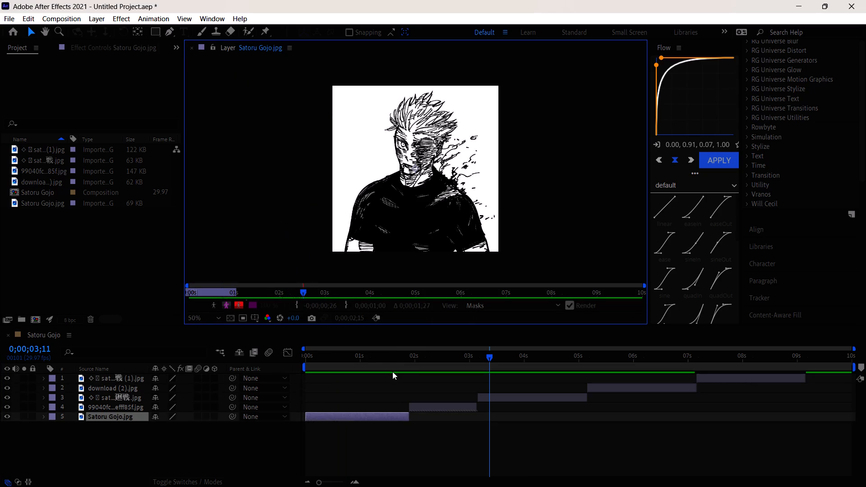
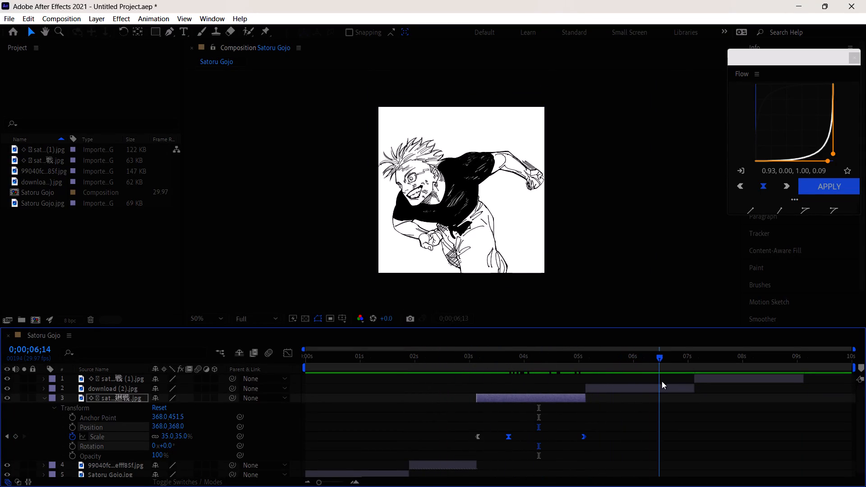
# Add a Rotation keyframe of 0x+311° to the download (2).jpg layer at the start of its clip, 0;00;05;04.
pyautogui.click(46, 397)
pyautogui.moveTo(511, 354); pyautogui.dragTo(559, 358)
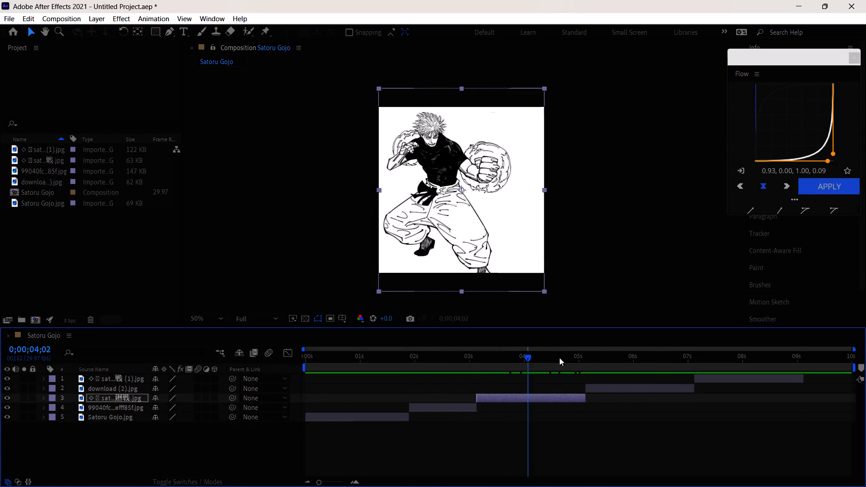
pyautogui.moveTo(559, 358); pyautogui.dragTo(599, 363)
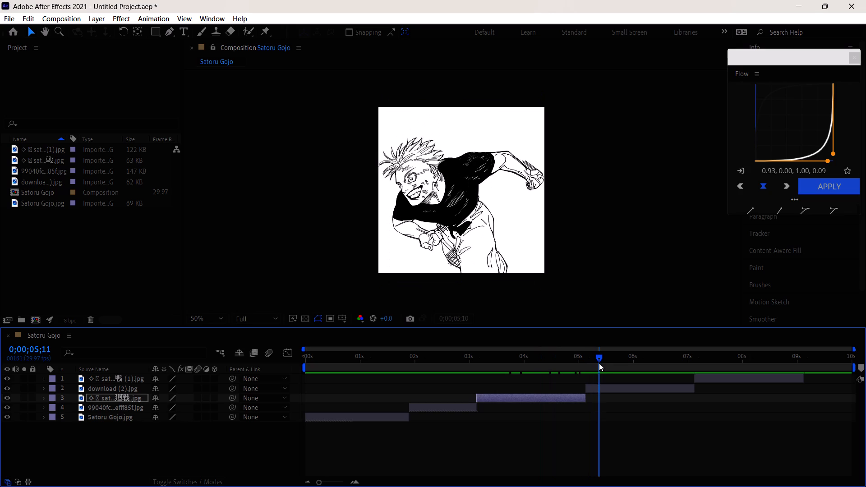
pyautogui.moveTo(599, 363); pyautogui.dragTo(585, 363)
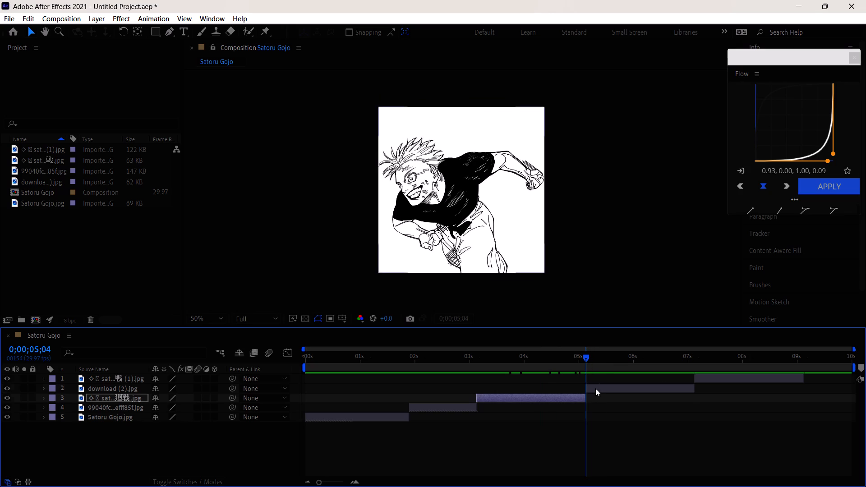
pyautogui.click(595, 388)
pyautogui.click(44, 388)
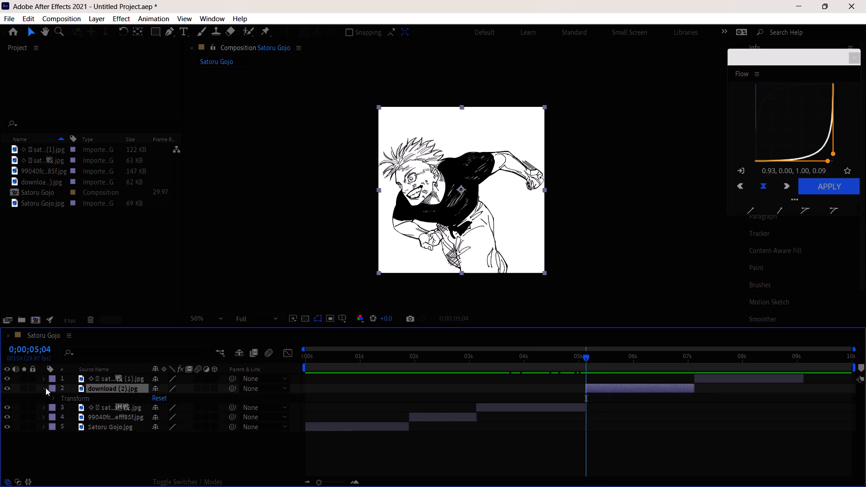
pyautogui.click(51, 398)
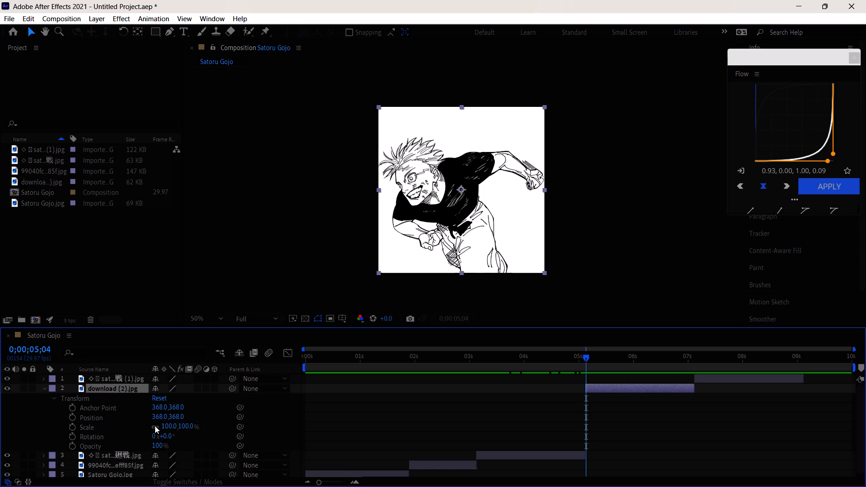
pyautogui.click(70, 436)
pyautogui.click(155, 437)
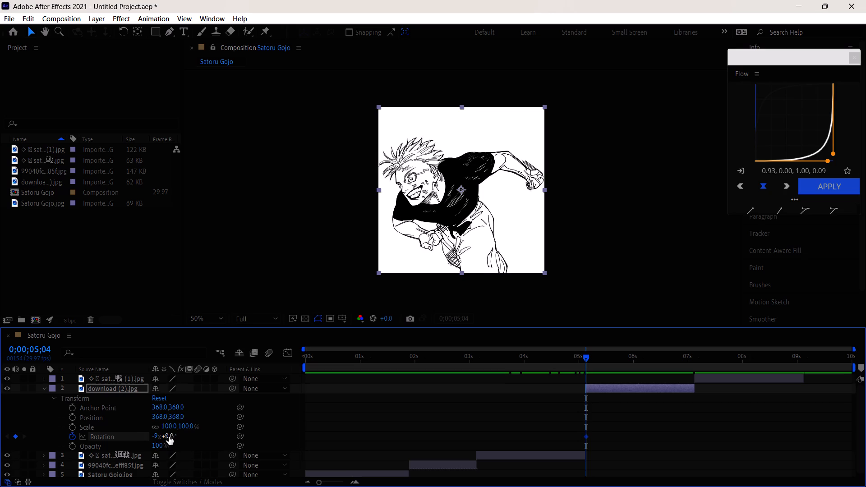
pyautogui.moveTo(169, 436); pyautogui.dragTo(145, 441)
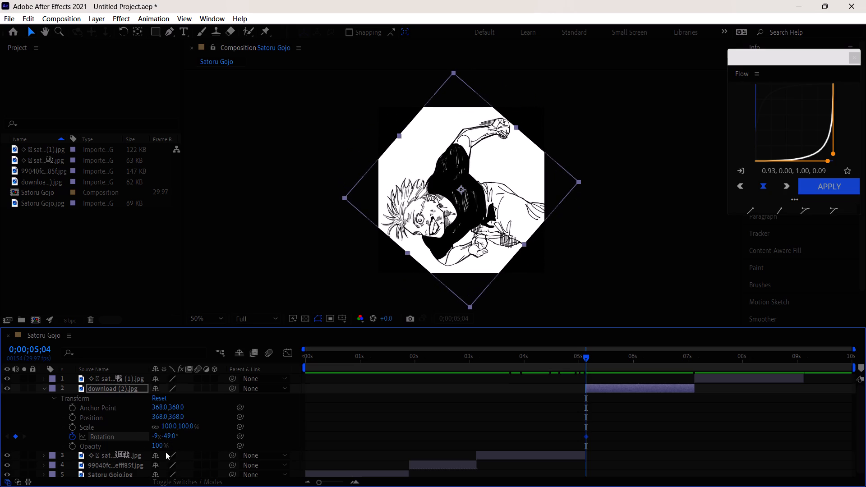
pyautogui.moveTo(157, 437); pyautogui.dragTo(166, 444)
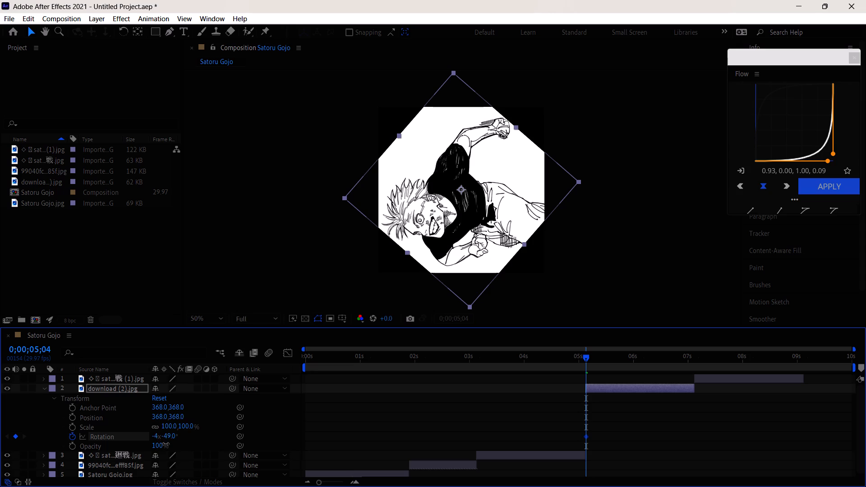
pyautogui.moveTo(166, 444); pyautogui.dragTo(169, 445)
pyautogui.moveTo(169, 445); pyautogui.dragTo(170, 445)
pyautogui.moveTo(170, 445); pyautogui.dragTo(170, 445)
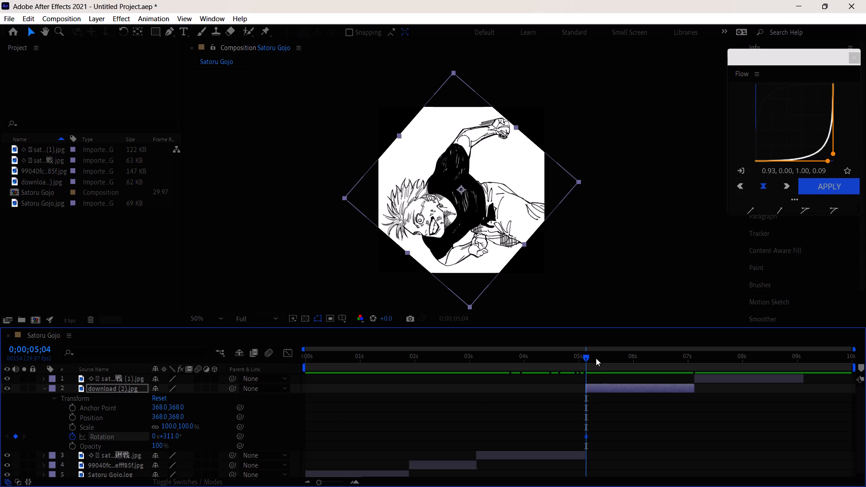
# Add a second Rotation keyframe of 1x+0.0° to download (2).jpg at 0;00;06;17.
pyautogui.moveTo(583, 358); pyautogui.dragTo(645, 363)
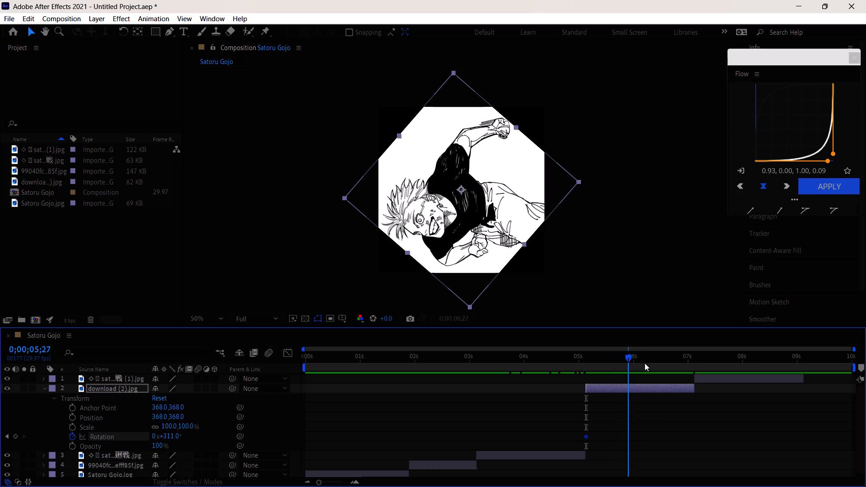
pyautogui.moveTo(645, 363); pyautogui.dragTo(661, 364)
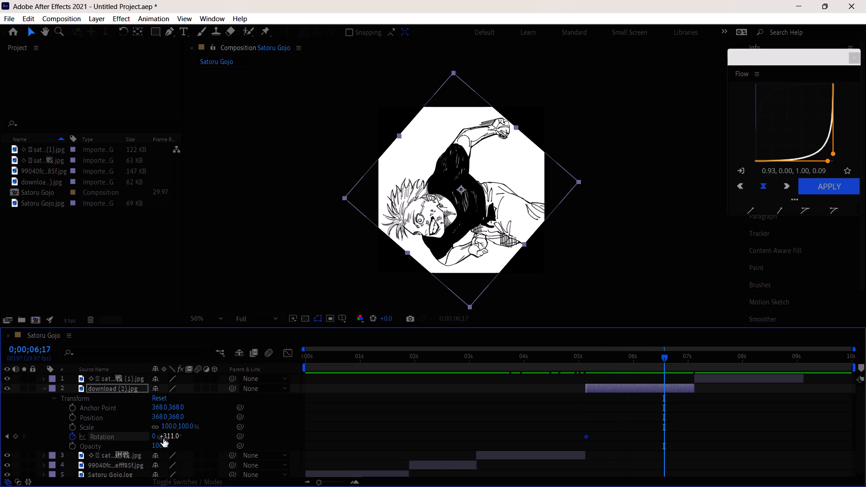
pyautogui.moveTo(169, 437); pyautogui.dragTo(182, 437)
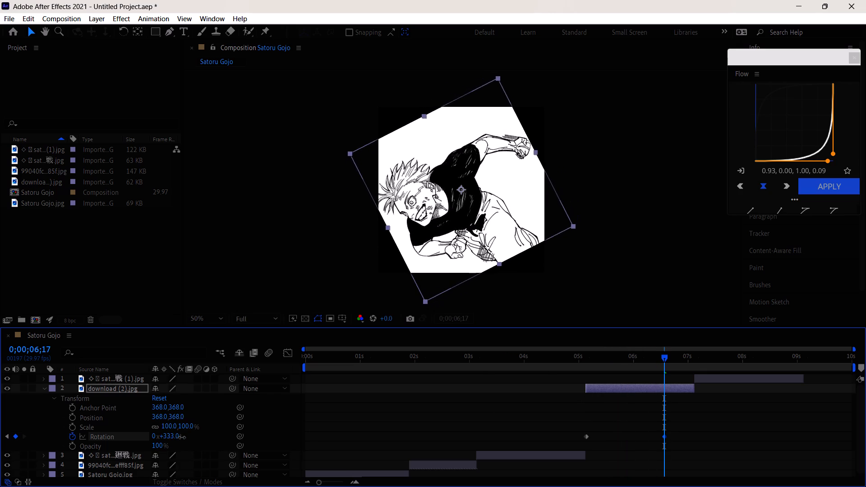
pyautogui.moveTo(182, 437); pyautogui.dragTo(194, 436)
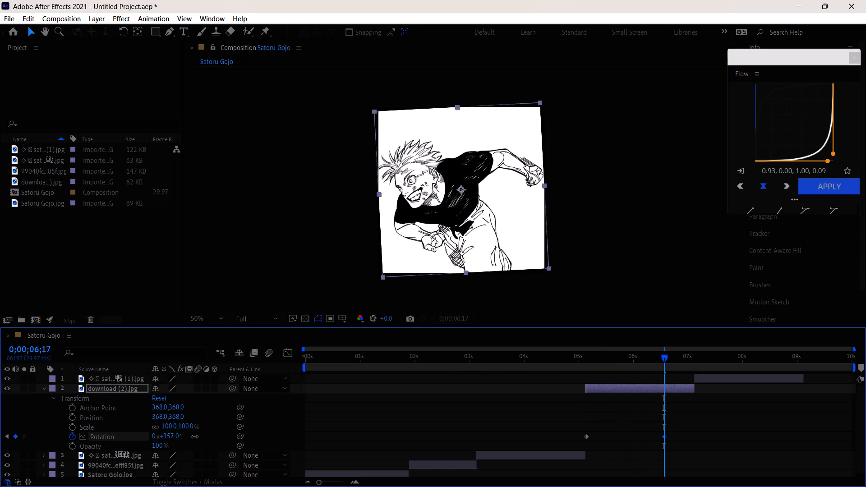
pyautogui.moveTo(194, 436); pyautogui.dragTo(196, 436)
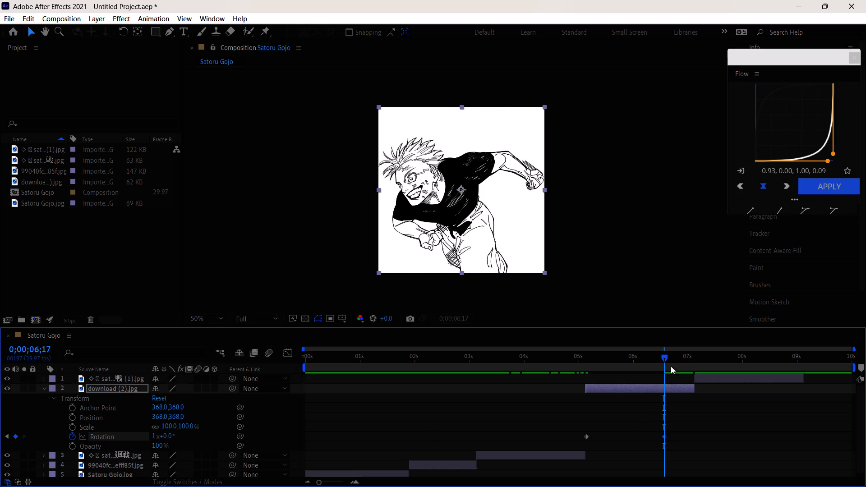
# Add a Scale keyframe of 42% to download (2).jpg at the start of its clip, 0;00;05;04.
pyautogui.moveTo(666, 363); pyautogui.dragTo(589, 380)
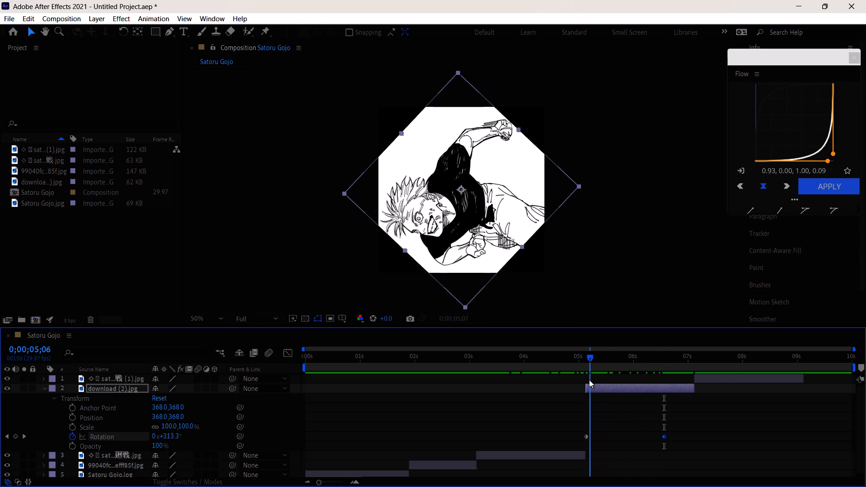
pyautogui.moveTo(589, 380); pyautogui.dragTo(586, 381)
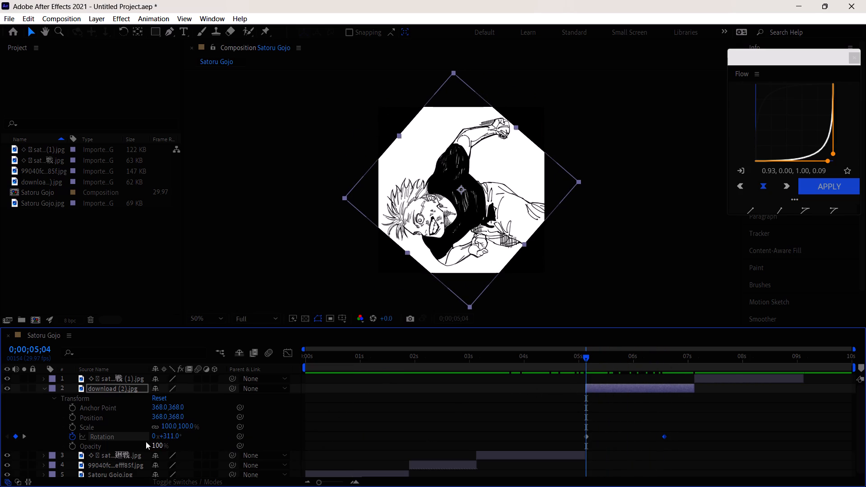
pyautogui.click(71, 429)
pyautogui.moveTo(171, 427); pyautogui.dragTo(138, 427)
# Add a second Scale keyframe of 100% to download (2).jpg at 0;00;06;03.
pyautogui.moveTo(586, 357); pyautogui.dragTo(631, 358)
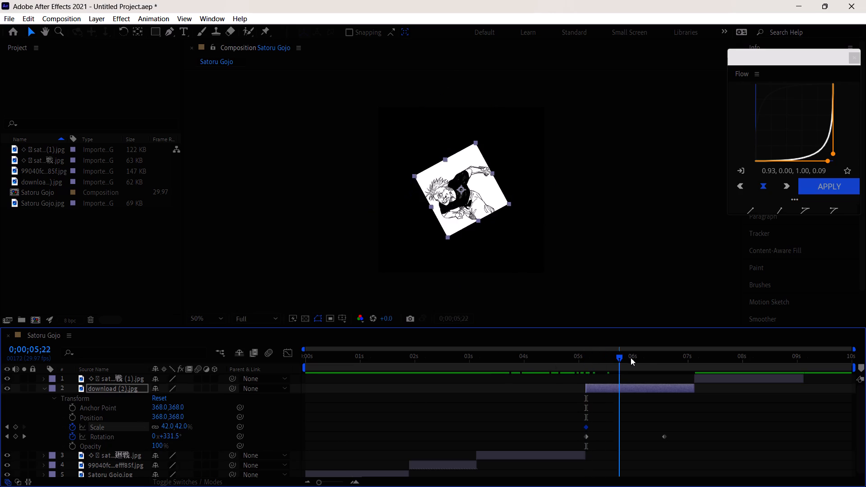
pyautogui.moveTo(631, 358); pyautogui.dragTo(639, 360)
pyautogui.moveTo(166, 426); pyautogui.dragTo(166, 426)
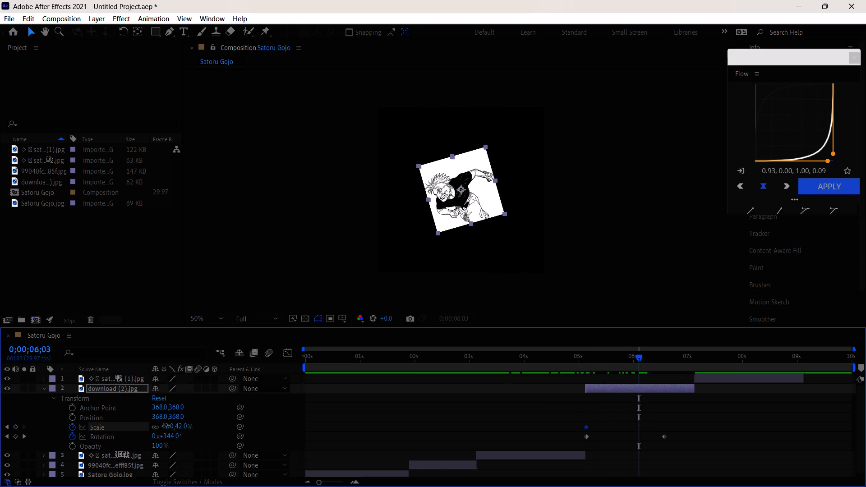
pyautogui.moveTo(166, 426); pyautogui.dragTo(198, 428)
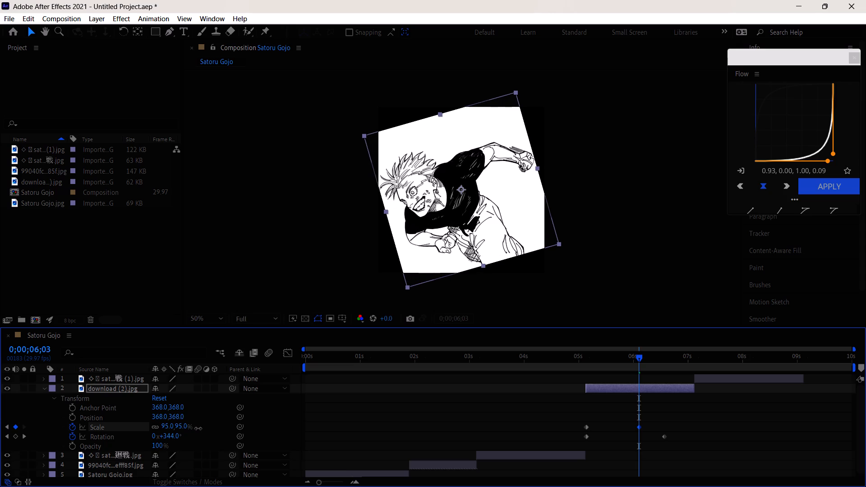
pyautogui.moveTo(198, 428); pyautogui.dragTo(202, 429)
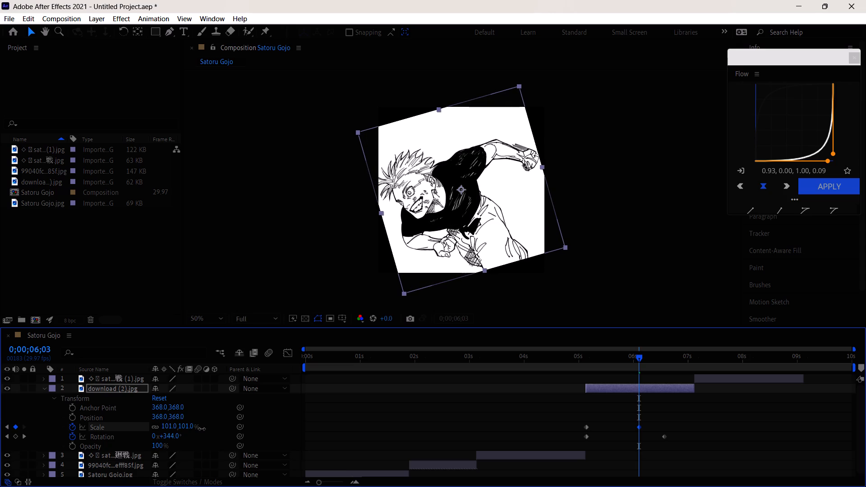
pyautogui.moveTo(202, 429); pyautogui.dragTo(201, 429)
# Apply the reversed Flow easing curve (0.00, 0.91, 0.07, 1.00) to all Scale and Rotation keyframes of download (2).jpg and check the motion.
pyautogui.moveTo(585, 445); pyautogui.dragTo(668, 418)
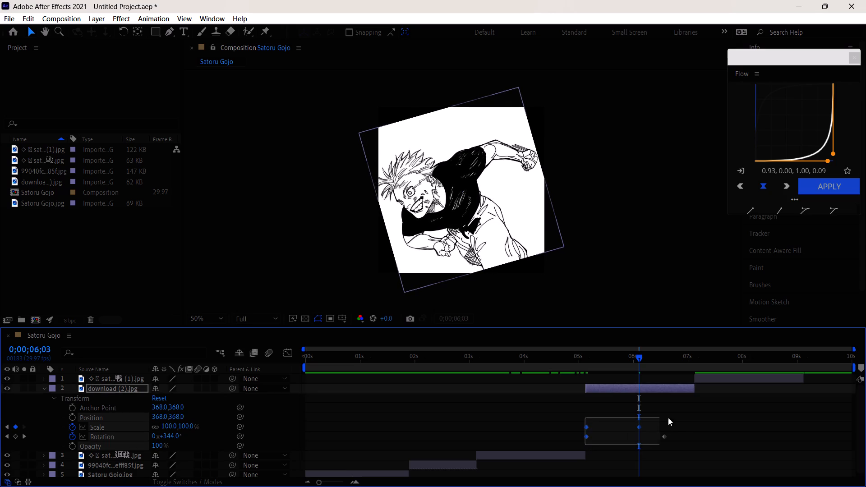
pyautogui.moveTo(668, 418); pyautogui.dragTo(681, 418)
pyautogui.rightClick(811, 100)
pyautogui.click(822, 145)
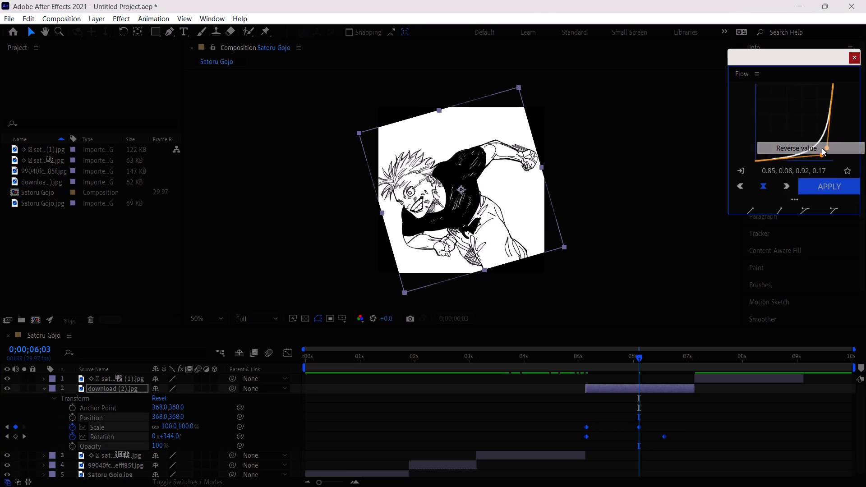
pyautogui.click(829, 184)
pyautogui.moveTo(636, 360); pyautogui.dragTo(569, 374)
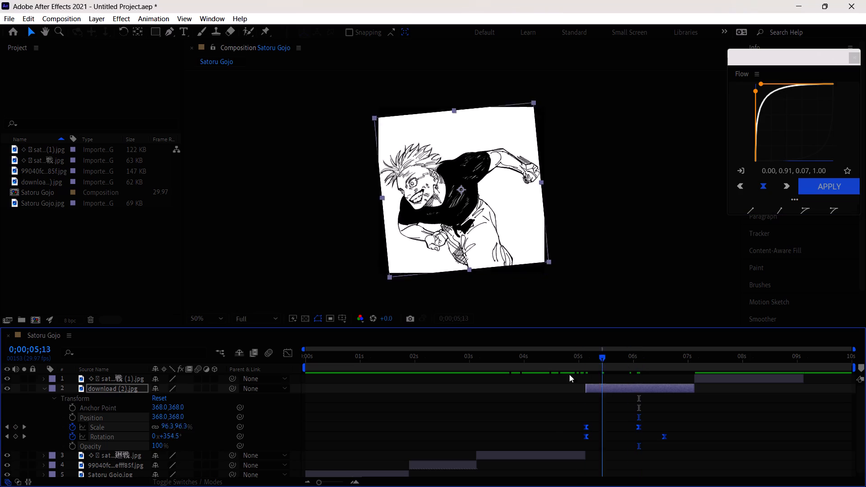
pyautogui.moveTo(569, 374); pyautogui.dragTo(628, 380)
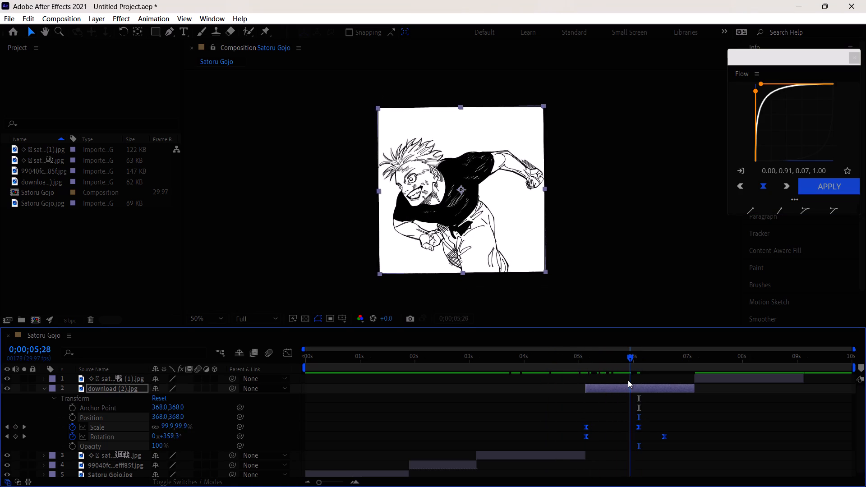
pyautogui.moveTo(628, 380); pyautogui.dragTo(634, 382)
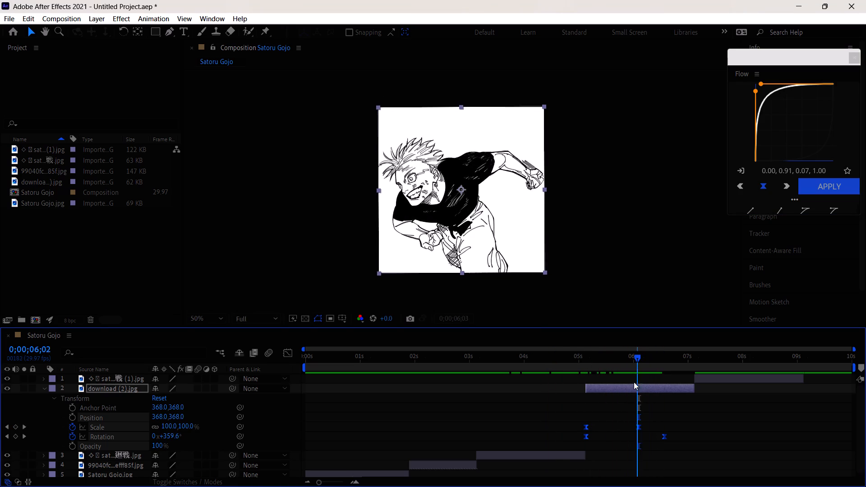
pyautogui.moveTo(634, 382); pyautogui.dragTo(635, 382)
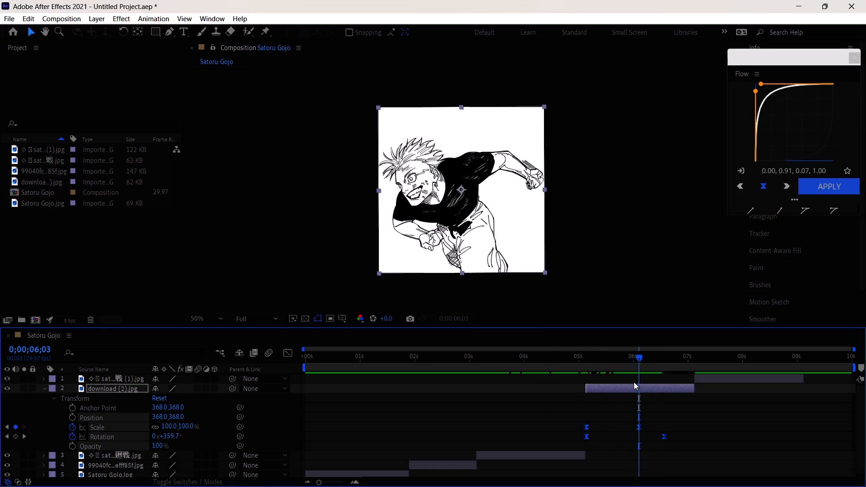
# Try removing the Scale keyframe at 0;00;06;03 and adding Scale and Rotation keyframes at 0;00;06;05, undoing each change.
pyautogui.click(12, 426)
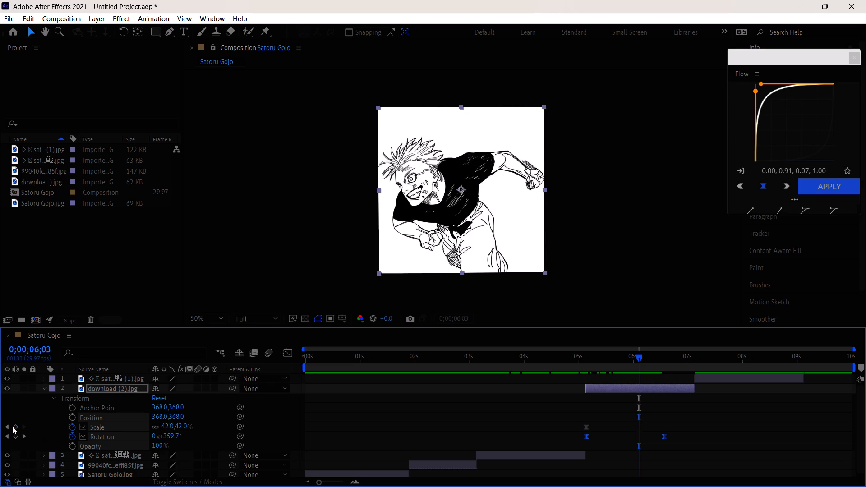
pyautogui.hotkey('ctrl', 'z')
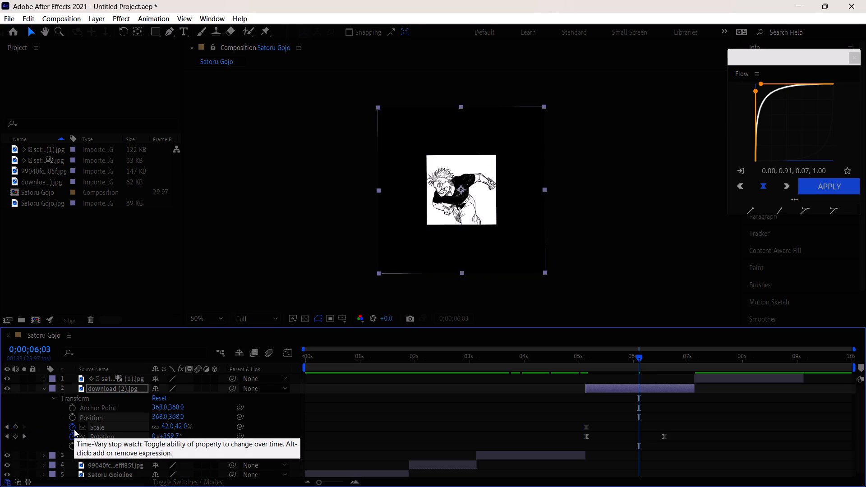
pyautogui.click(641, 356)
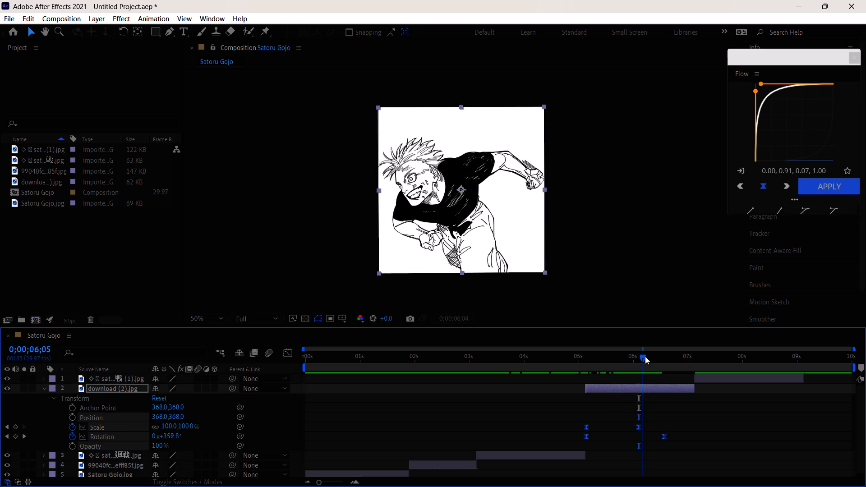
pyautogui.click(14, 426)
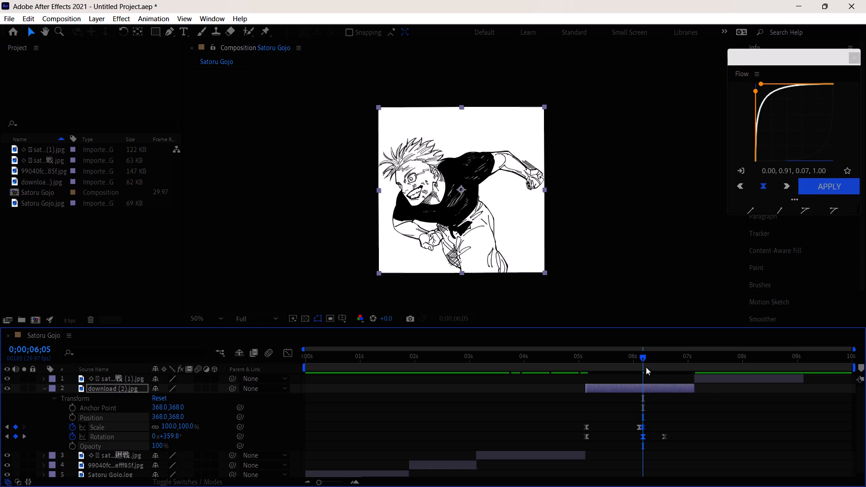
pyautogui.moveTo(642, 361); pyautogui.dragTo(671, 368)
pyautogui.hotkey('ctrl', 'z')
# Add a Scale keyframe of 207% to the final clip, the sat…(1).jpg image, at its start, 0;00;07;04.
pyautogui.moveTo(645, 358); pyautogui.dragTo(657, 375)
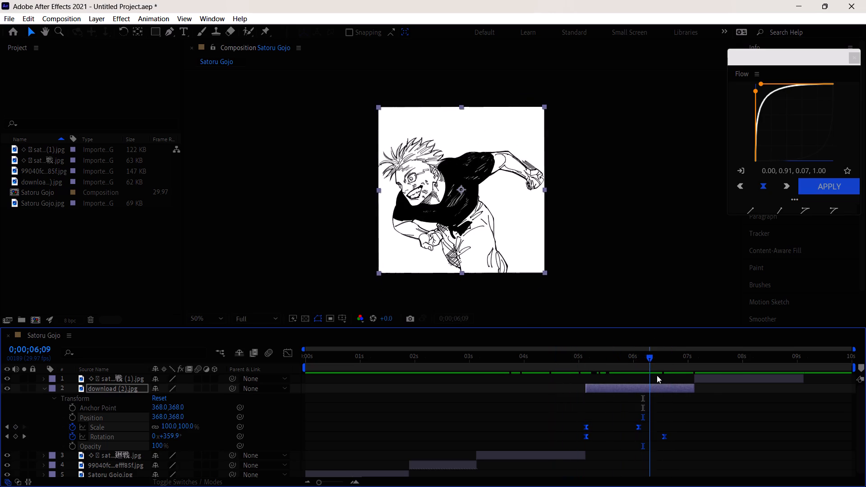
pyautogui.moveTo(657, 375); pyautogui.dragTo(703, 381)
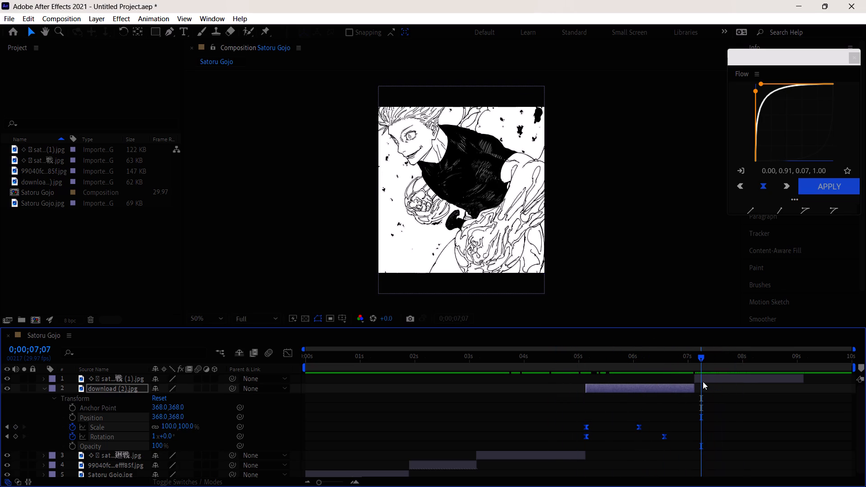
pyautogui.moveTo(803, 62); pyautogui.dragTo(797, 53)
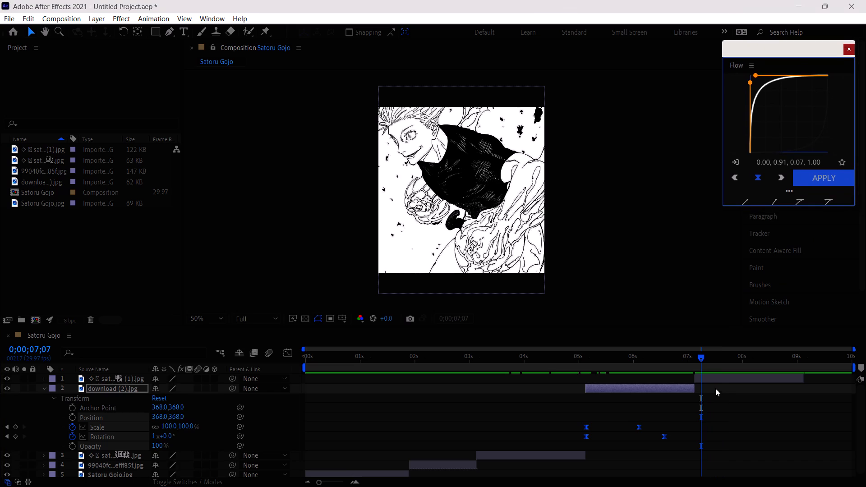
pyautogui.click(45, 387)
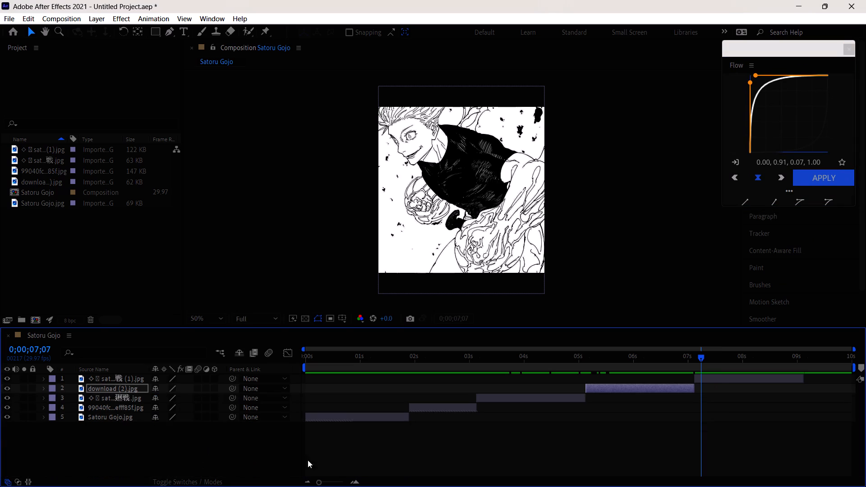
pyautogui.moveTo(704, 354); pyautogui.dragTo(698, 356)
pyautogui.click(713, 379)
pyautogui.click(698, 360)
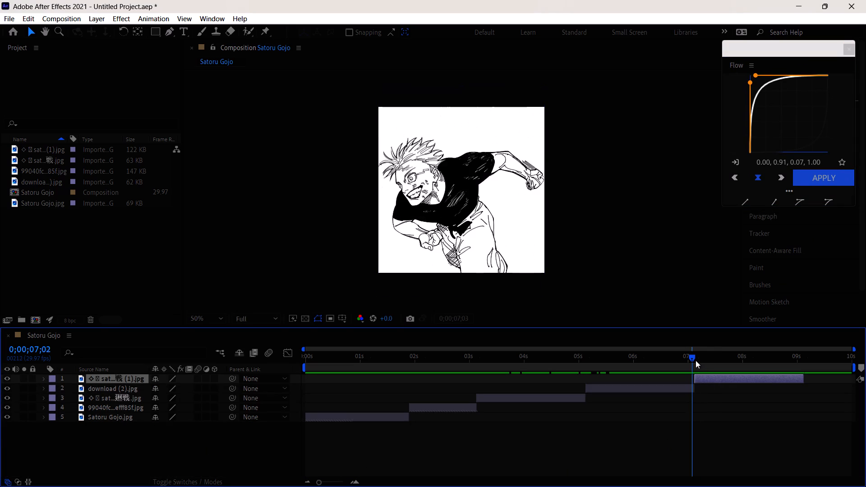
pyautogui.click(45, 379)
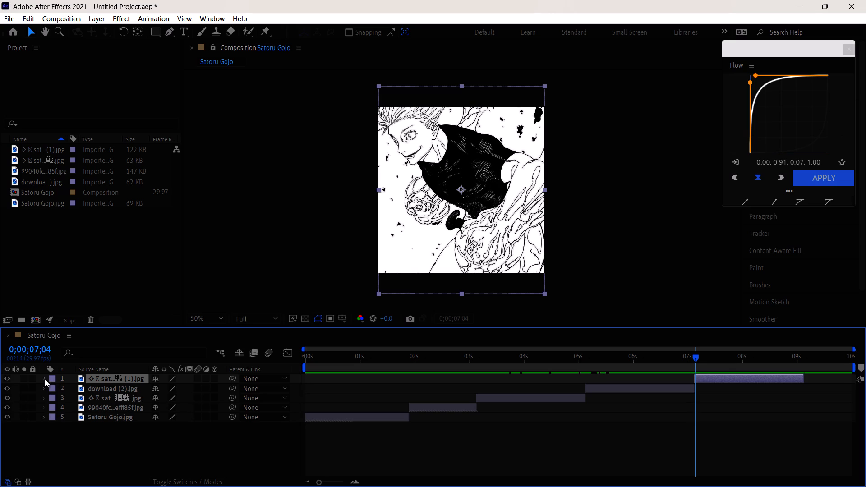
pyautogui.click(49, 387)
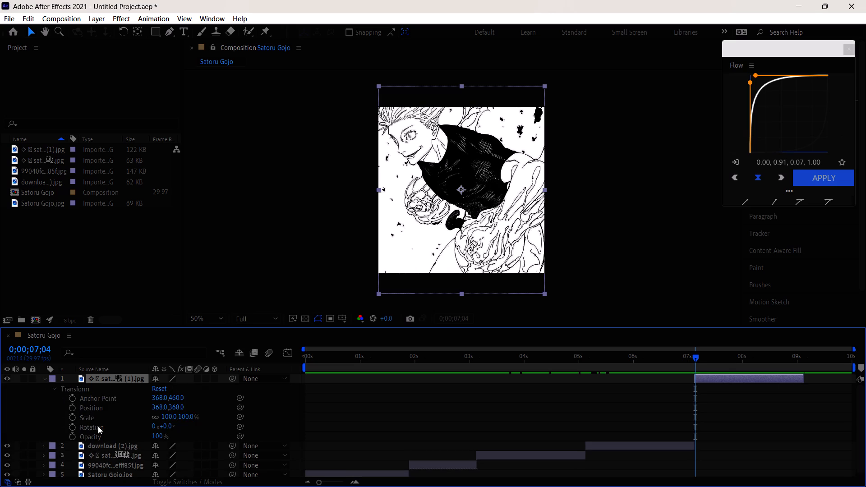
pyautogui.click(70, 417)
pyautogui.moveTo(167, 414); pyautogui.dragTo(180, 415)
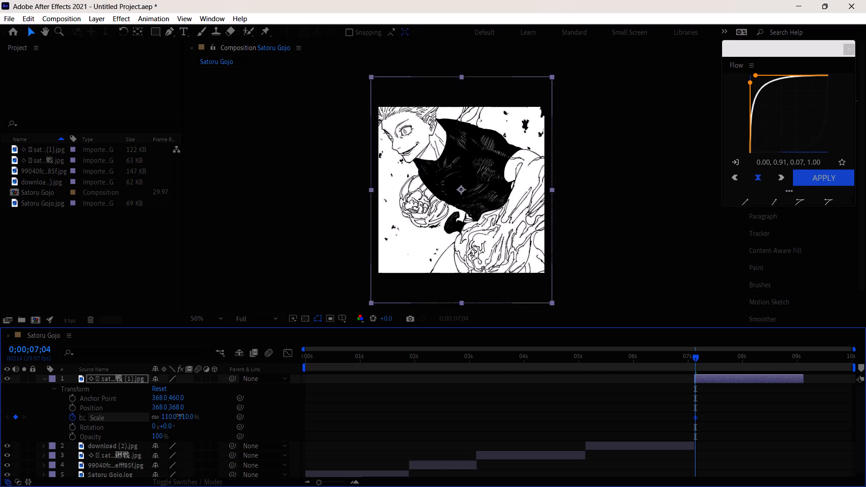
pyautogui.moveTo(180, 415); pyautogui.dragTo(237, 424)
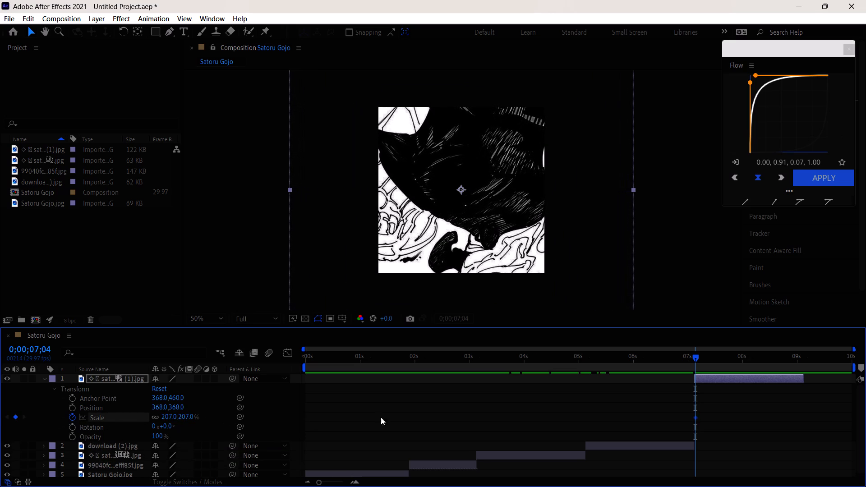
# Add a second Scale keyframe of 100% to the sat…(1).jpg layer at 0;00;07;21.
pyautogui.moveTo(693, 363); pyautogui.dragTo(728, 369)
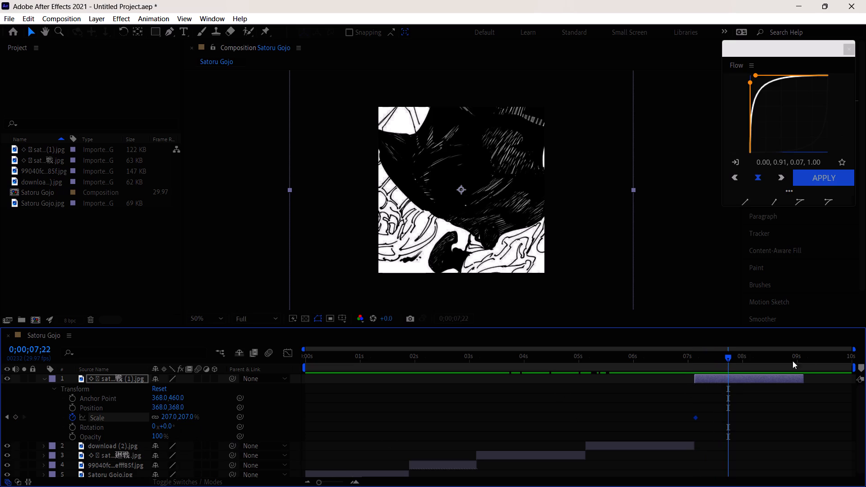
pyautogui.click(728, 358)
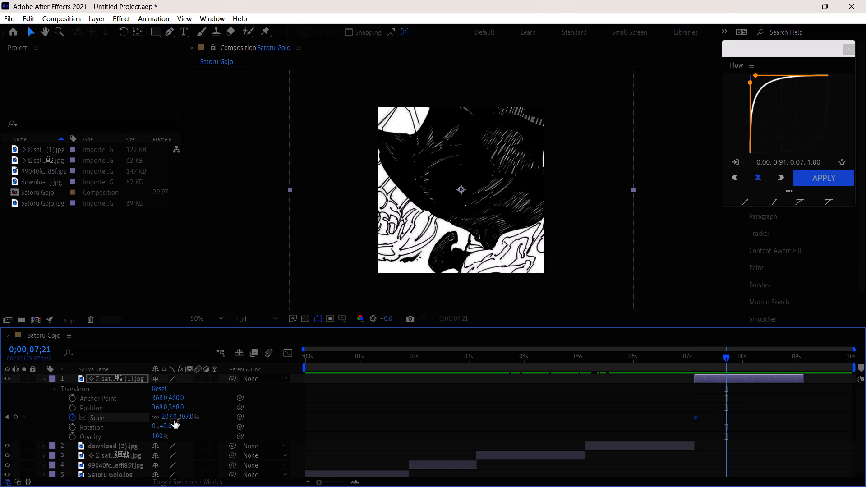
pyautogui.click(170, 418)
pyautogui.press('BackSpace')
pyautogui.write('100')
pyautogui.press('Return')
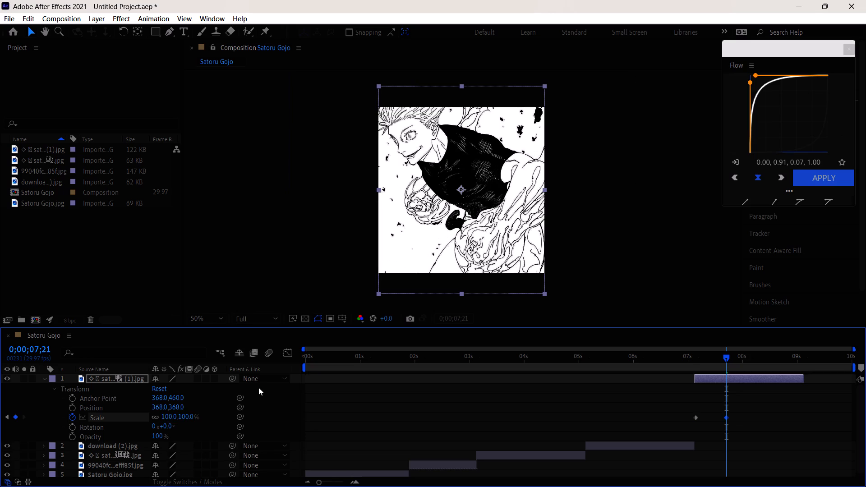
# Apply the Flow easing curve (0.00, 0.91, 0.07, 1.00) to both Scale keyframes of sat…(1).jpg and check the motion.
pyautogui.moveTo(689, 425); pyautogui.dragTo(736, 410)
pyautogui.rightClick(767, 124)
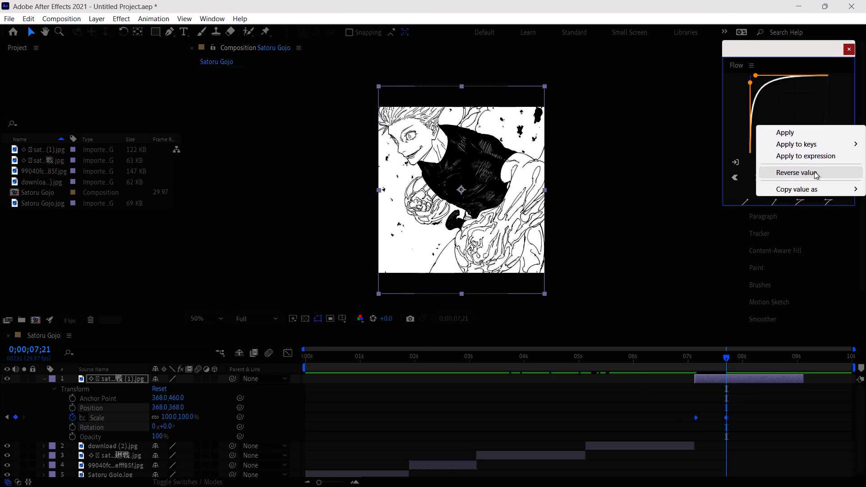
pyautogui.click(800, 132)
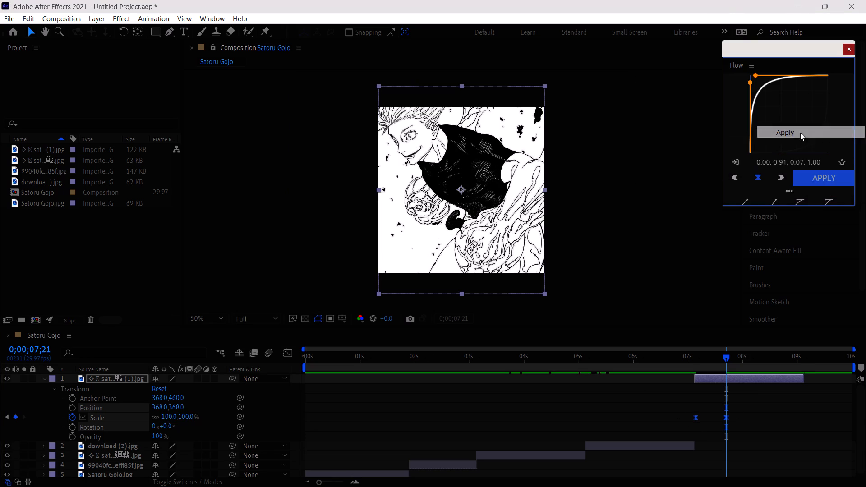
pyautogui.moveTo(725, 358); pyautogui.dragTo(695, 364)
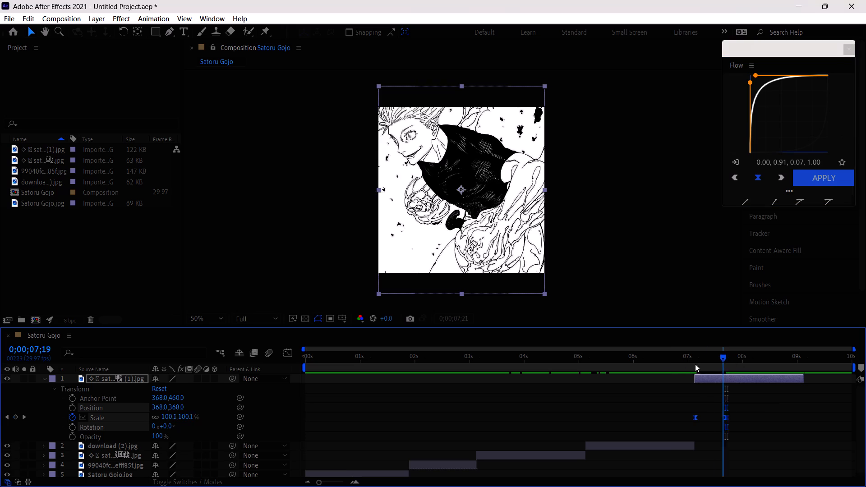
pyautogui.moveTo(695, 364); pyautogui.dragTo(770, 376)
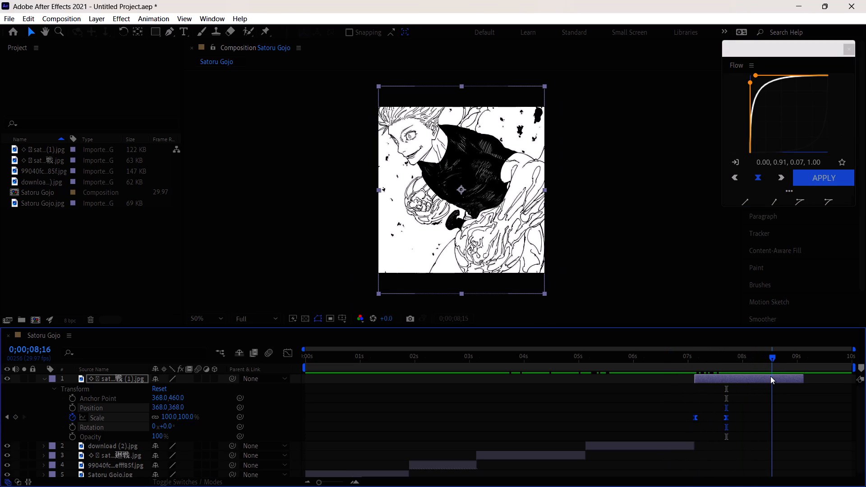
pyautogui.moveTo(770, 376); pyautogui.dragTo(770, 377)
# Move only the 100% Scale keyframe of sat…(1).jpg to 0;00;08;01, keeping the first keyframe at the clip's start.
pyautogui.moveTo(727, 417); pyautogui.dragTo(732, 417)
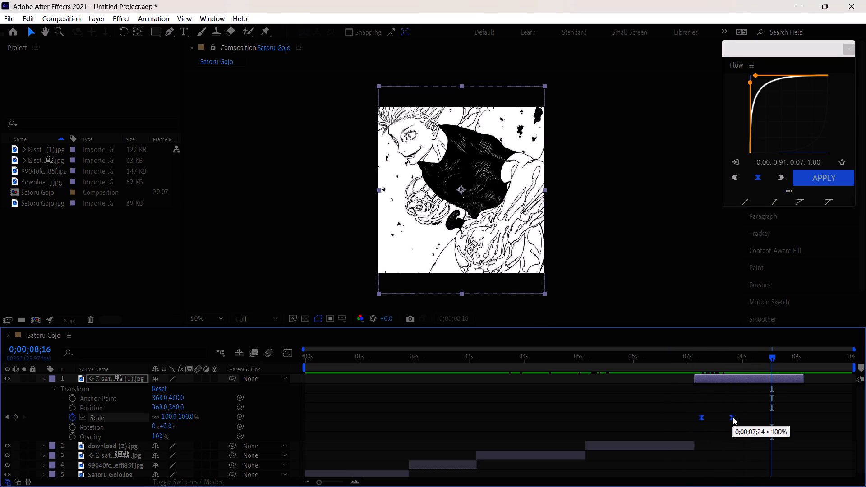
pyautogui.hotkey('ctrl', 'z')
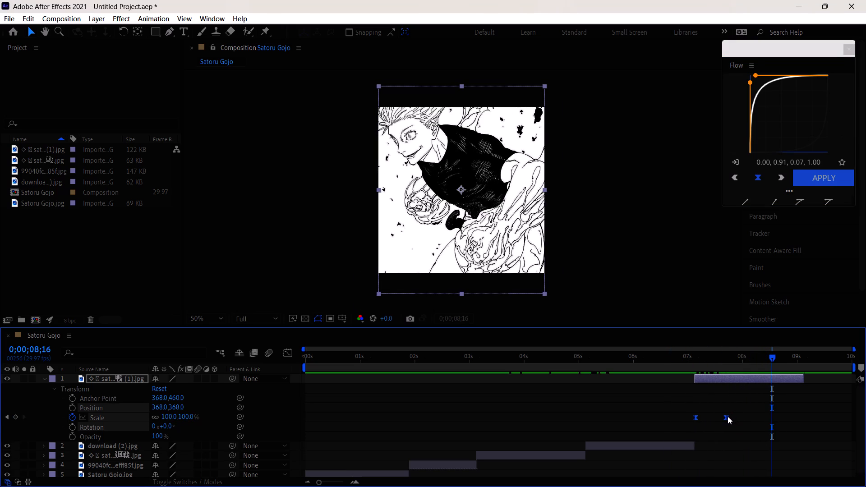
pyautogui.click(728, 416)
pyautogui.click(732, 432)
pyautogui.moveTo(728, 418); pyautogui.dragTo(735, 418)
pyautogui.moveTo(734, 419); pyautogui.dragTo(739, 419)
pyautogui.moveTo(772, 355); pyautogui.dragTo(754, 365)
pyautogui.moveTo(741, 419); pyautogui.dragTo(747, 420)
# Add a third Scale keyframe of 193% to sat…(1).jpg at the end of its clip, 0;00;09;03.
pyautogui.moveTo(754, 360); pyautogui.dragTo(794, 370)
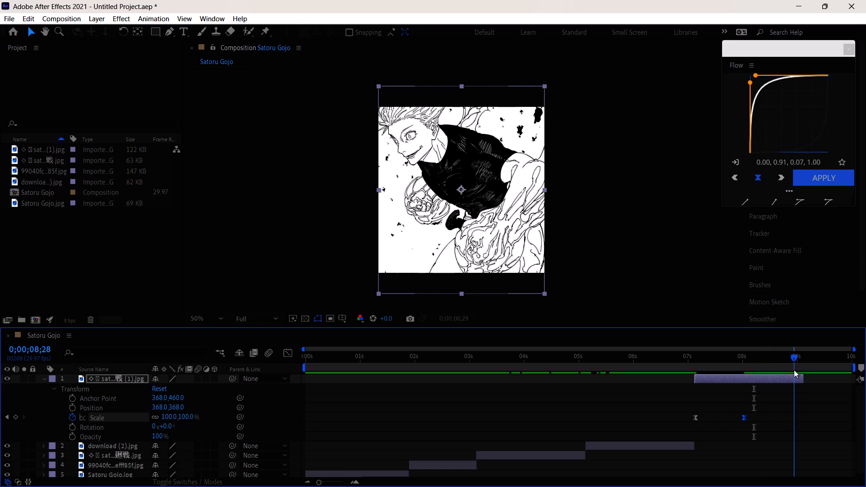
pyautogui.moveTo(794, 370); pyautogui.dragTo(803, 373)
pyautogui.moveTo(169, 420); pyautogui.dragTo(223, 423)
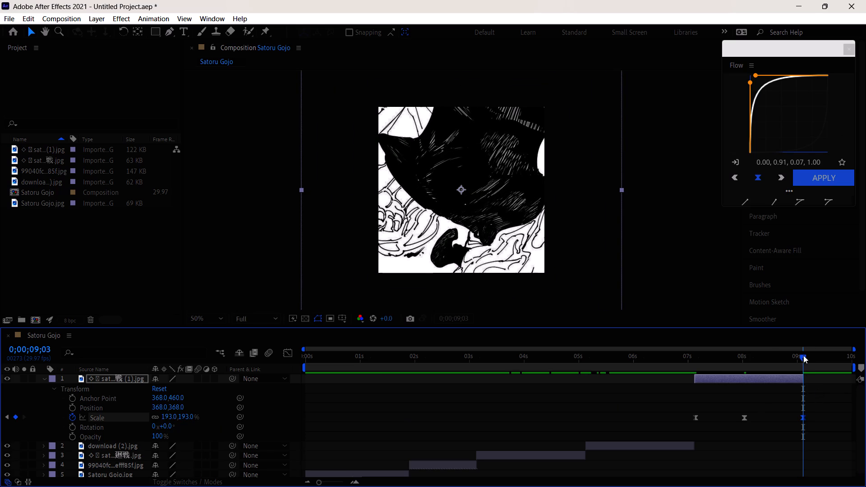
# Add a Position keyframe to sat…(1).jpg at the middle Scale keyframe, 0;00;08;01.
pyautogui.moveTo(803, 355); pyautogui.dragTo(746, 369)
pyautogui.click(73, 407)
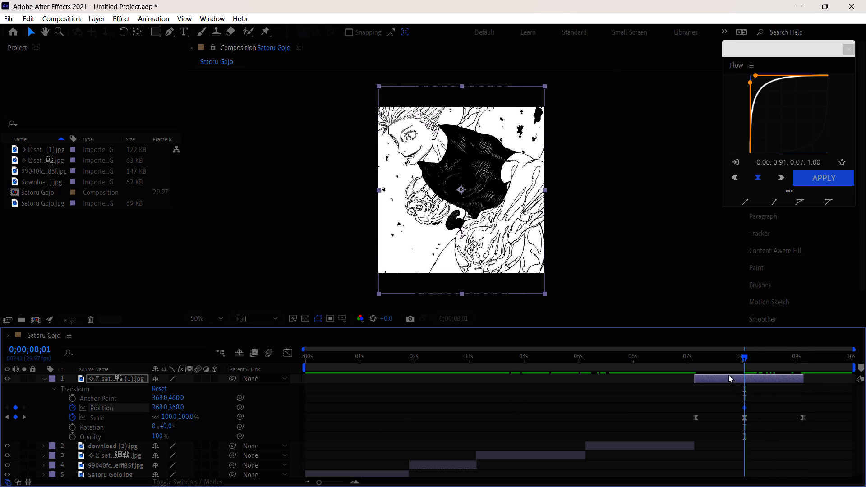
# Add a second Position keyframe of 704, 835 to sat…(1).jpg at 0;00;09;02 so the character's face fills the frame.
pyautogui.moveTo(742, 359); pyautogui.dragTo(799, 377)
pyautogui.moveTo(158, 404); pyautogui.dragTo(163, 435)
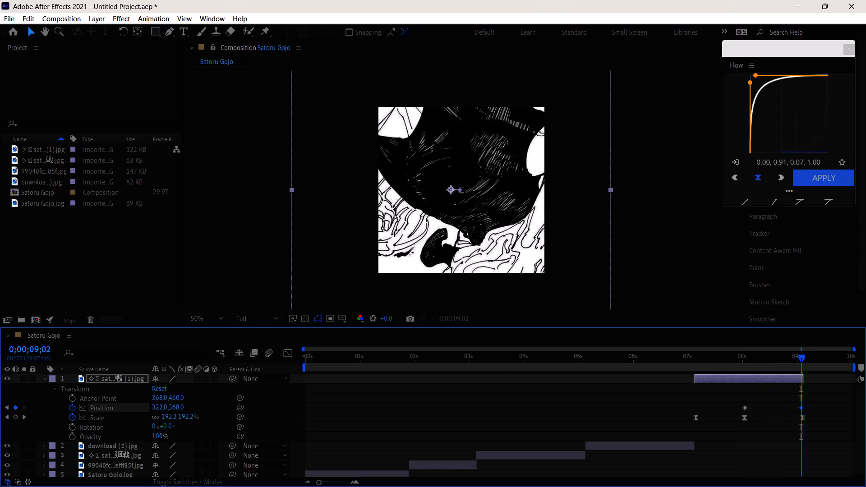
pyautogui.moveTo(163, 435); pyautogui.dragTo(365, 431)
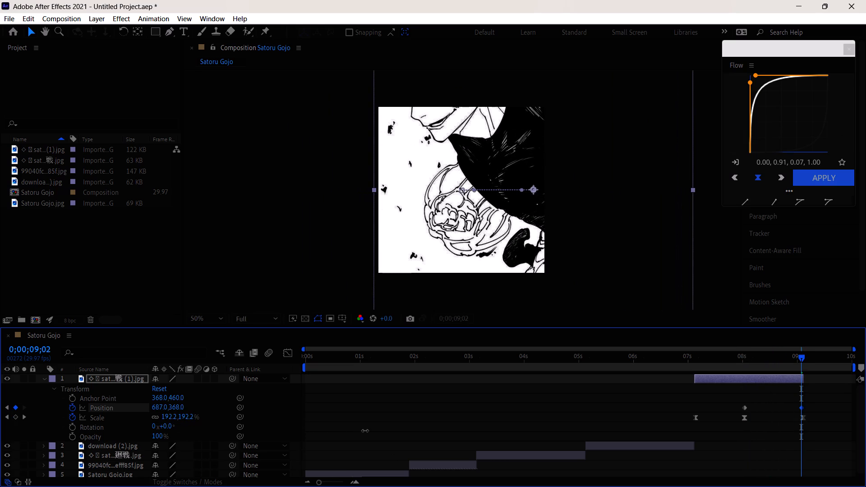
pyautogui.moveTo(365, 431); pyautogui.dragTo(376, 432)
pyautogui.moveTo(182, 408); pyautogui.dragTo(192, 486)
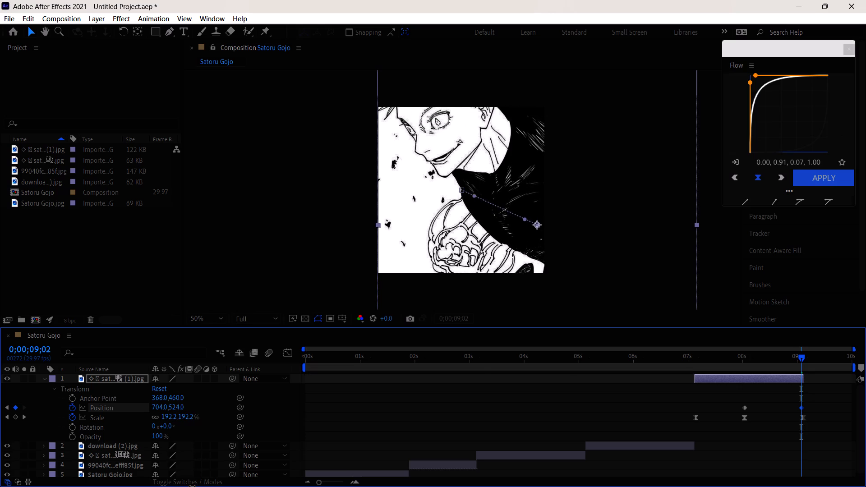
pyautogui.moveTo(192, 486); pyautogui.dragTo(195, 486)
pyautogui.moveTo(179, 407); pyautogui.dragTo(187, 486)
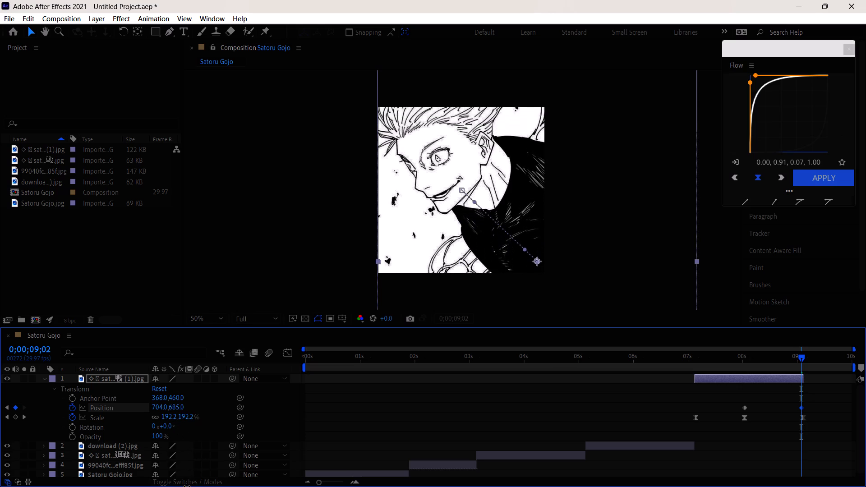
pyautogui.moveTo(187, 486); pyautogui.dragTo(189, 486)
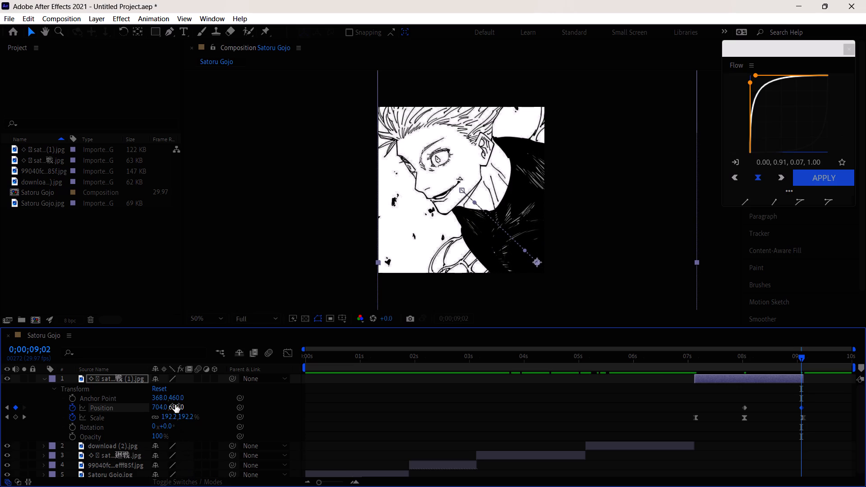
pyautogui.moveTo(175, 404); pyautogui.dragTo(177, 462)
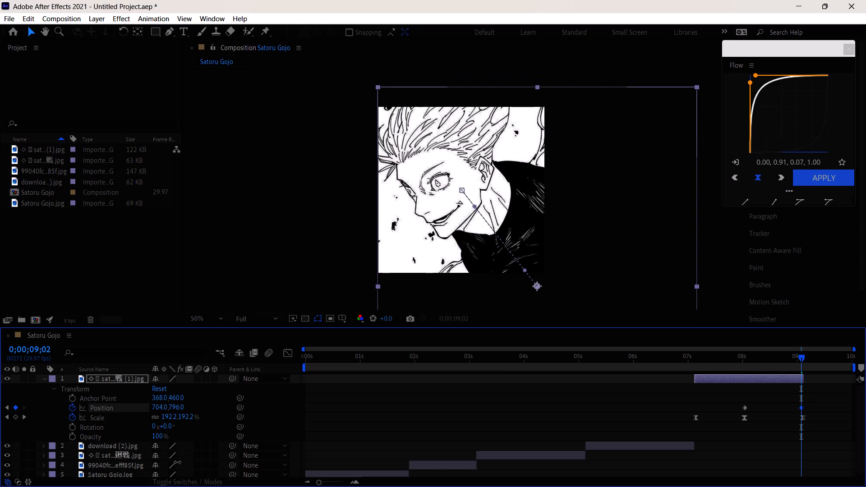
pyautogui.moveTo(177, 462); pyautogui.dragTo(176, 486)
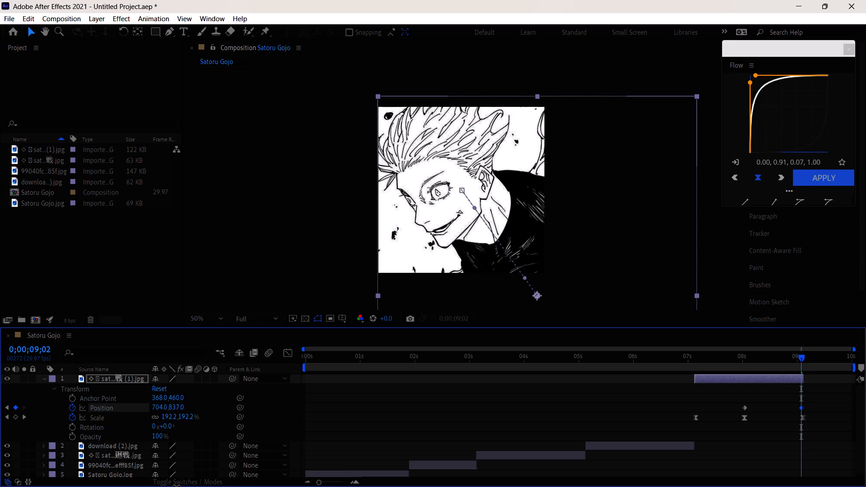
pyautogui.moveTo(176, 486); pyautogui.dragTo(175, 486)
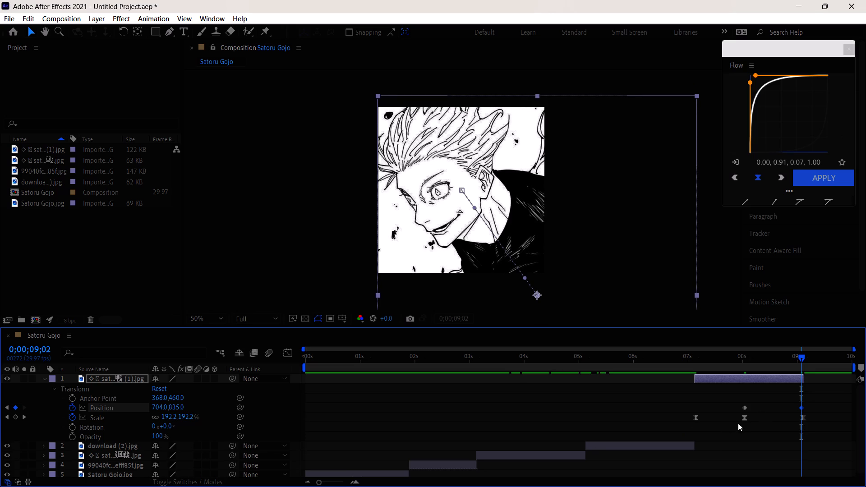
# Apply the Flow curve 0.00, 0.91, 0.07, 1.00 to both Position keyframes and the last two Scale keyframes of sat…(1).jpg.
pyautogui.moveTo(690, 433); pyautogui.dragTo(759, 403)
pyautogui.moveTo(743, 441); pyautogui.dragTo(743, 441)
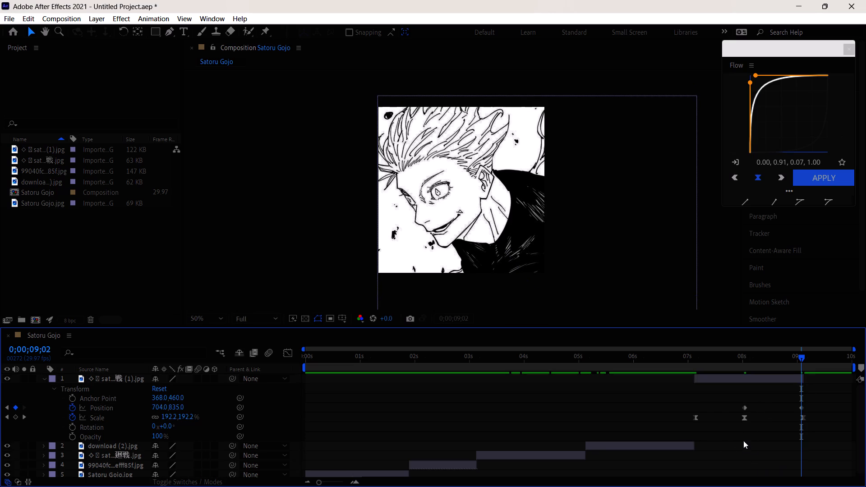
pyautogui.moveTo(743, 441); pyautogui.dragTo(821, 393)
pyautogui.rightClick(773, 123)
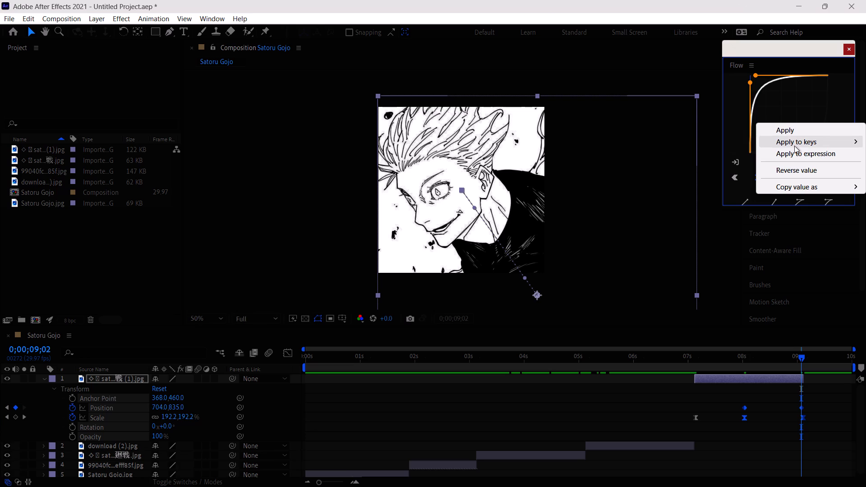
pyautogui.click(795, 129)
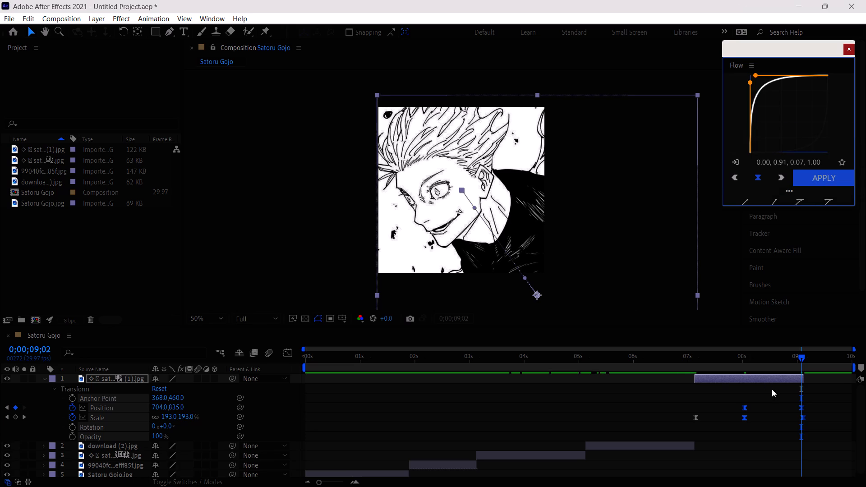
# Examine the eased scale and position motion of sat…(1).jpg across its clip.
pyautogui.moveTo(802, 352); pyautogui.dragTo(755, 369)
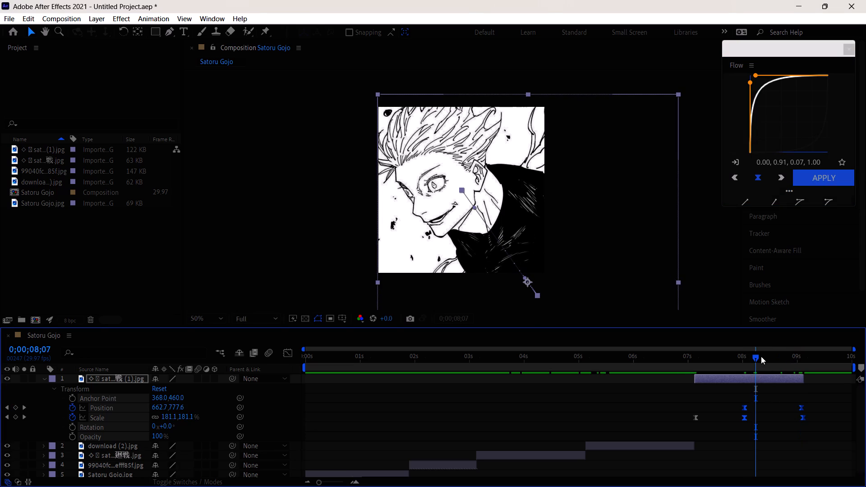
pyautogui.moveTo(761, 356); pyautogui.dragTo(746, 359)
pyautogui.moveTo(745, 359); pyautogui.dragTo(703, 361)
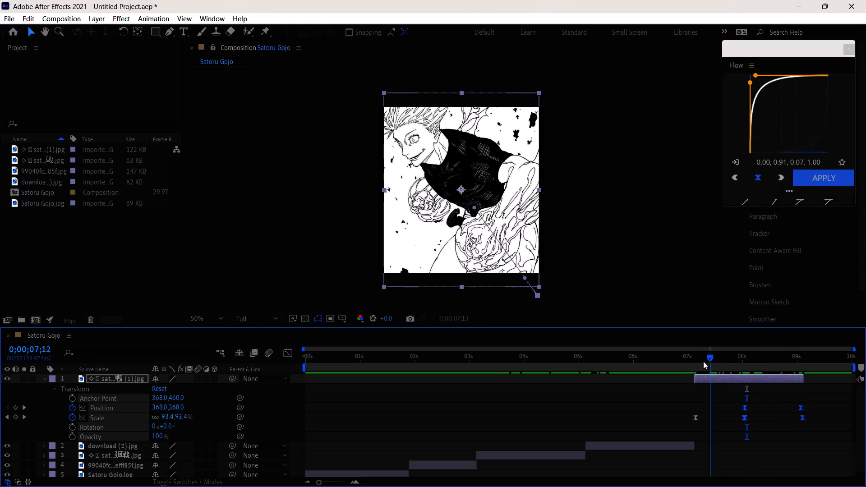
pyautogui.moveTo(703, 361); pyautogui.dragTo(762, 372)
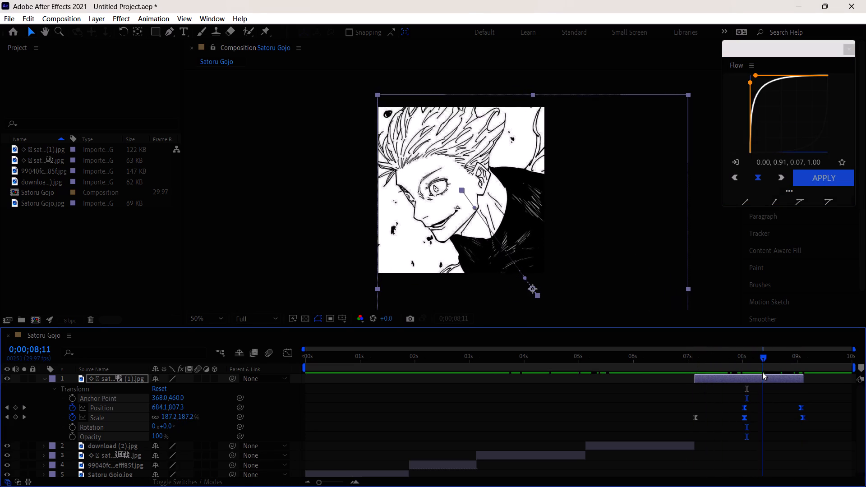
pyautogui.moveTo(762, 372); pyautogui.dragTo(735, 381)
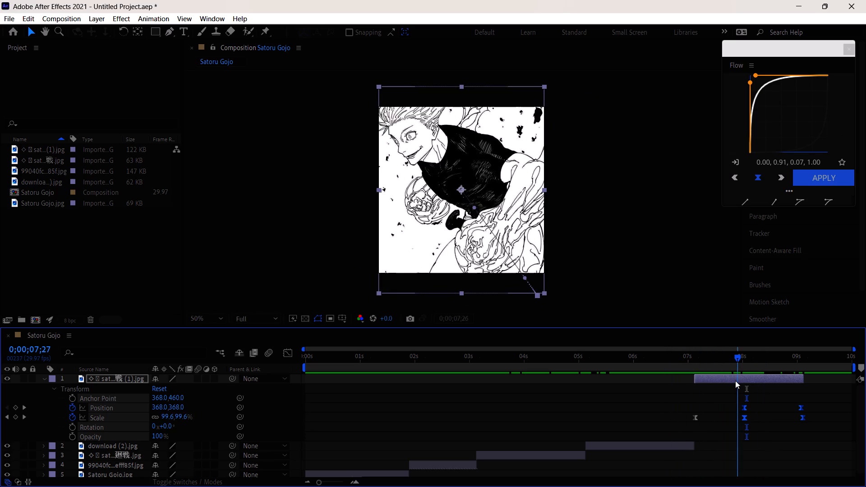
pyautogui.moveTo(735, 381); pyautogui.dragTo(702, 379)
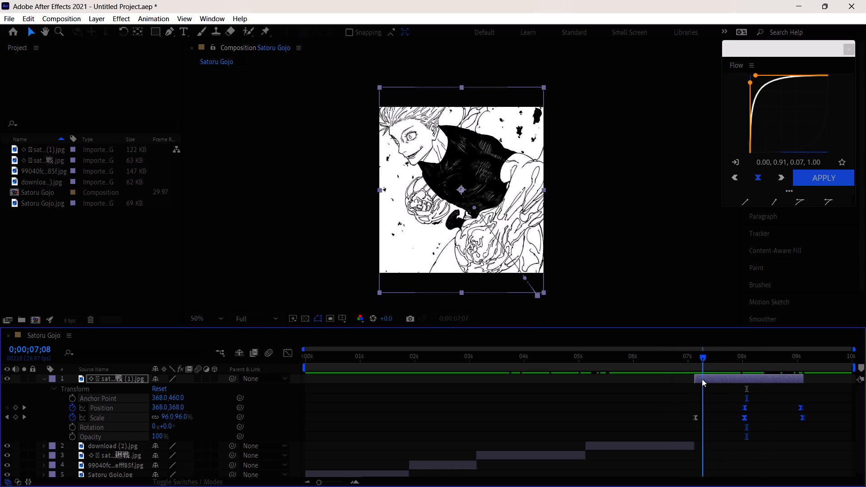
pyautogui.moveTo(702, 379); pyautogui.dragTo(706, 379)
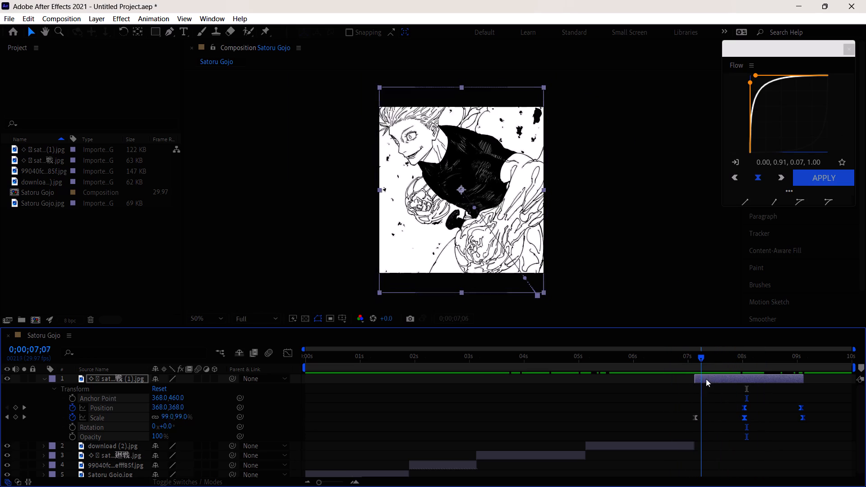
pyautogui.moveTo(706, 379); pyautogui.dragTo(735, 381)
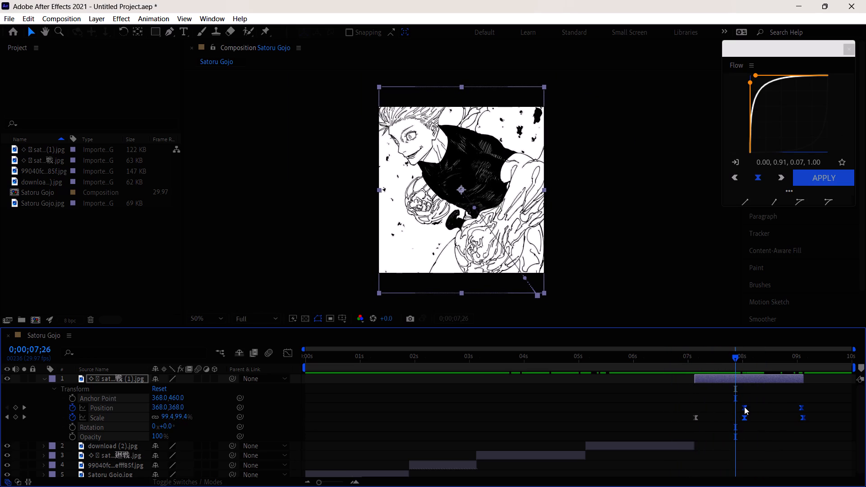
pyautogui.click(744, 418)
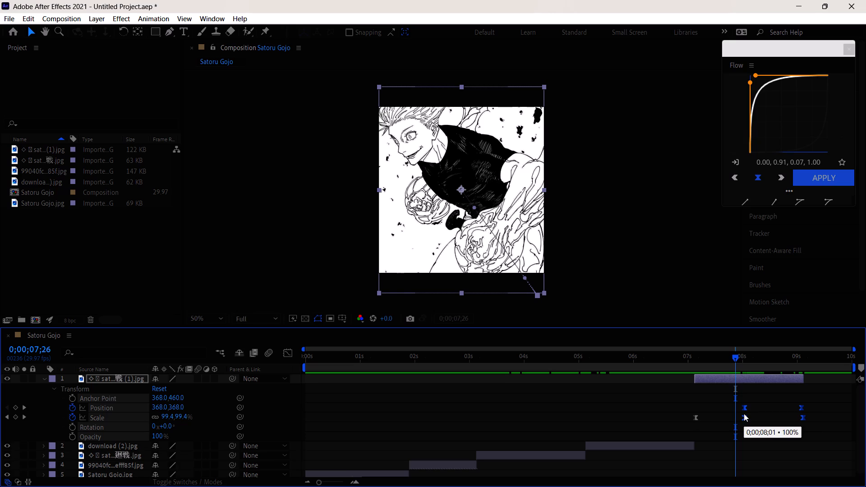
pyautogui.click(744, 413)
pyautogui.moveTo(735, 353); pyautogui.dragTo(744, 356)
pyautogui.moveTo(744, 356); pyautogui.dragTo(727, 356)
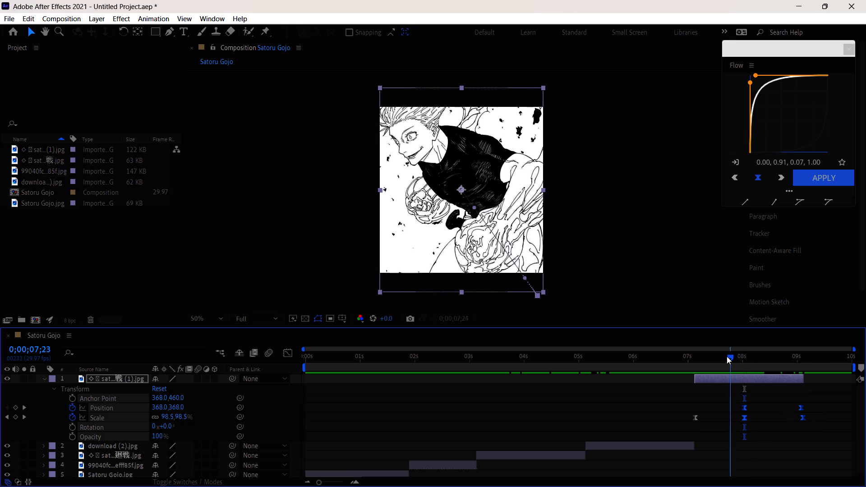
pyautogui.moveTo(727, 356); pyautogui.dragTo(705, 358)
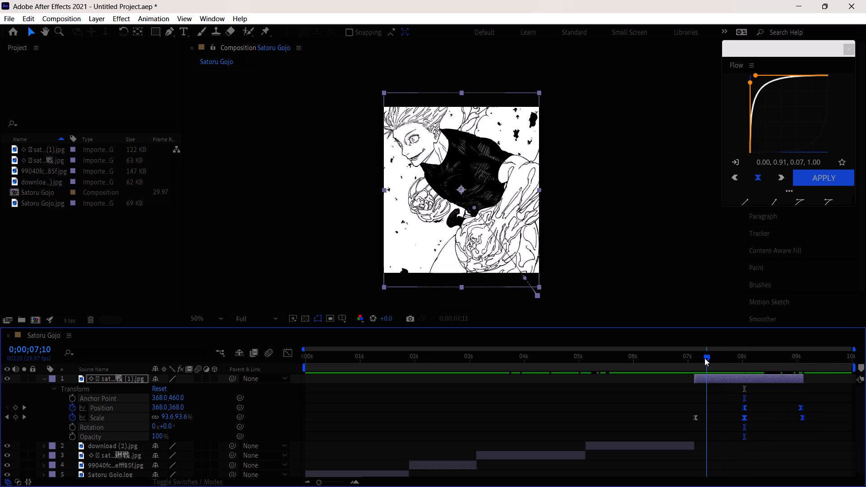
pyautogui.moveTo(705, 358); pyautogui.dragTo(723, 362)
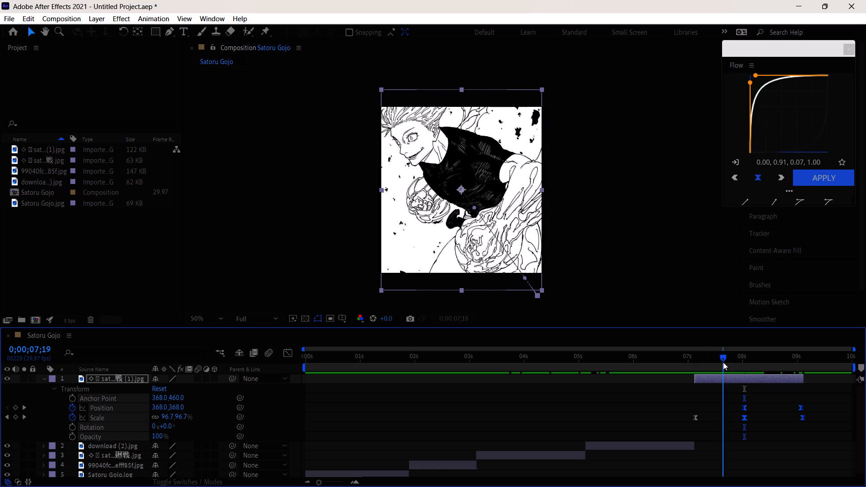
pyautogui.moveTo(723, 362); pyautogui.dragTo(782, 367)
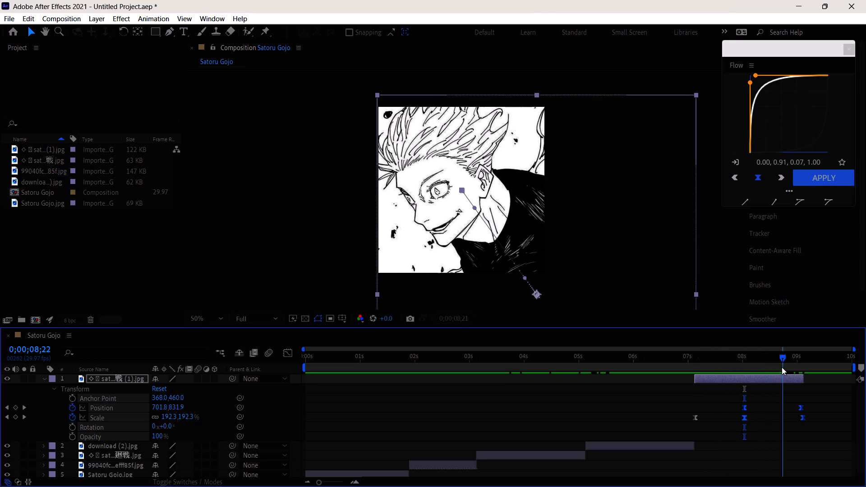
pyautogui.moveTo(782, 367); pyautogui.dragTo(725, 378)
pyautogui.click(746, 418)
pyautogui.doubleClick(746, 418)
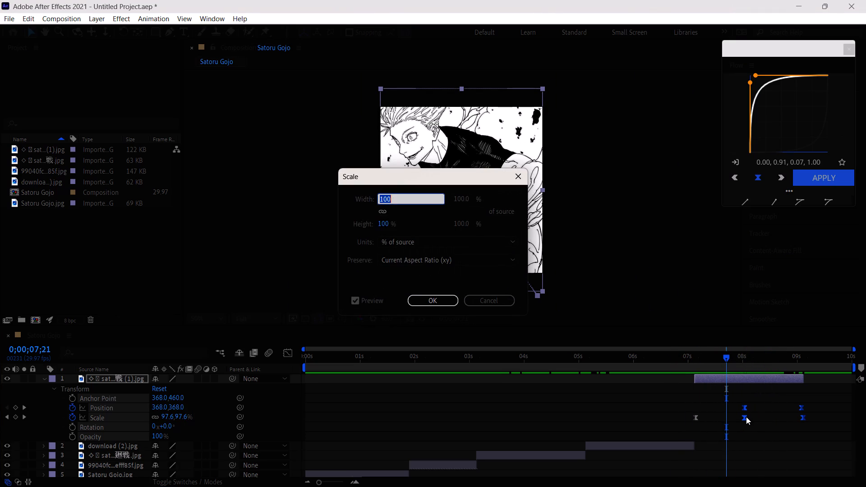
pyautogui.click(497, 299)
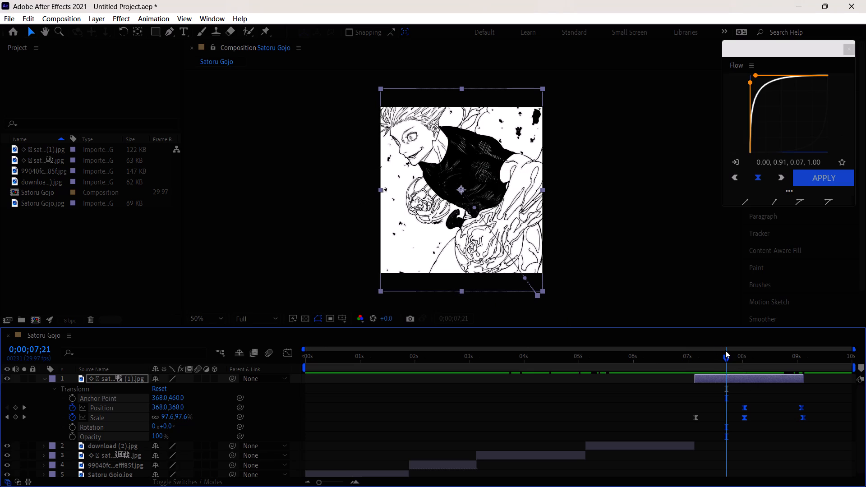
# Preview the whole composition from 0;00;00;00 and inspect the edges of the opening Satoru Gojo.jpg clip.
pyautogui.moveTo(725, 350); pyautogui.dragTo(573, 394)
pyautogui.moveTo(722, 361); pyautogui.dragTo(210, 378)
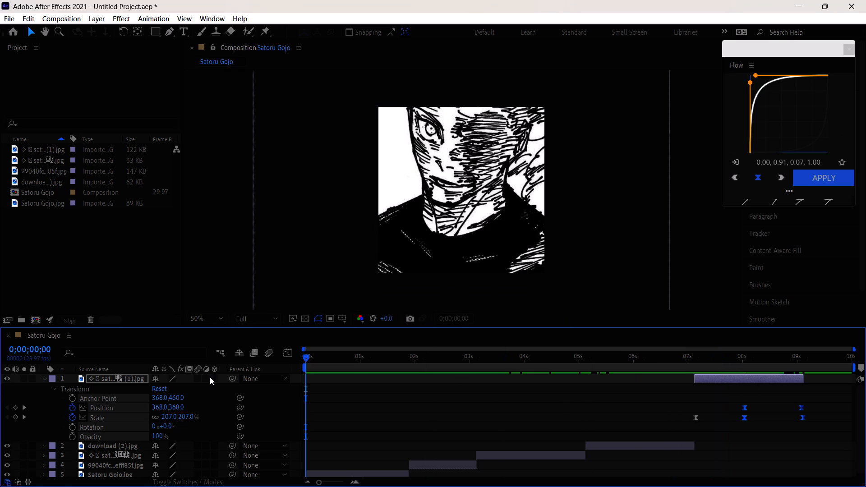
pyautogui.press('space')
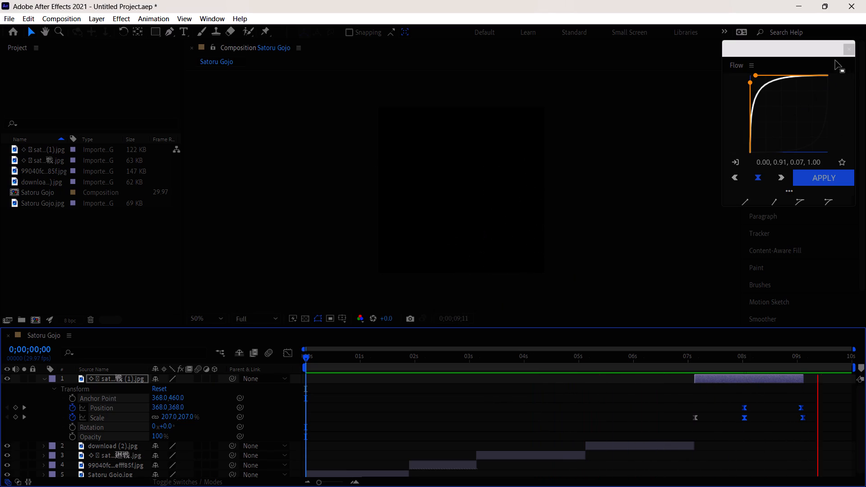
pyautogui.moveTo(815, 51); pyautogui.dragTo(821, 48)
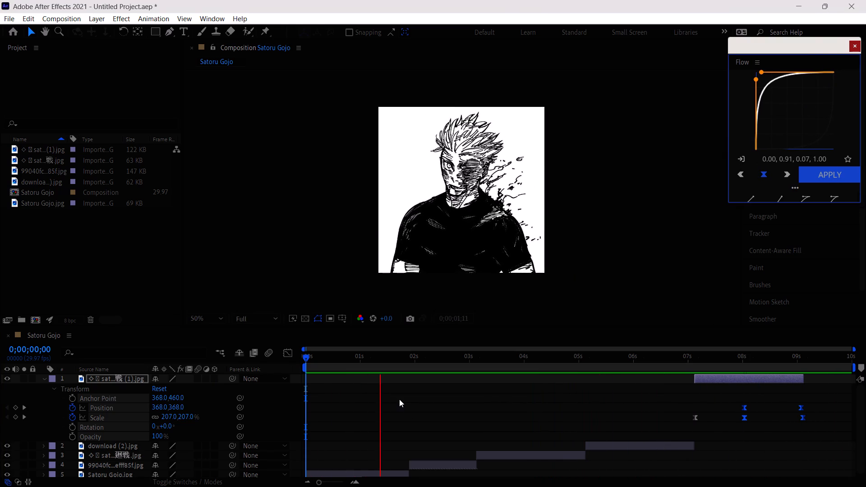
pyautogui.moveTo(345, 354); pyautogui.dragTo(331, 357)
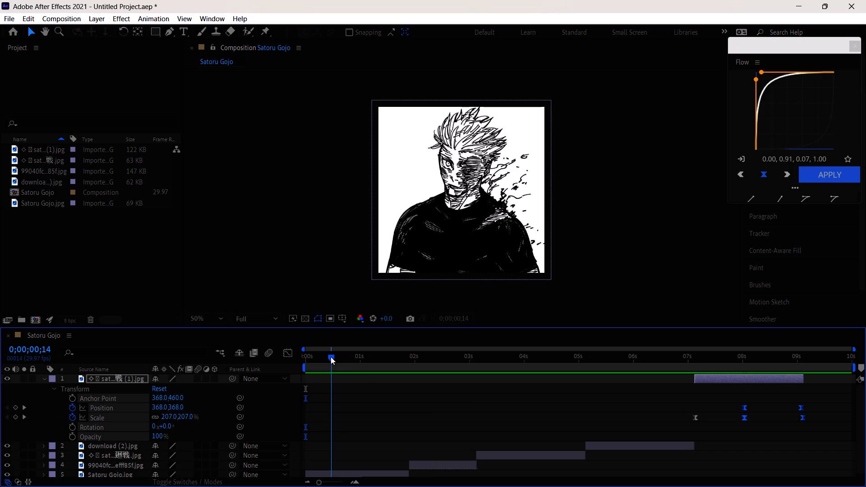
pyautogui.moveTo(331, 357); pyautogui.dragTo(332, 357)
# Find the Motion Tile effect by searching for "motion" and apply it to the Satoru Gojo.jpg layer.
pyautogui.scroll(-1, 433, 416)
pyautogui.moveTo(760, 51); pyautogui.dragTo(652, 68)
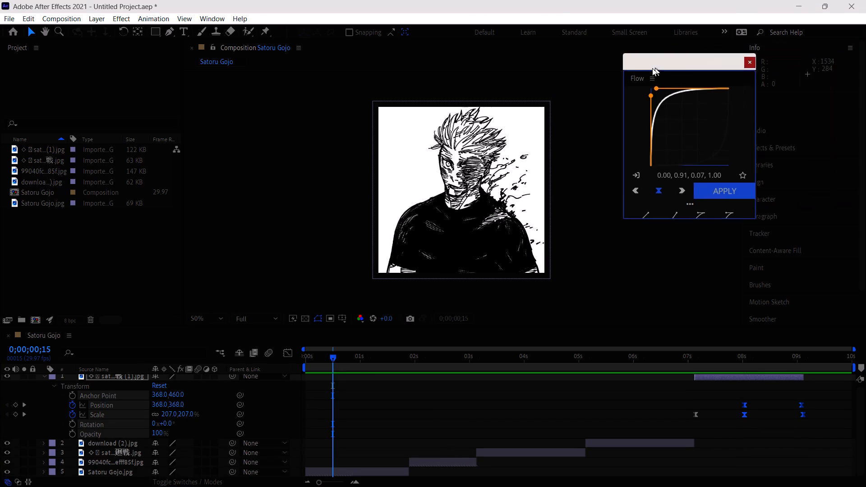
pyautogui.moveTo(652, 68); pyautogui.dragTo(145, 96)
pyautogui.click(772, 150)
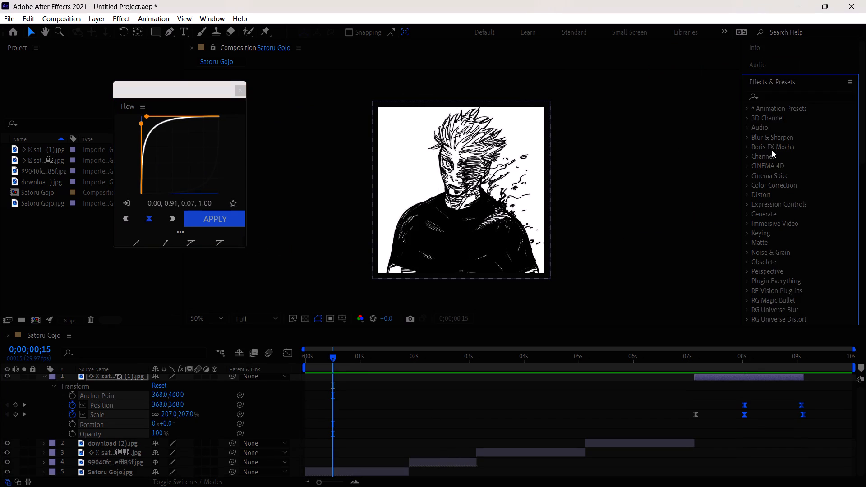
pyautogui.click(776, 97)
pyautogui.write('motio')
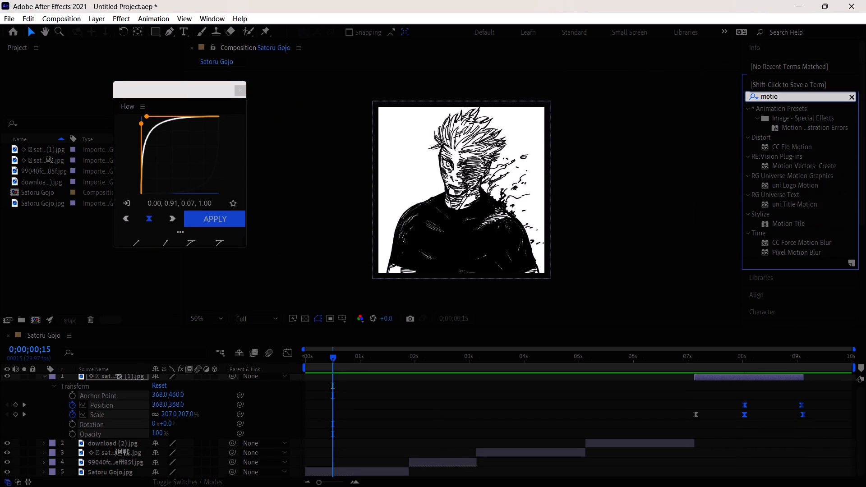
pyautogui.write('n')
pyautogui.press('space')
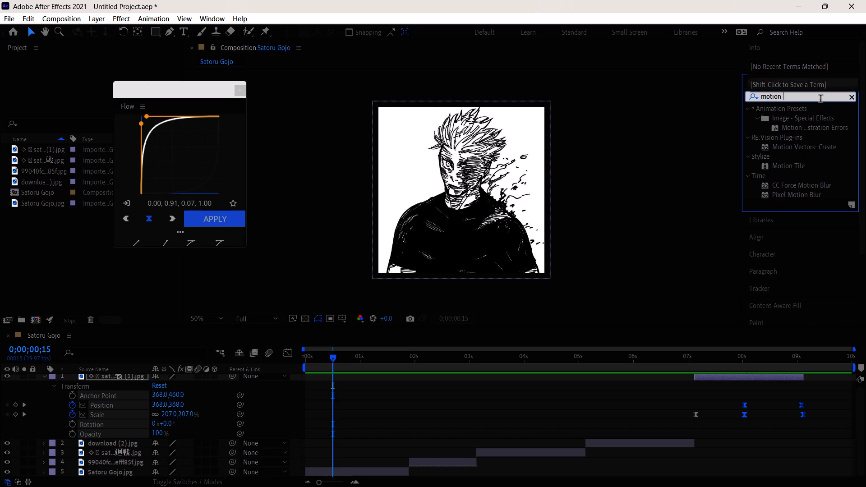
pyautogui.click(792, 163)
pyautogui.moveTo(794, 163); pyautogui.dragTo(788, 165)
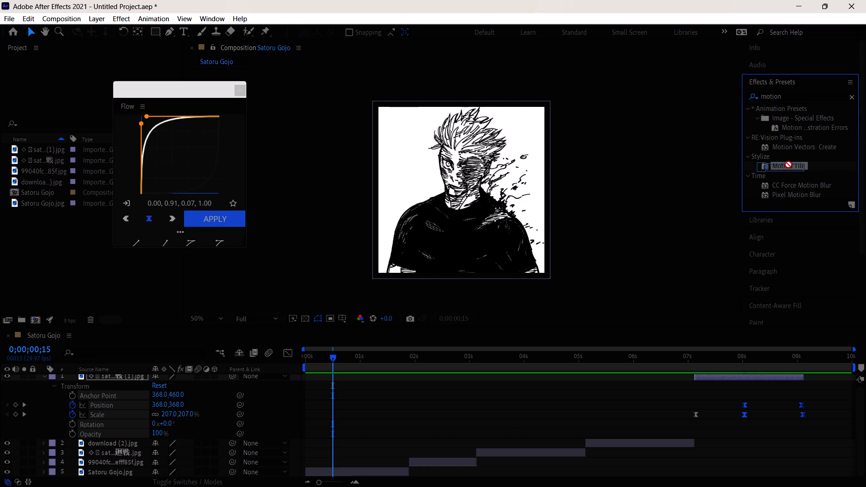
pyautogui.moveTo(788, 165); pyautogui.dragTo(374, 467)
pyautogui.moveTo(165, 94); pyautogui.dragTo(649, 115)
# Set Motion Tile on Satoru Gojo.jpg to Tile Width 99, Output Width 510 and Output Height 250, checking the frames near the clip's end.
pyautogui.moveTo(327, 357); pyautogui.dragTo(318, 357)
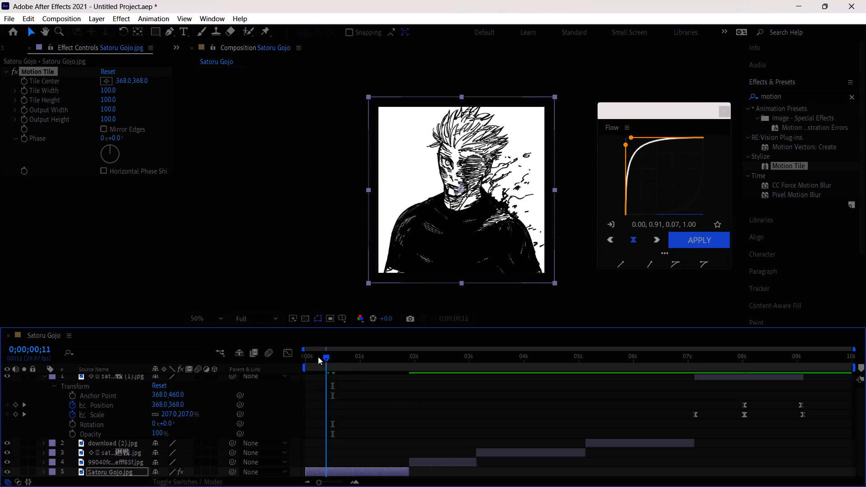
pyautogui.moveTo(318, 357); pyautogui.dragTo(383, 367)
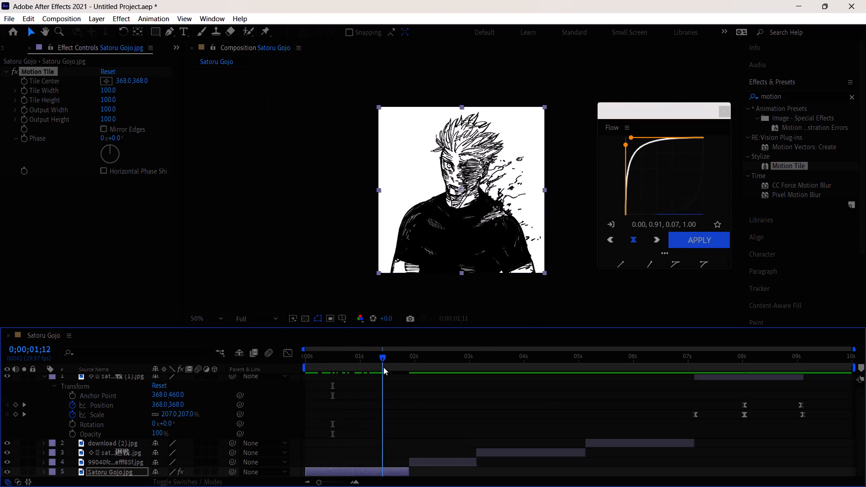
pyautogui.moveTo(383, 367); pyautogui.dragTo(401, 371)
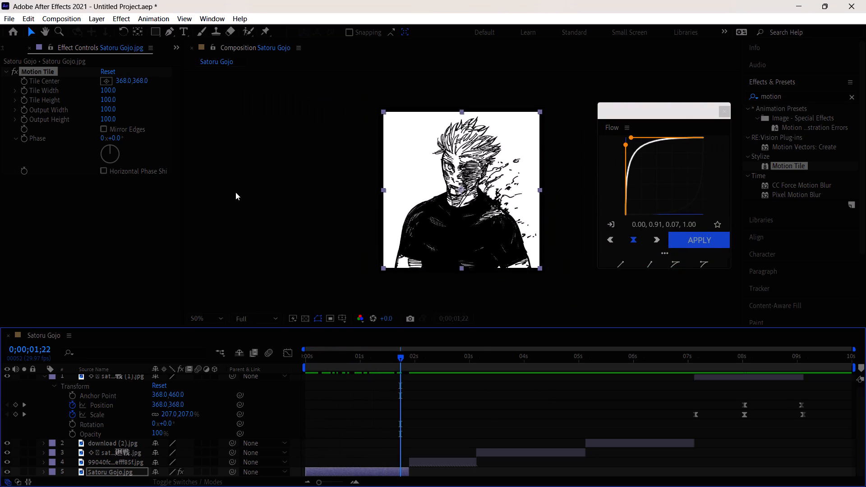
pyautogui.moveTo(103, 90); pyautogui.dragTo(111, 90)
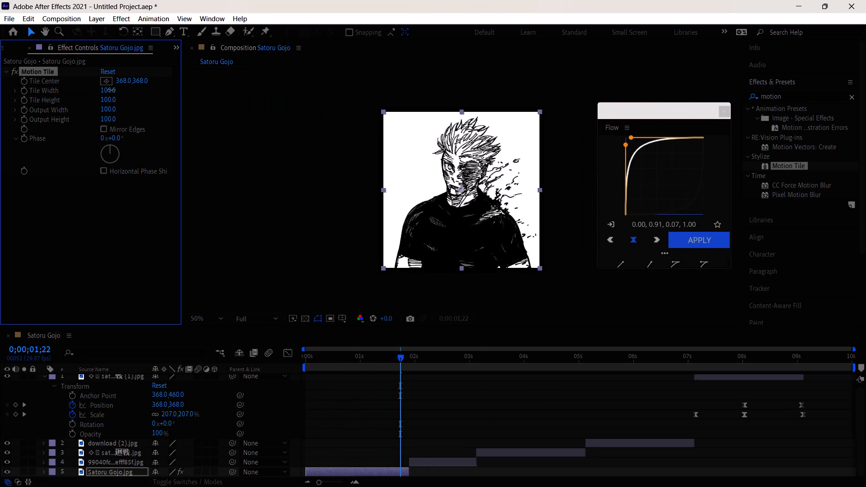
pyautogui.moveTo(111, 90); pyautogui.dragTo(111, 91)
pyautogui.moveTo(105, 92); pyautogui.dragTo(112, 92)
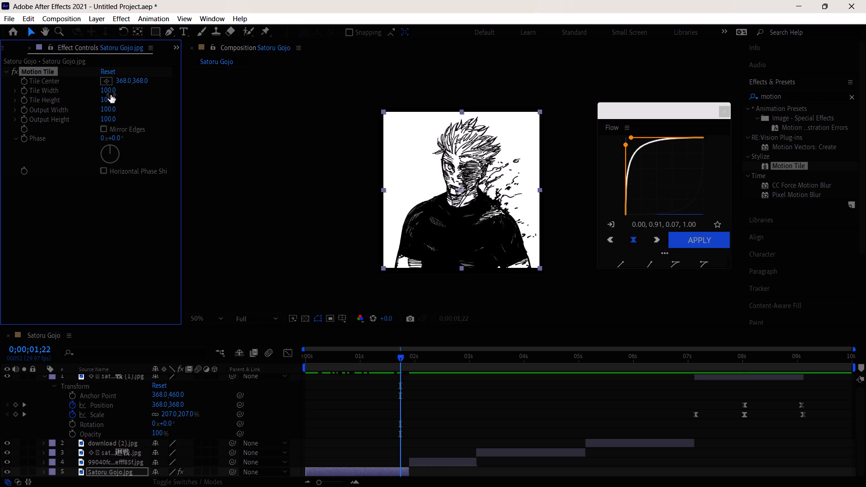
pyautogui.moveTo(110, 91); pyautogui.dragTo(118, 92)
pyautogui.moveTo(108, 101); pyautogui.dragTo(119, 101)
pyautogui.moveTo(107, 99); pyautogui.dragTo(119, 99)
pyautogui.moveTo(110, 107); pyautogui.dragTo(126, 109)
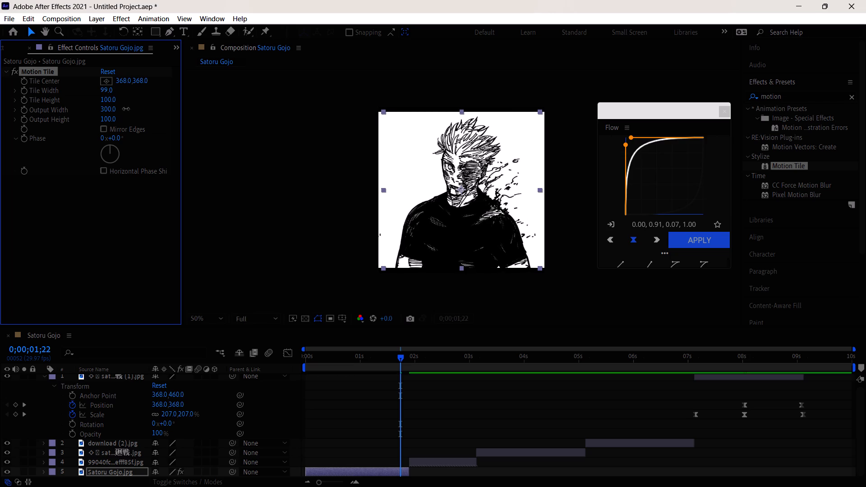
pyautogui.moveTo(126, 109); pyautogui.dragTo(131, 109)
pyautogui.moveTo(110, 119); pyautogui.dragTo(120, 119)
pyautogui.click(112, 119)
pyautogui.click(110, 110)
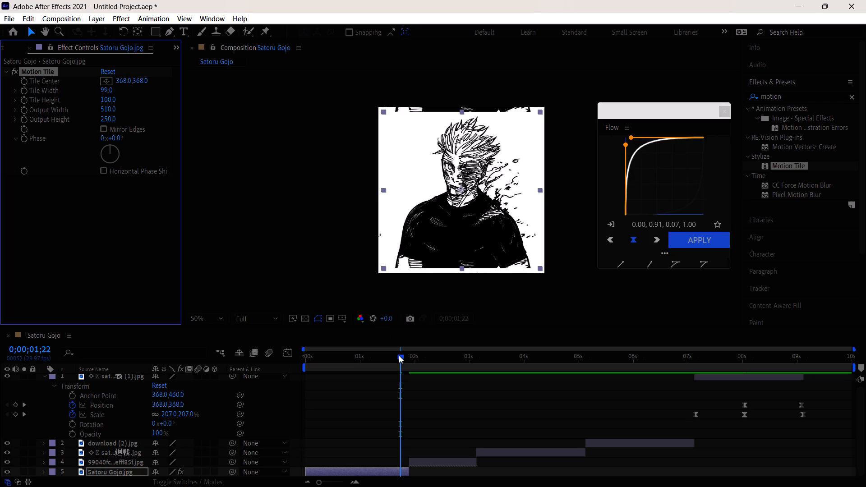
pyautogui.moveTo(400, 355); pyautogui.dragTo(408, 356)
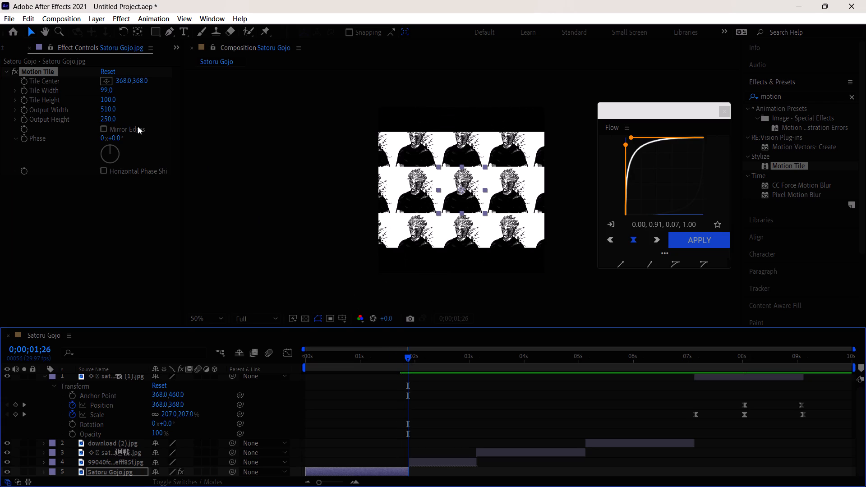
# Set Motion Tile on Satoru Gojo.jpg to Output Width 370 and Output Height 360.
pyautogui.moveTo(109, 120); pyautogui.dragTo(116, 120)
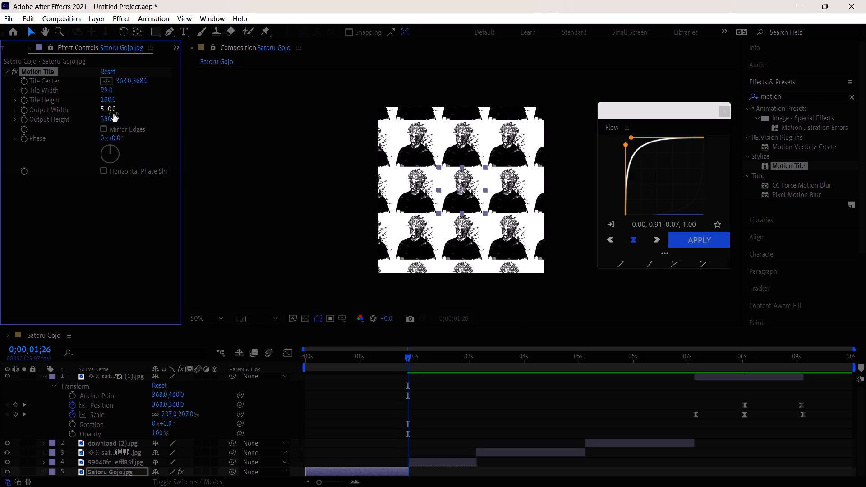
pyautogui.click(114, 117)
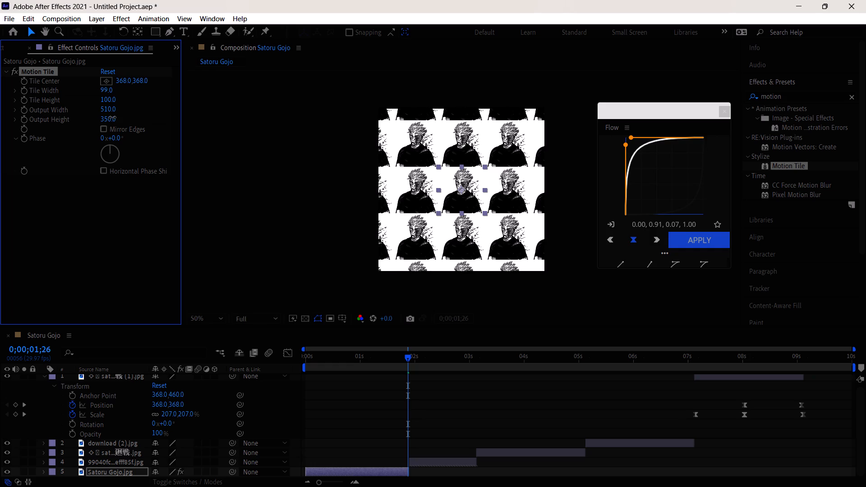
pyautogui.moveTo(109, 111); pyautogui.dragTo(110, 111)
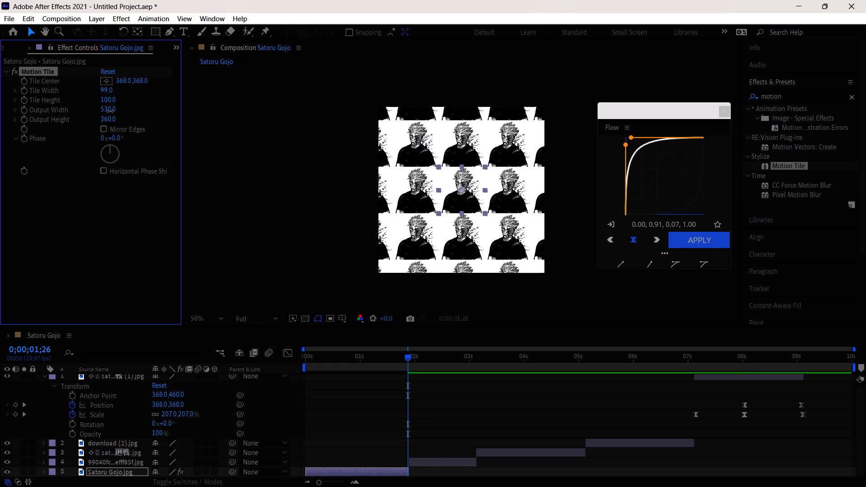
pyautogui.moveTo(110, 111); pyautogui.dragTo(100, 112)
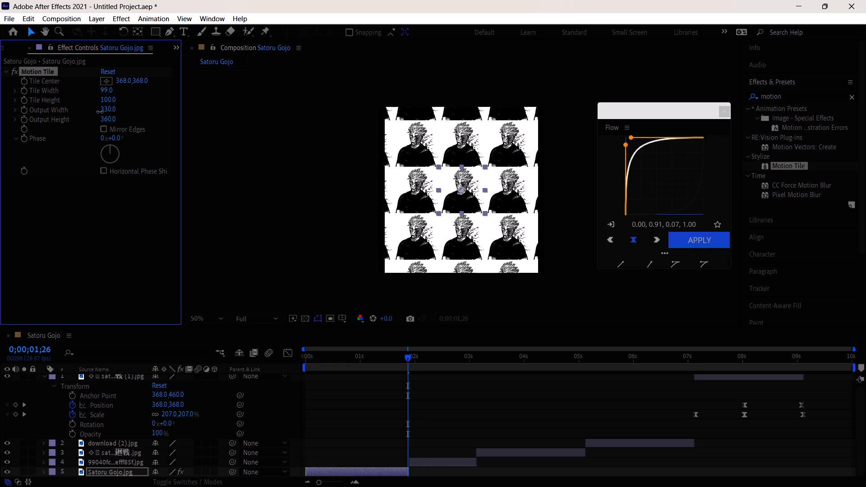
pyautogui.moveTo(100, 112); pyautogui.dragTo(101, 112)
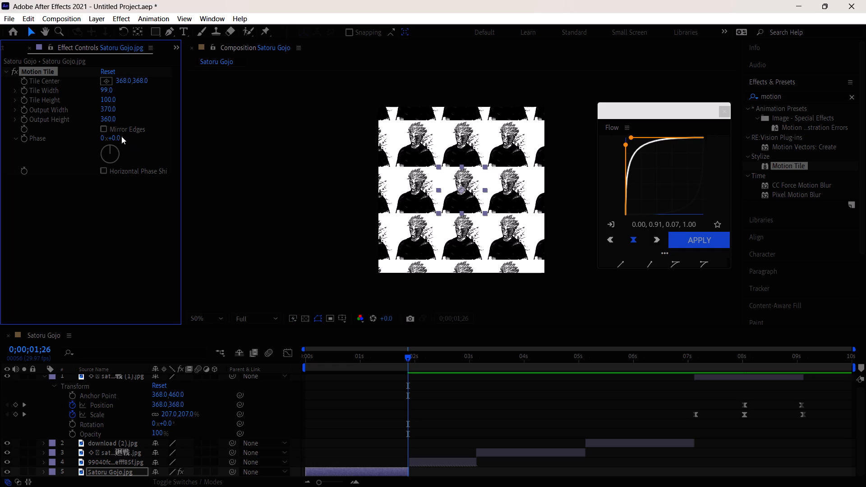
# Turn on Mirror Edges and set Tile Width to 100 for Satoru Gojo.jpg, checking the frames near the clip's end.
pyautogui.click(102, 129)
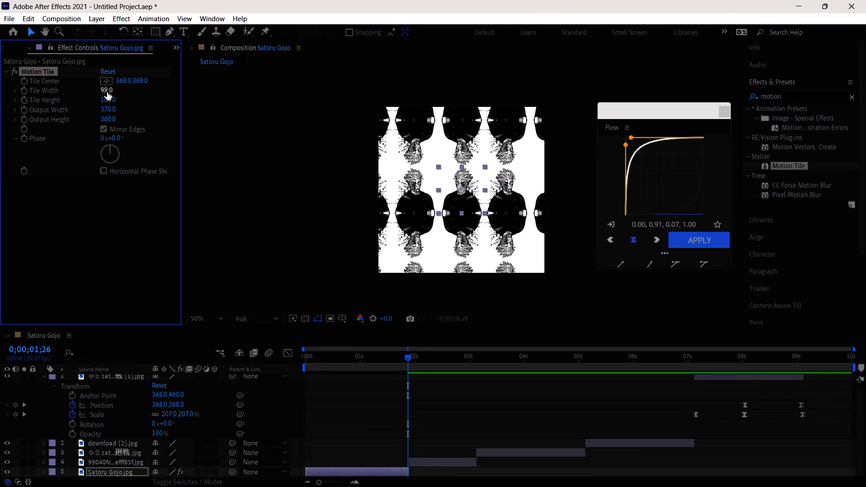
pyautogui.moveTo(107, 92); pyautogui.dragTo(111, 92)
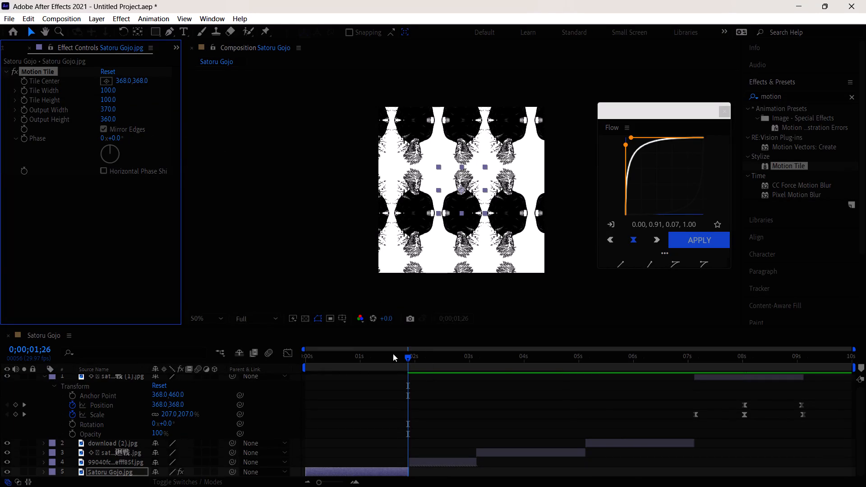
pyautogui.moveTo(403, 358); pyautogui.dragTo(379, 354)
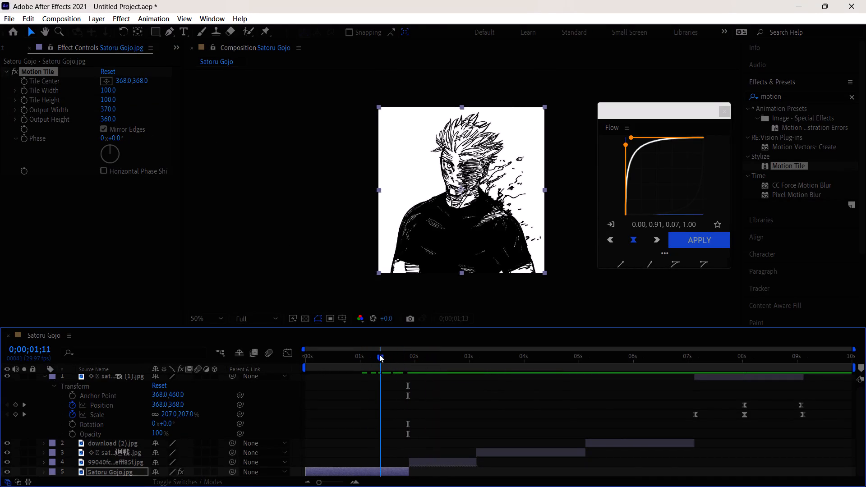
pyautogui.moveTo(379, 354); pyautogui.dragTo(397, 359)
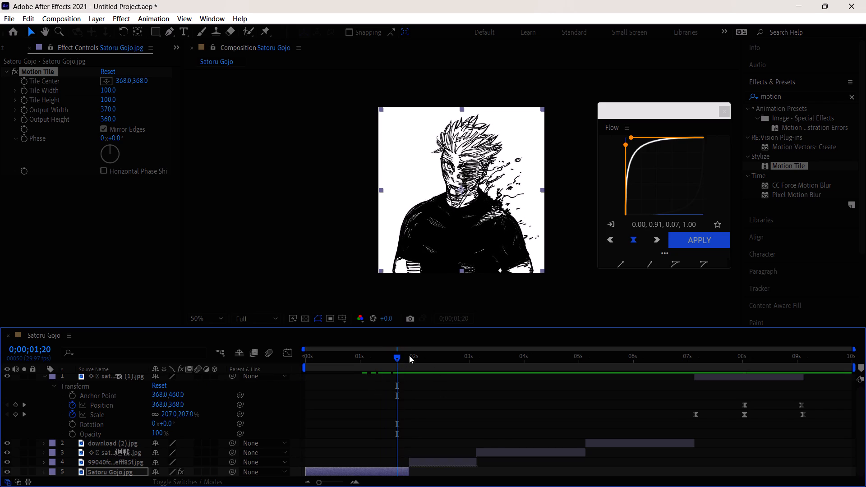
pyautogui.moveTo(401, 355); pyautogui.dragTo(419, 359)
# Apply the Motion Tile effect to the 99040fc…efff85f.jpg layer, keeping the floating Flow window clear of the effect settings.
pyautogui.moveTo(649, 113); pyautogui.dragTo(648, 113)
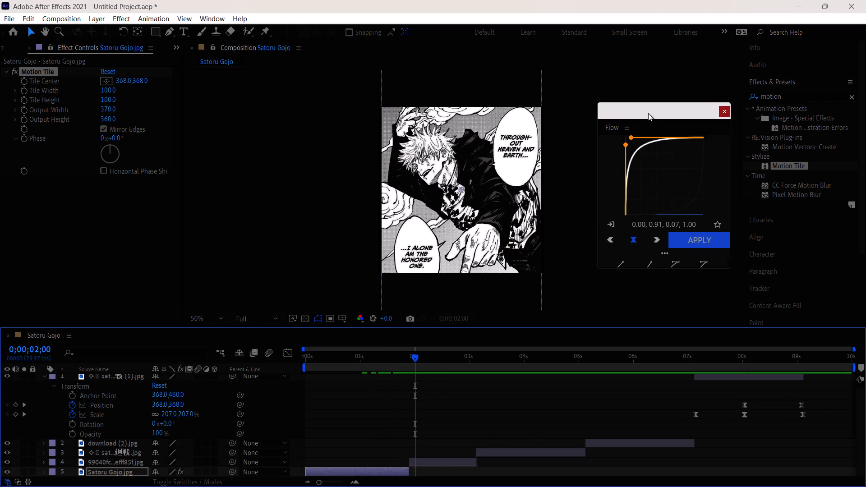
pyautogui.moveTo(648, 113); pyautogui.dragTo(133, 182)
pyautogui.click(433, 462)
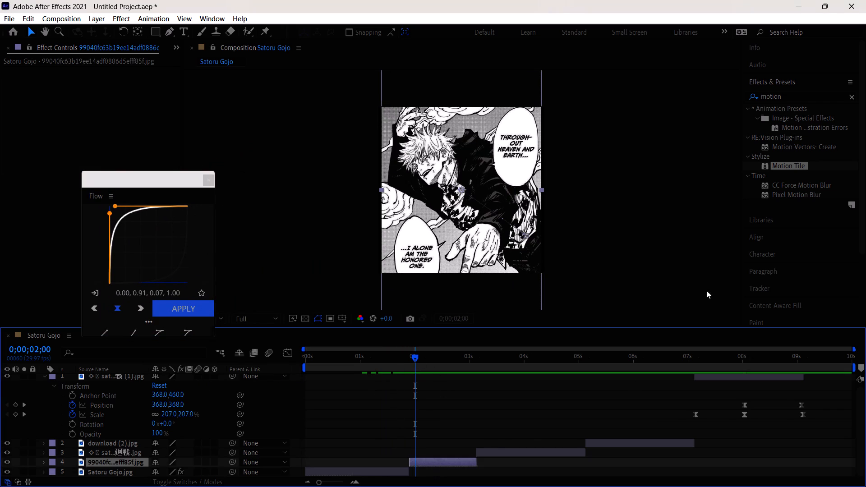
pyautogui.moveTo(789, 166); pyautogui.dragTo(458, 464)
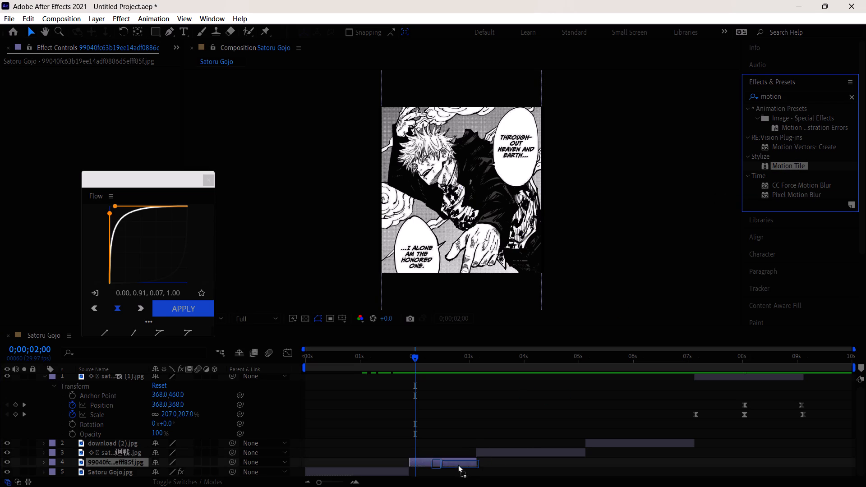
pyautogui.moveTo(458, 464); pyautogui.dragTo(446, 464)
pyautogui.moveTo(142, 181); pyautogui.dragTo(244, 201)
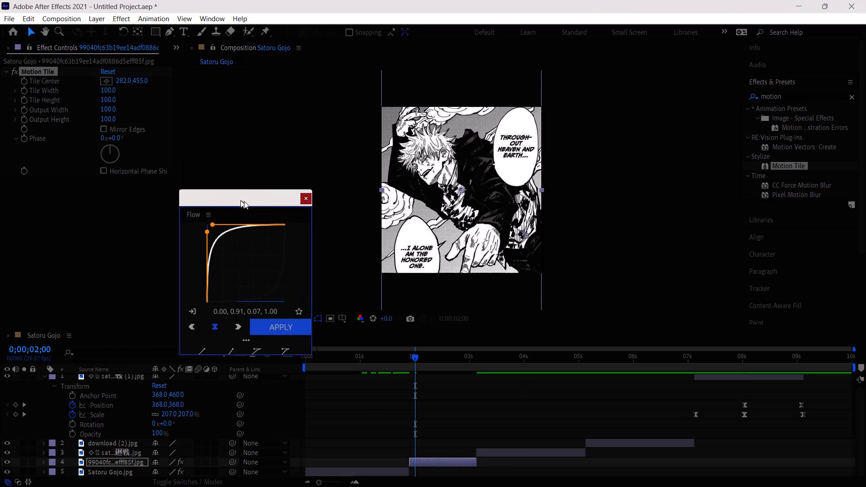
pyautogui.moveTo(244, 201); pyautogui.dragTo(767, 232)
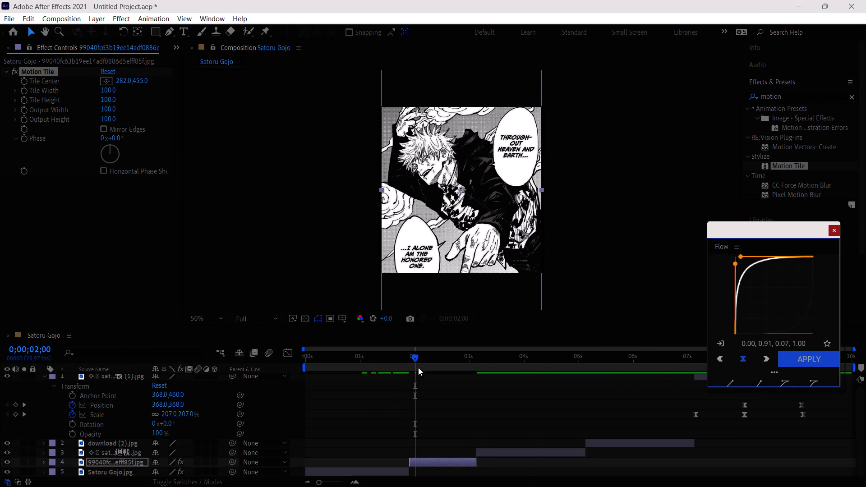
# At 0;00;01;27, set Motion Tile on 99040fc…efff85f.jpg to Output Width 230 and Output Height 160 with Mirror Edges on.
pyautogui.moveTo(415, 360); pyautogui.dragTo(410, 360)
pyautogui.click(107, 123)
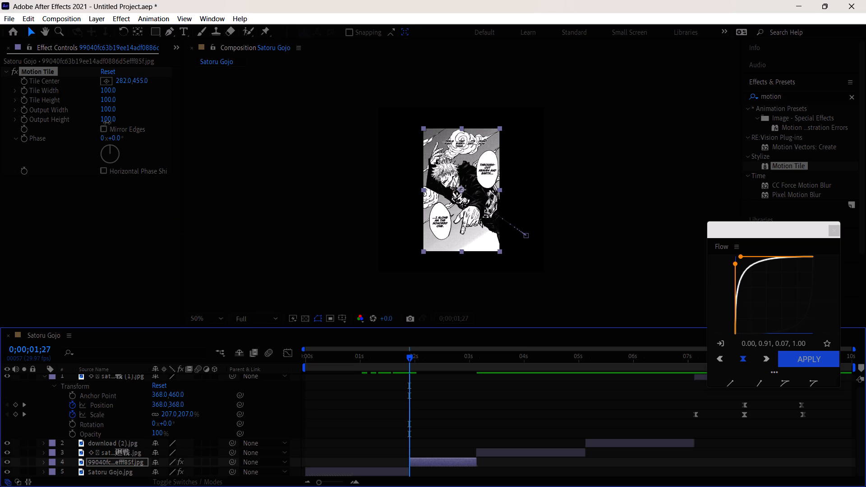
pyautogui.click(115, 276)
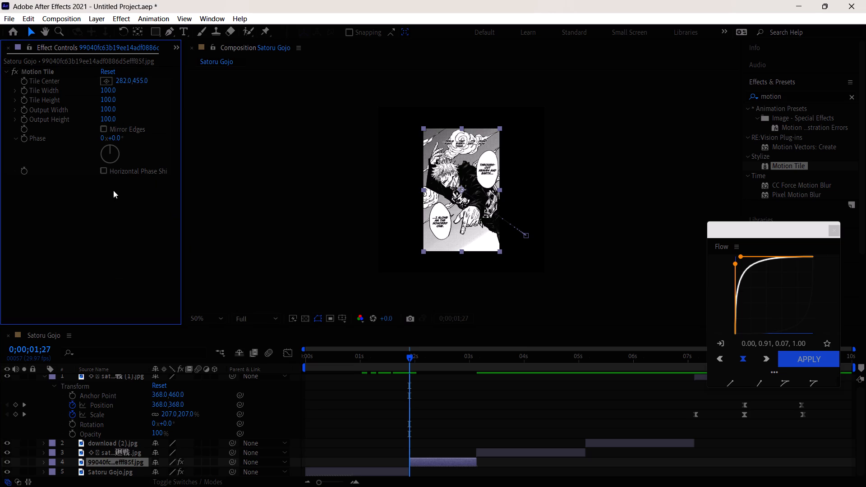
pyautogui.moveTo(106, 119); pyautogui.dragTo(110, 119)
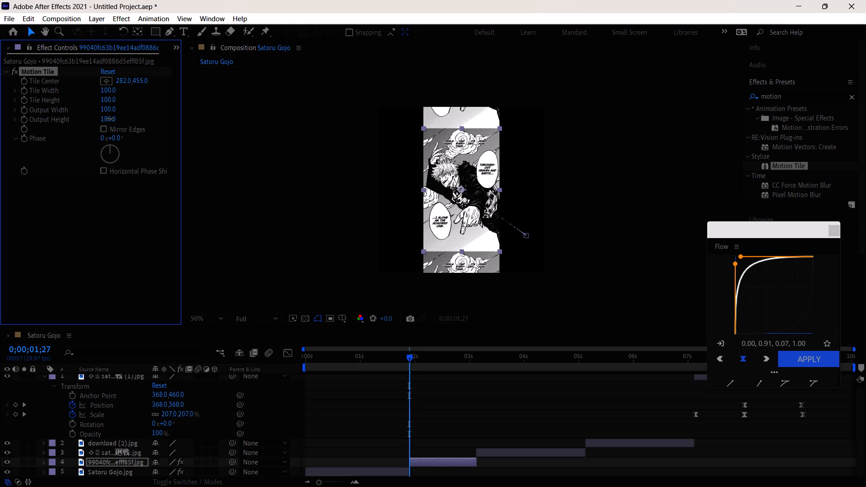
pyautogui.moveTo(110, 119); pyautogui.dragTo(111, 123)
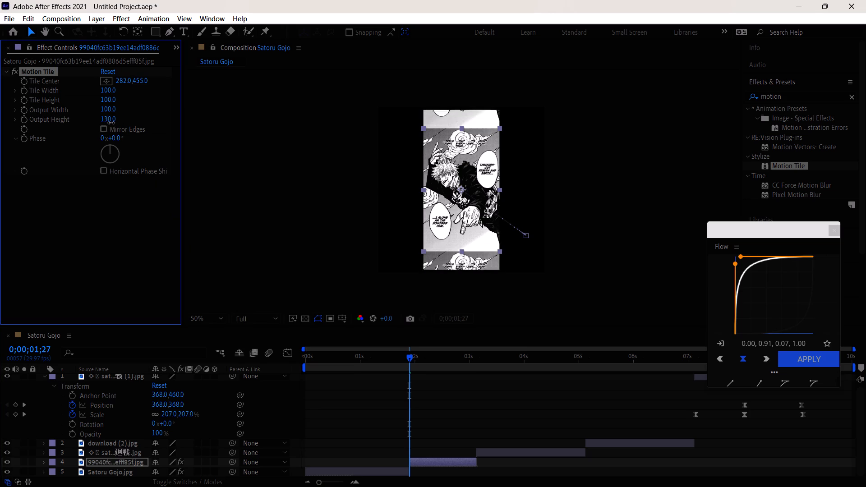
pyautogui.moveTo(111, 123); pyautogui.dragTo(111, 123)
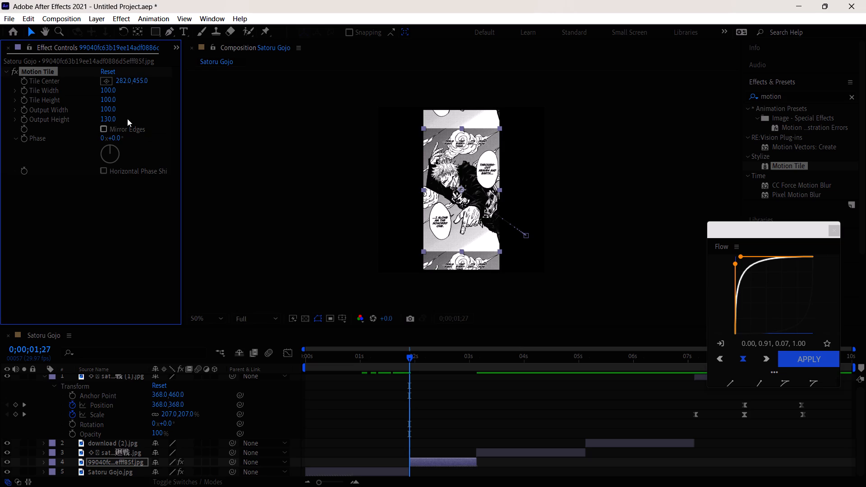
pyautogui.moveTo(112, 109); pyautogui.dragTo(117, 109)
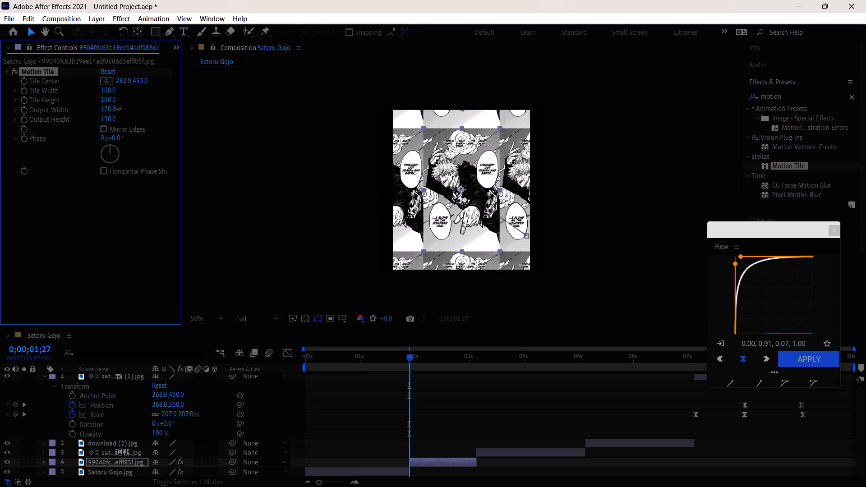
pyautogui.moveTo(117, 109); pyautogui.dragTo(120, 109)
pyautogui.click(108, 120)
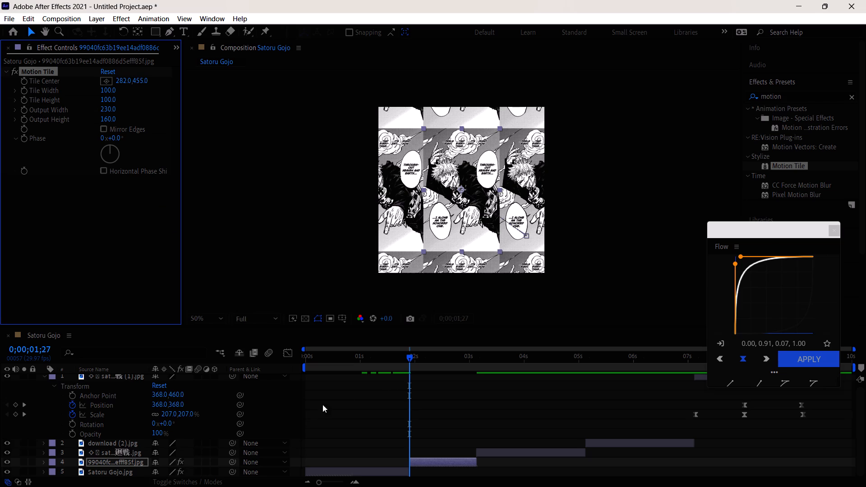
pyautogui.click(101, 129)
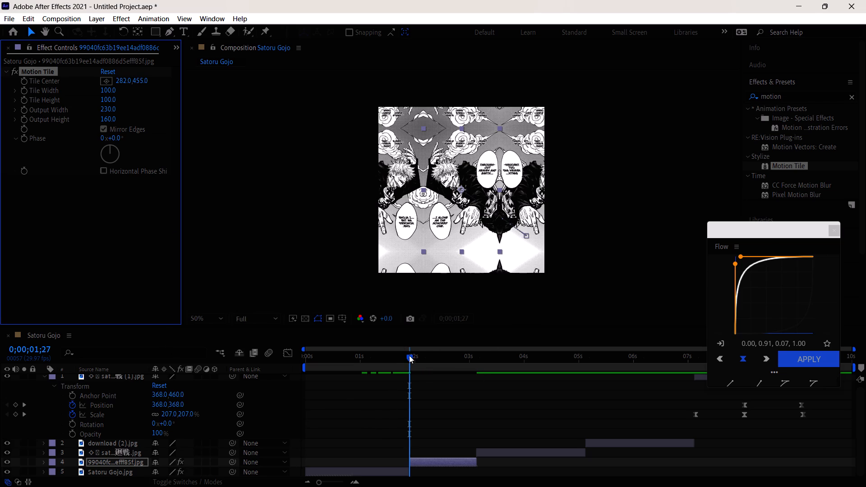
# Scrub through the 99040fc…efff85f.jpg and Satoru Gojo.jpg clips to examine their tiled edges.
pyautogui.moveTo(409, 355); pyautogui.dragTo(456, 362)
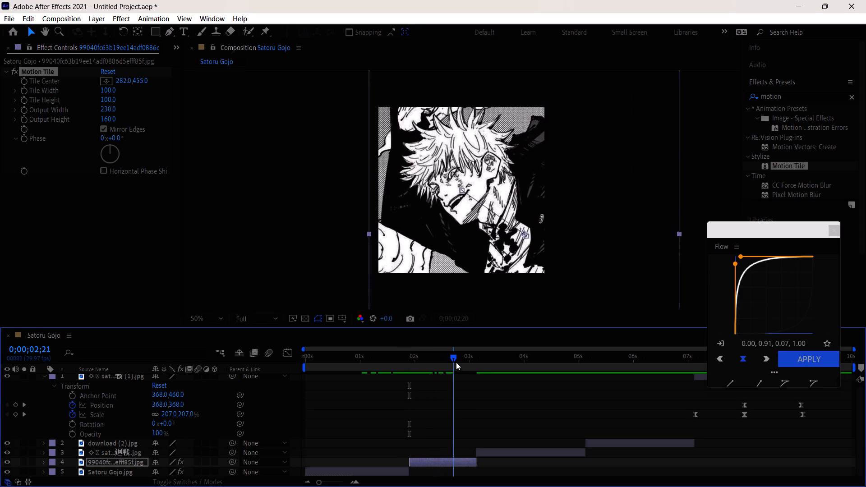
pyautogui.moveTo(456, 362); pyautogui.dragTo(443, 362)
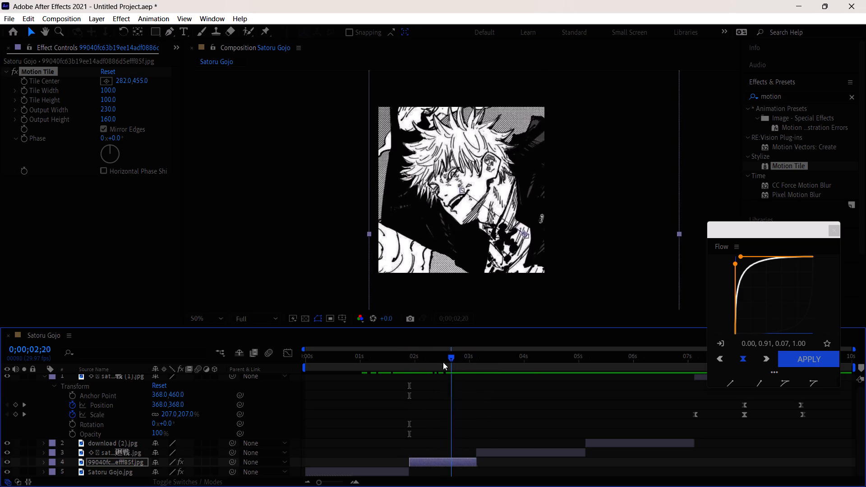
pyautogui.moveTo(443, 362); pyautogui.dragTo(471, 358)
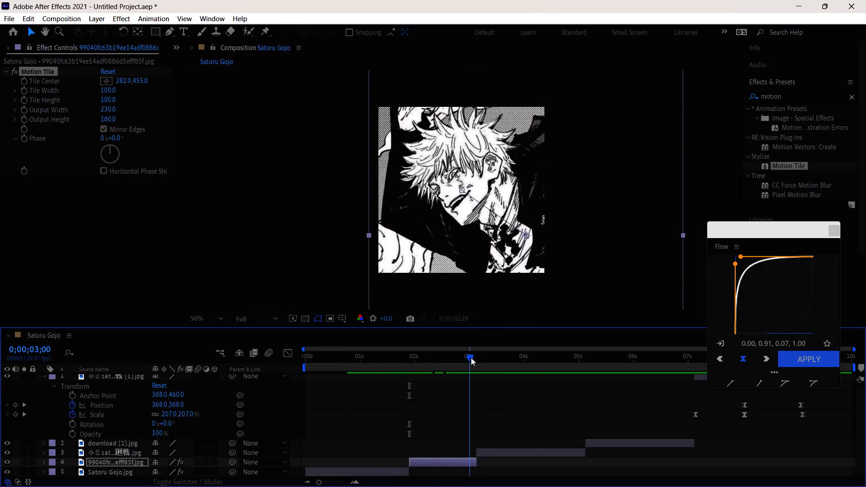
pyautogui.moveTo(471, 358); pyautogui.dragTo(401, 375)
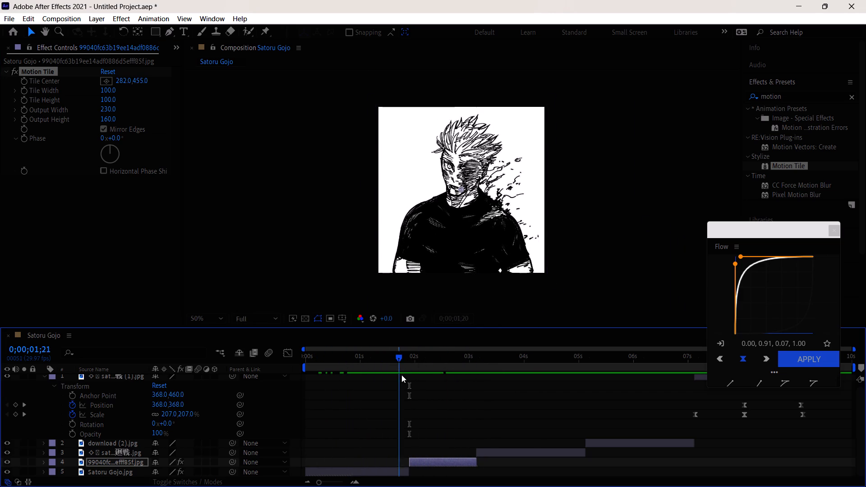
pyautogui.moveTo(401, 375); pyautogui.dragTo(348, 370)
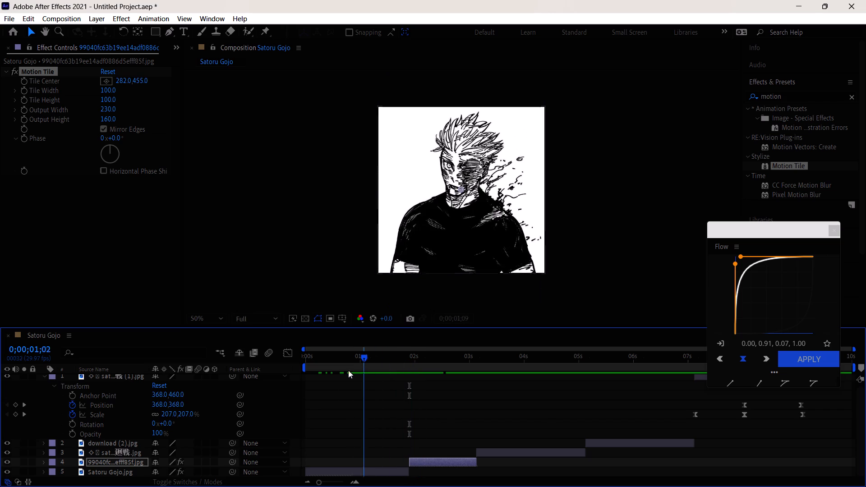
pyautogui.moveTo(348, 370); pyautogui.dragTo(330, 377)
# Move the floating Flow window below the Motion Tile settings and make it smaller.
pyautogui.moveTo(750, 230); pyautogui.dragTo(287, 262)
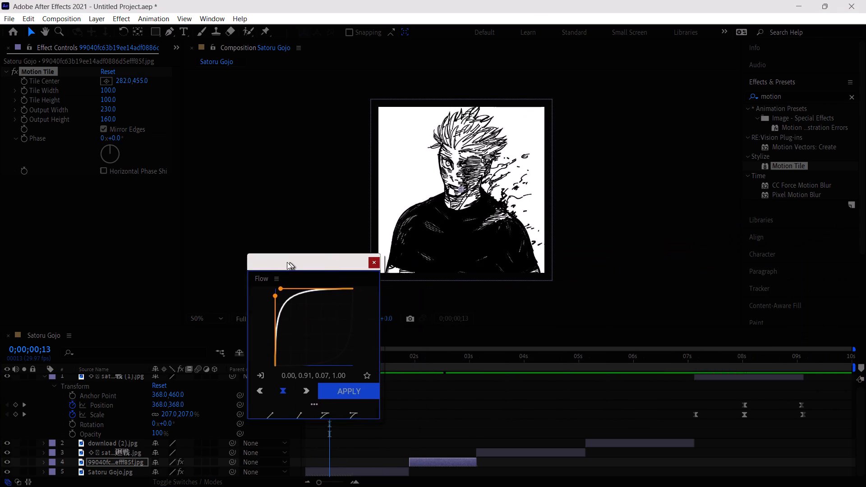
pyautogui.moveTo(287, 262); pyautogui.dragTo(46, 182)
pyautogui.moveTo(73, 340); pyautogui.dragTo(73, 333)
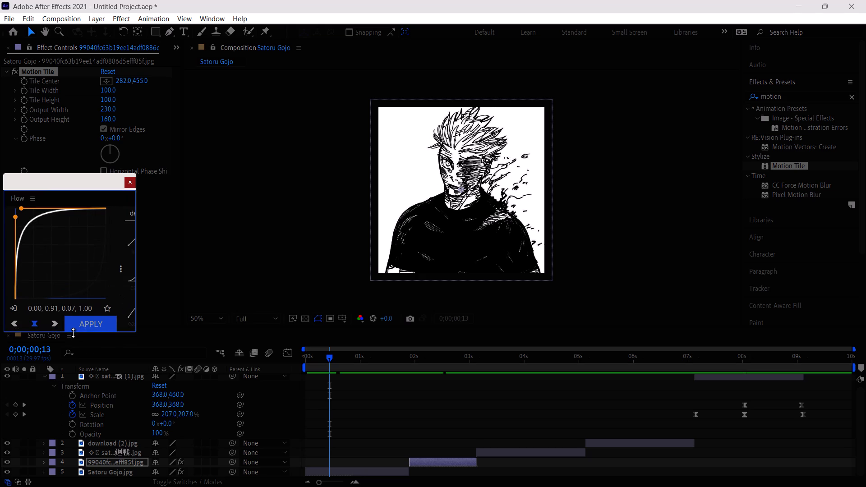
pyautogui.moveTo(73, 333); pyautogui.dragTo(73, 326)
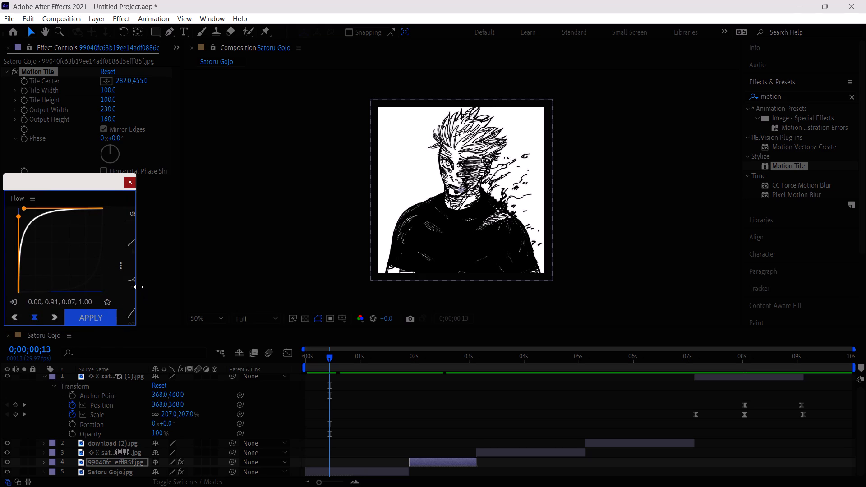
pyautogui.moveTo(138, 286); pyautogui.dragTo(125, 285)
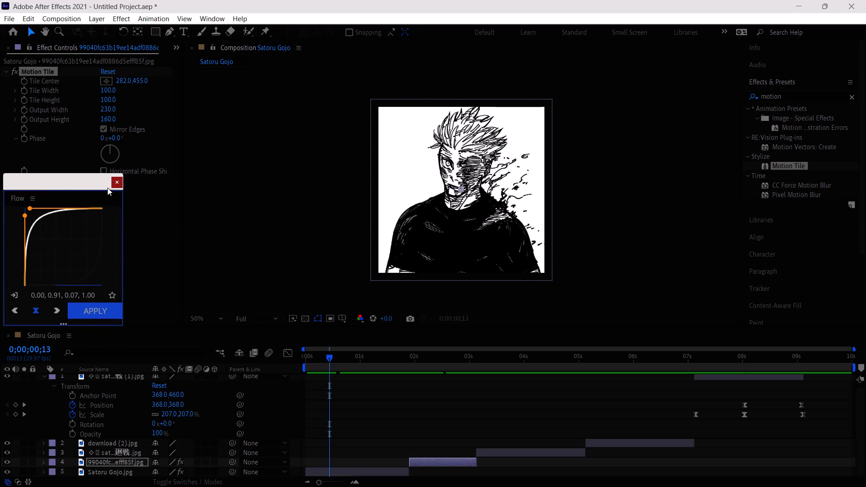
pyautogui.moveTo(54, 188); pyautogui.dragTo(62, 204)
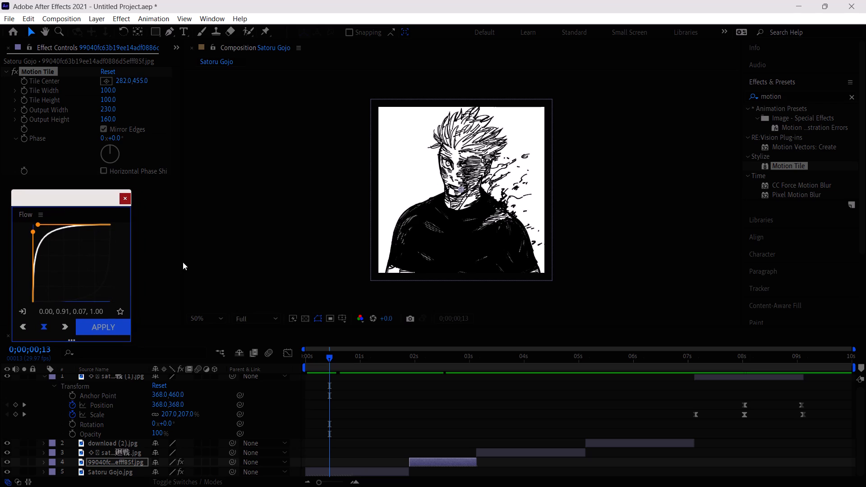
# Apply the Motion Tile effect to layer 3, the satoru gojo image whose clip starts just after 3 seconds.
pyautogui.moveTo(392, 362); pyautogui.dragTo(395, 361)
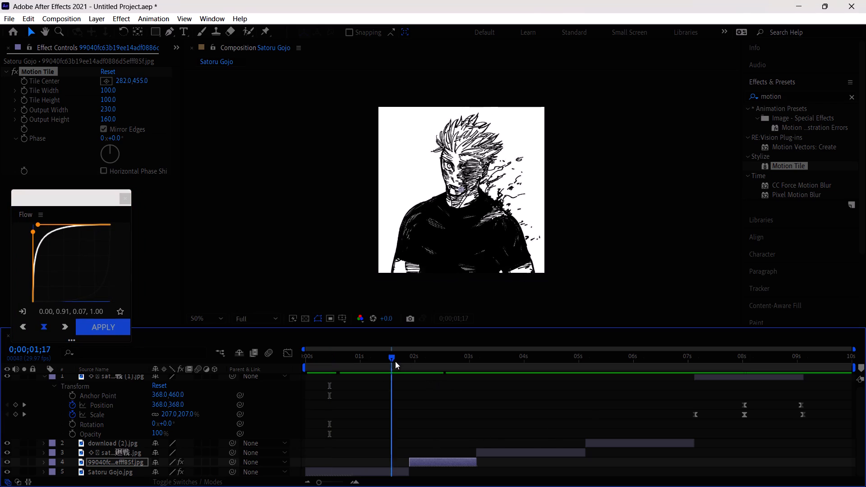
pyautogui.moveTo(395, 361); pyautogui.dragTo(483, 373)
pyautogui.click(495, 450)
pyautogui.click(483, 356)
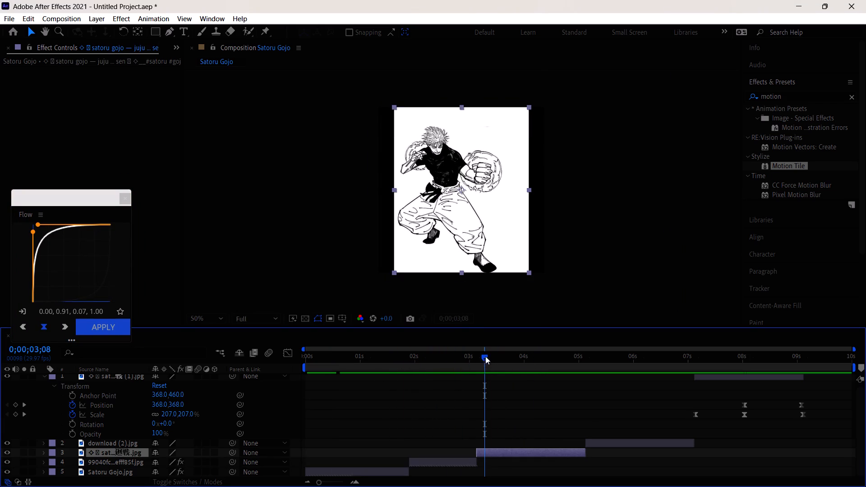
pyautogui.moveTo(798, 166); pyautogui.dragTo(521, 446)
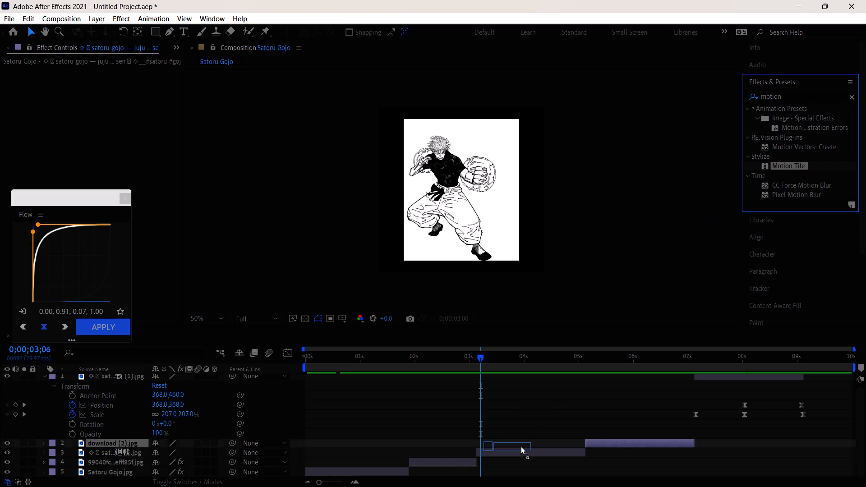
pyautogui.moveTo(521, 446); pyautogui.dragTo(520, 450)
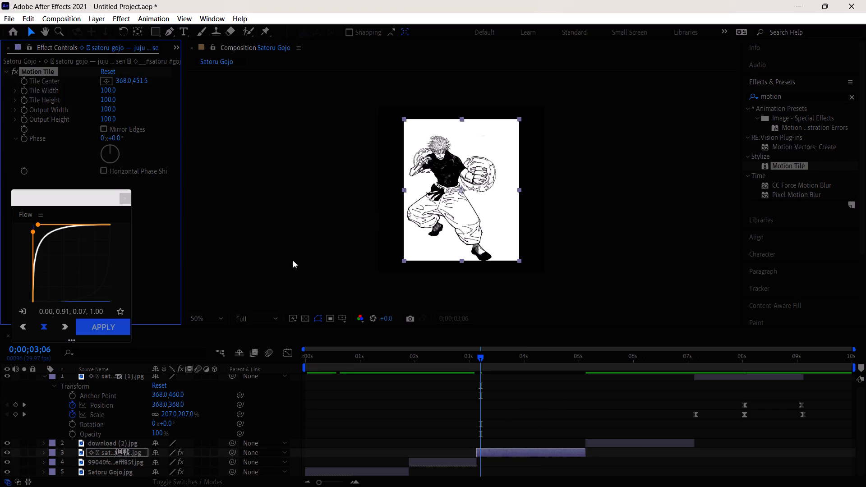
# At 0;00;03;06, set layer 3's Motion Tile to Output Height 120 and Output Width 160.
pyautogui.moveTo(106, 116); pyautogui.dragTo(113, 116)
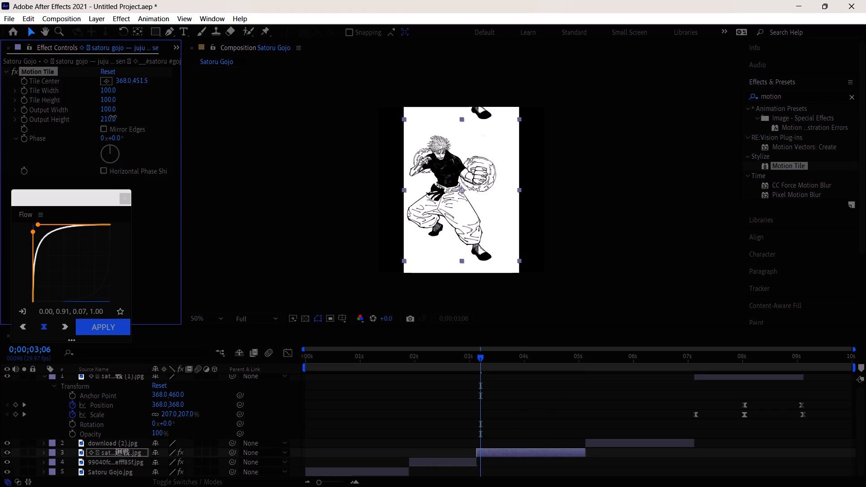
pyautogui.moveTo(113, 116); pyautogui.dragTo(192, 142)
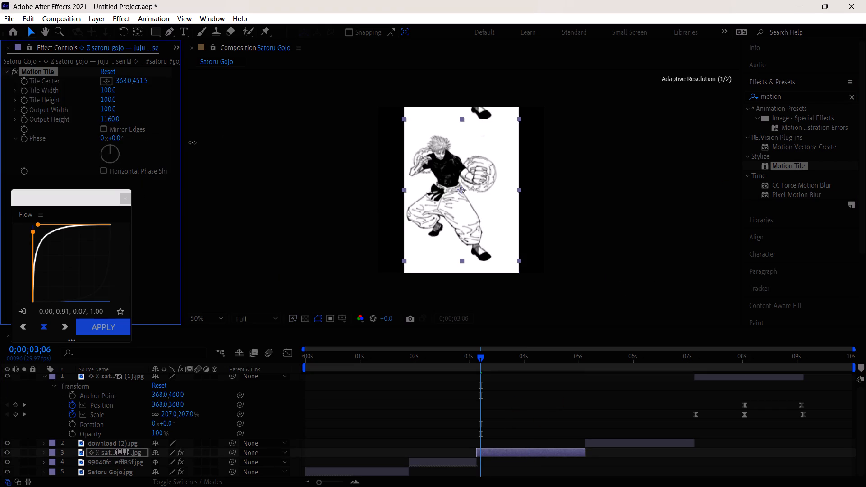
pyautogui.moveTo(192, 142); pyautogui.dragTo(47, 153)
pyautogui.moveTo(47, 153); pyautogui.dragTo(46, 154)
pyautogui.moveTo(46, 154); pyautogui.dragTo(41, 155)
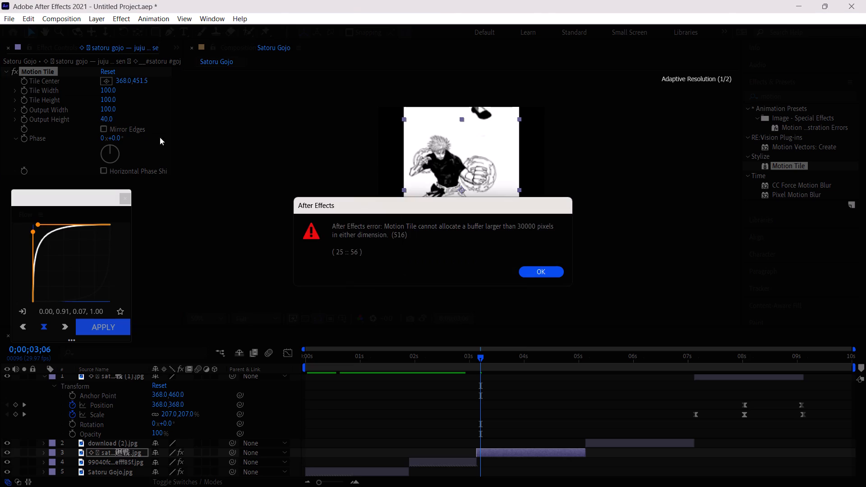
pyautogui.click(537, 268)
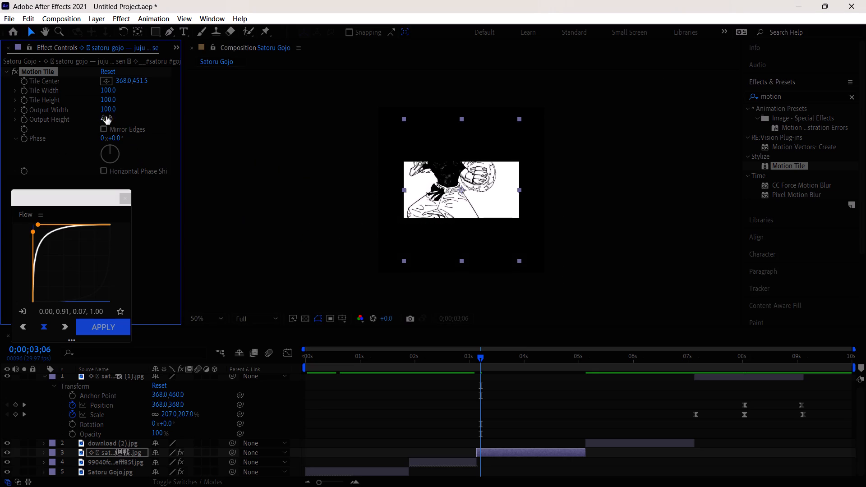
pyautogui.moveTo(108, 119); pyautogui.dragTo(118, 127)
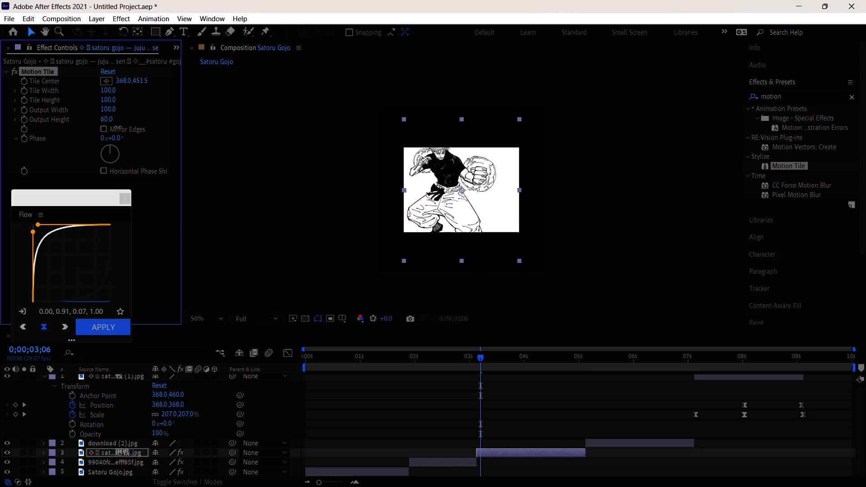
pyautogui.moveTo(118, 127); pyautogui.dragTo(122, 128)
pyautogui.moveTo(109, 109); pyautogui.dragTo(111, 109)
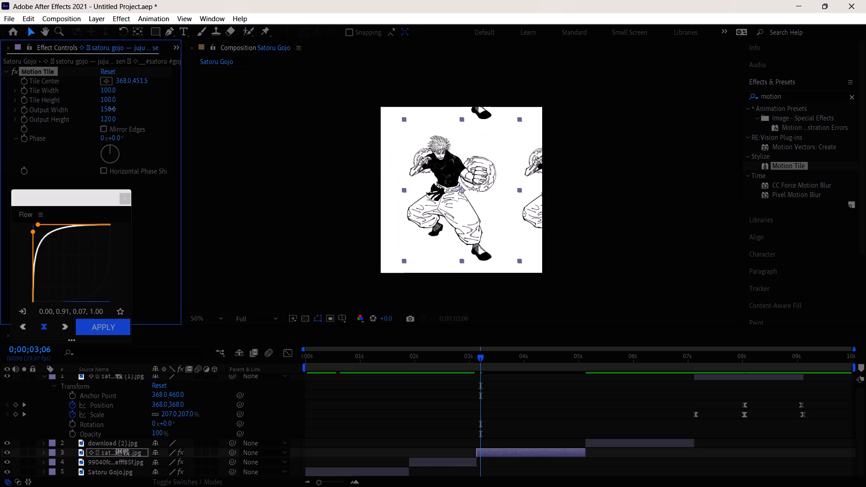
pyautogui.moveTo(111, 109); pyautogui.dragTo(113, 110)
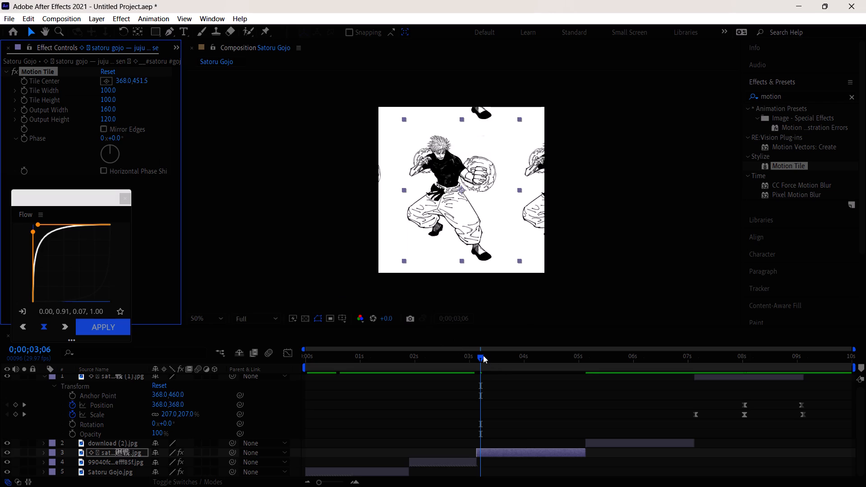
# At 0;00;03;04, set layer 3's Motion Tile to Output Height 300 and Output Width 390 with Mirror Edges on.
pyautogui.click(483, 355)
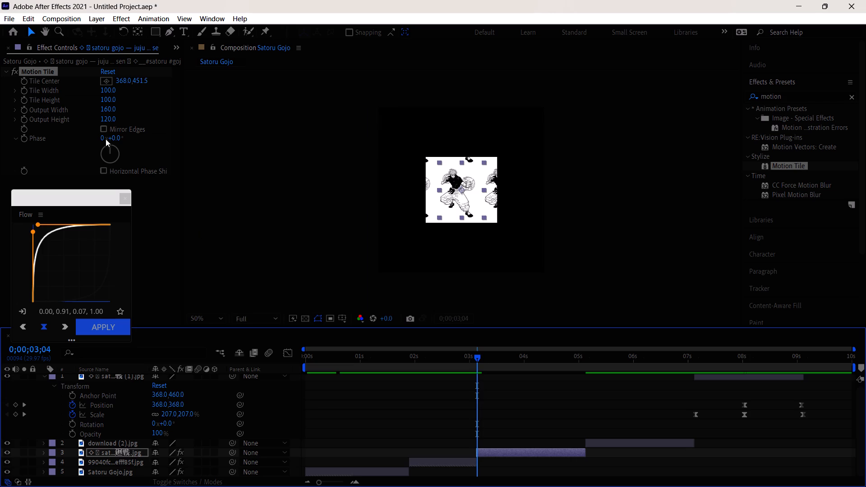
pyautogui.moveTo(103, 119); pyautogui.dragTo(111, 118)
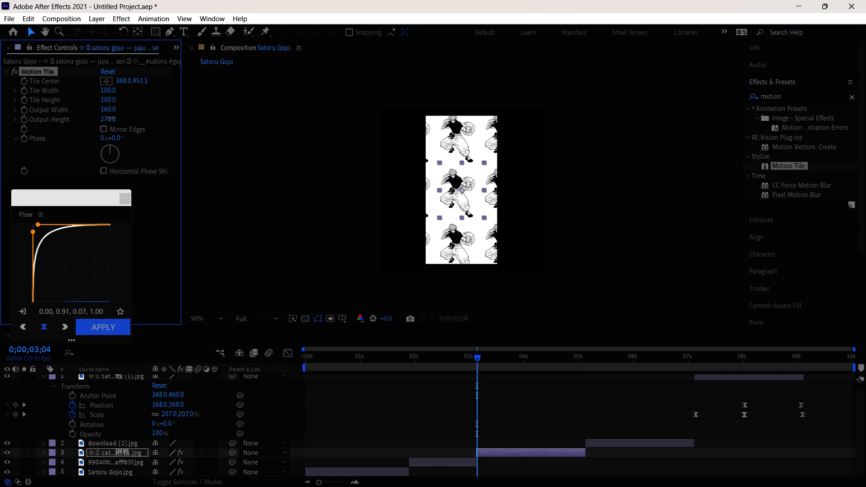
pyautogui.moveTo(111, 118); pyautogui.dragTo(113, 118)
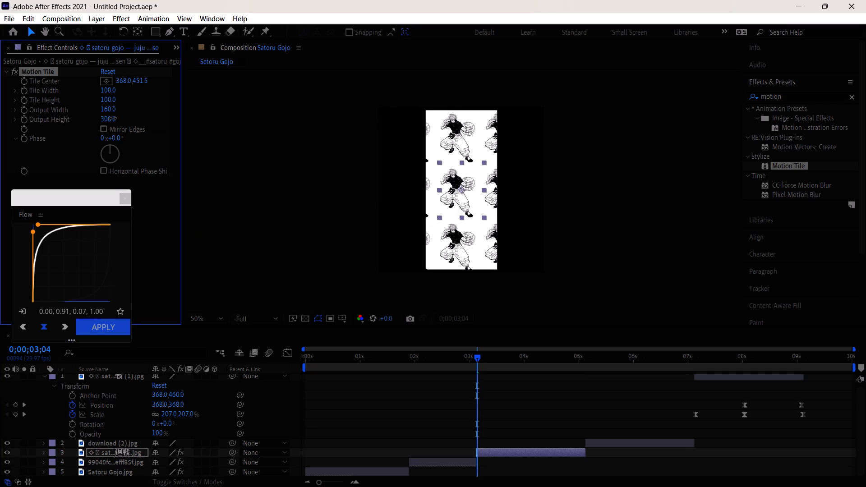
pyautogui.moveTo(113, 118); pyautogui.dragTo(112, 119)
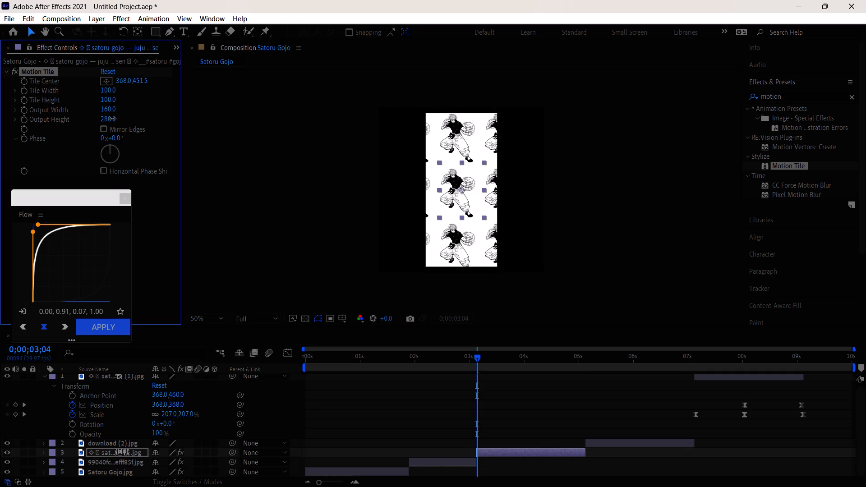
pyautogui.moveTo(112, 119); pyautogui.dragTo(113, 119)
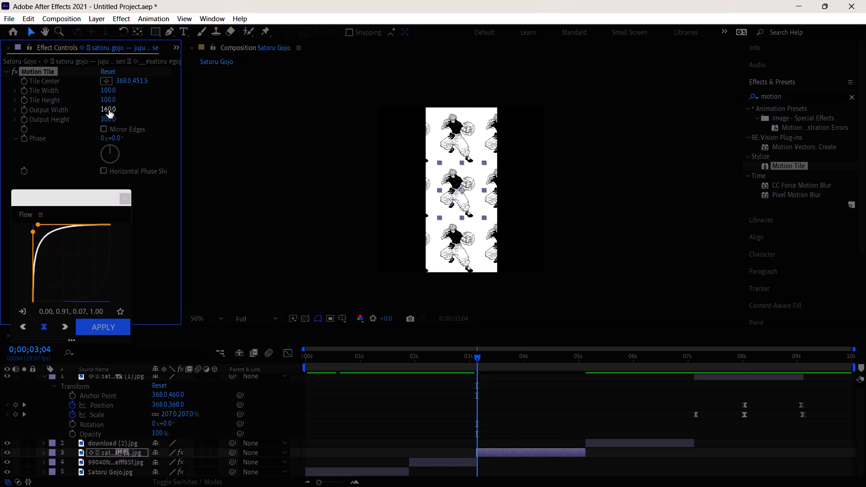
pyautogui.moveTo(109, 110); pyautogui.dragTo(122, 111)
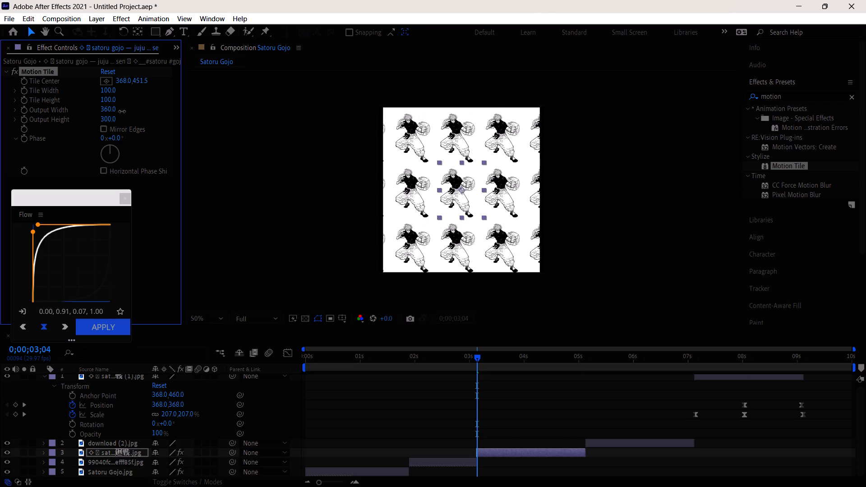
pyautogui.moveTo(122, 111); pyautogui.dragTo(122, 112)
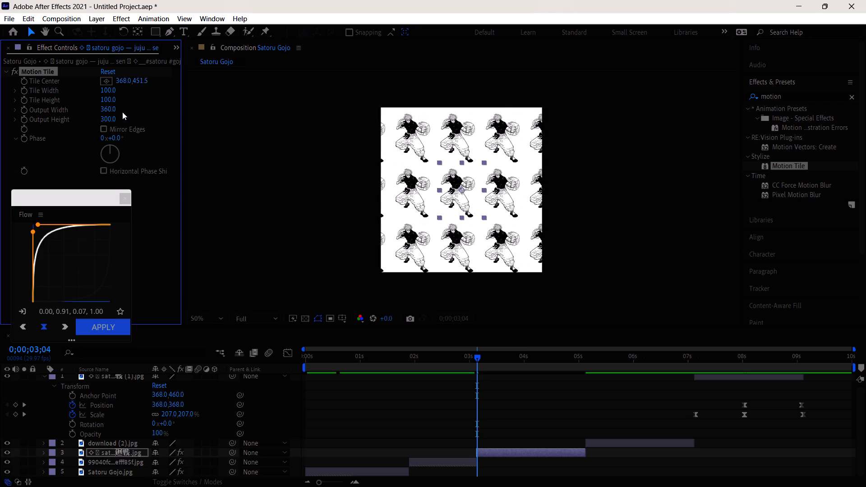
pyautogui.click(111, 110)
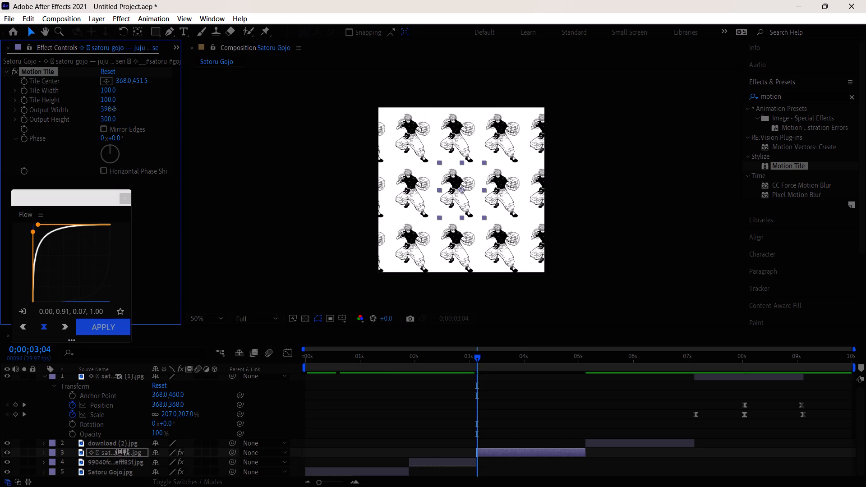
pyautogui.click(104, 128)
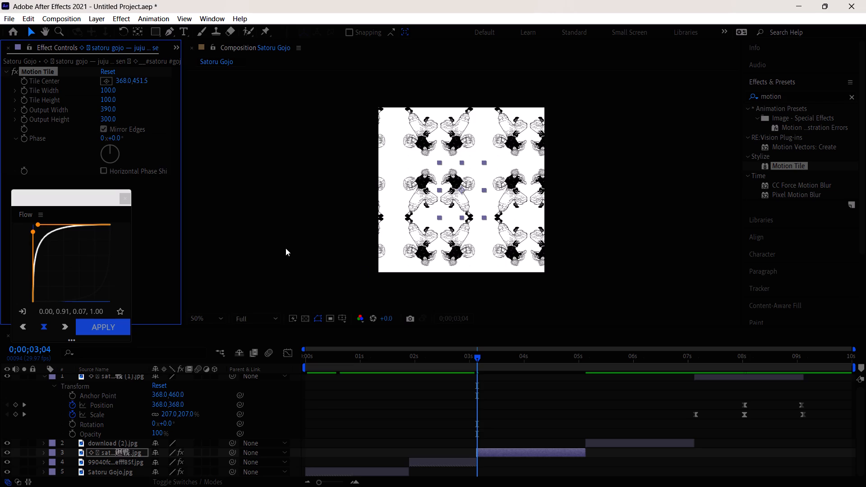
# Check layer 3's tiled edges over time, and apply the Motion Tile effect to the download (2).jpg layer at 0;00;05;04.
pyautogui.moveTo(476, 357); pyautogui.dragTo(490, 363)
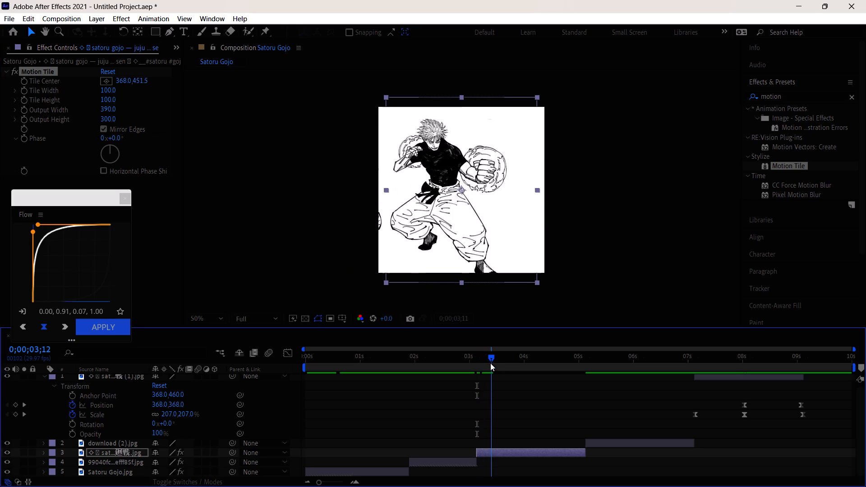
pyautogui.moveTo(490, 363); pyautogui.dragTo(498, 365)
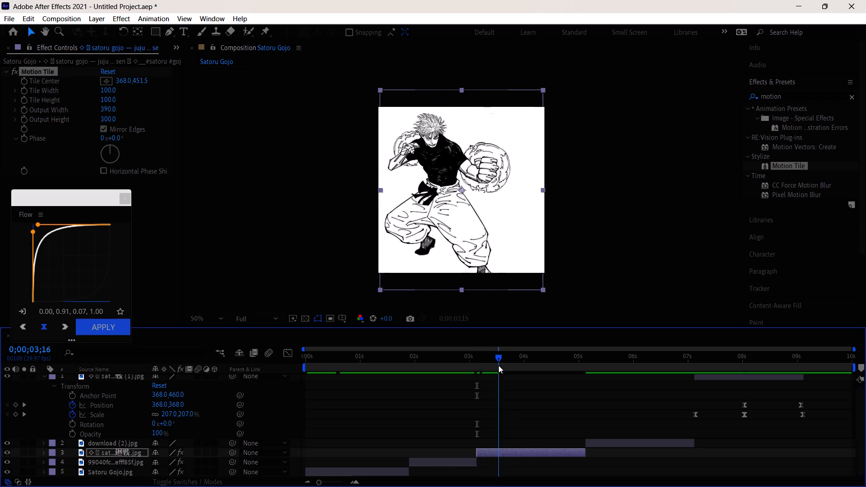
pyautogui.moveTo(498, 365); pyautogui.dragTo(484, 368)
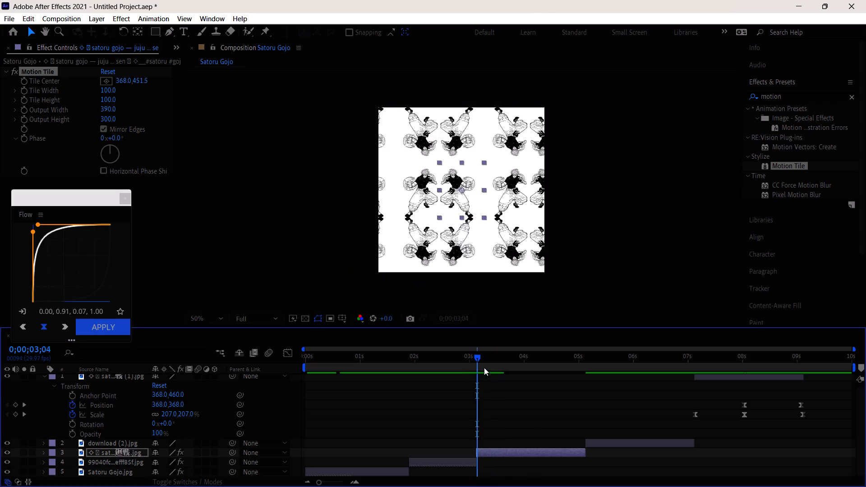
pyautogui.moveTo(484, 368); pyautogui.dragTo(505, 387)
pyautogui.moveTo(578, 361); pyautogui.dragTo(588, 361)
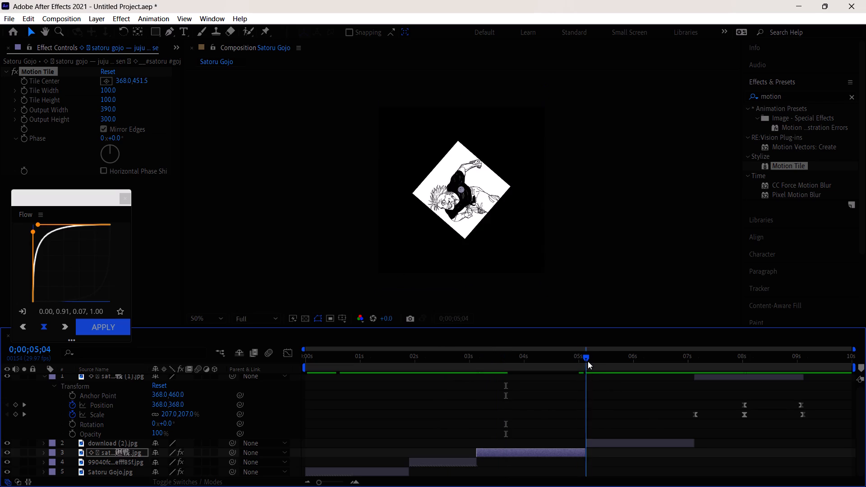
pyautogui.moveTo(588, 361); pyautogui.dragTo(592, 363)
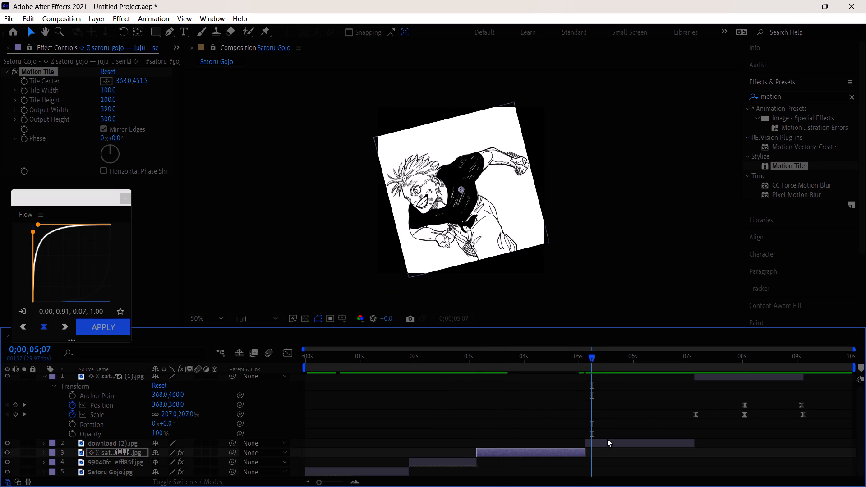
pyautogui.click(607, 439)
pyautogui.moveTo(590, 358); pyautogui.dragTo(585, 358)
pyautogui.moveTo(783, 163); pyautogui.dragTo(691, 270)
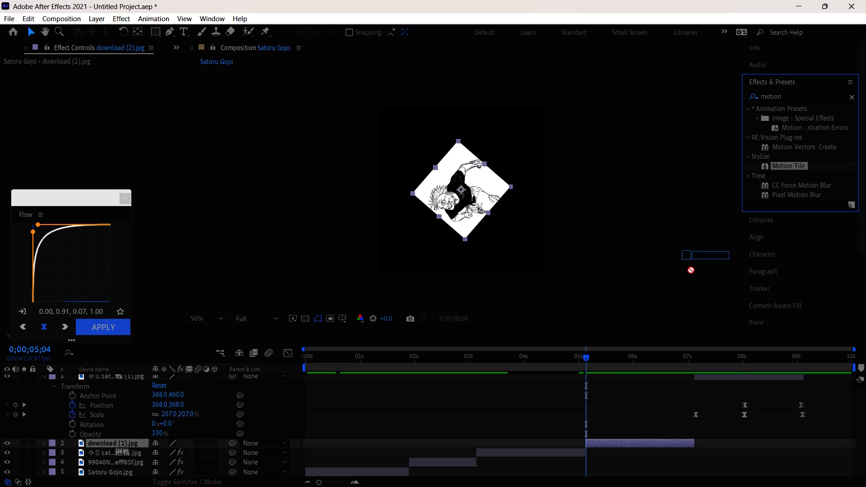
pyautogui.moveTo(691, 270); pyautogui.dragTo(611, 441)
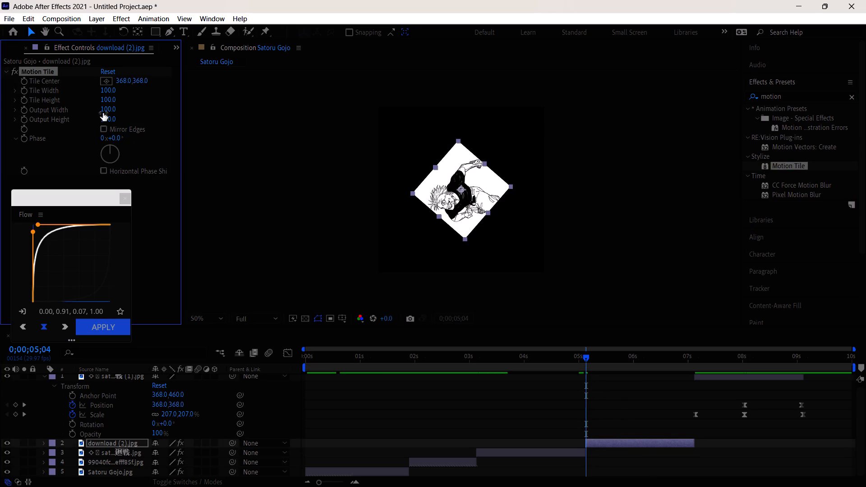
# Set the download (2).jpg layer's Motion Tile to Output Height 360 and Output Width 330 with Mirror Edges on.
pyautogui.moveTo(107, 116); pyautogui.dragTo(115, 118)
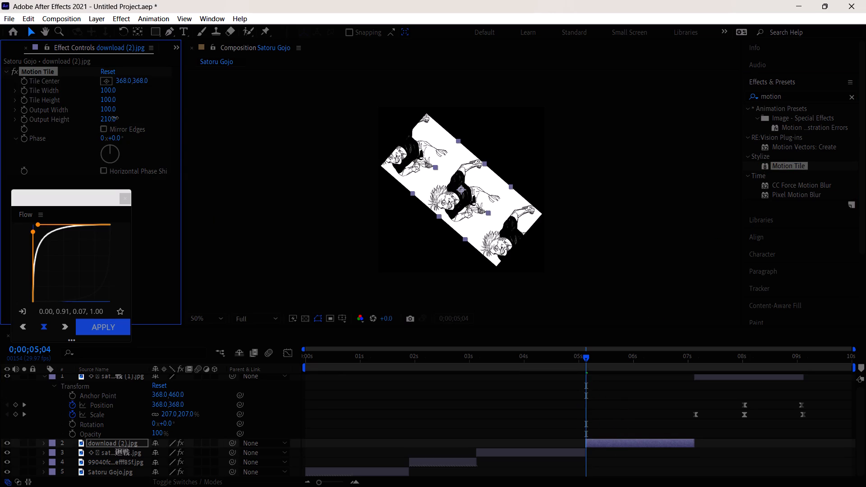
pyautogui.moveTo(115, 118); pyautogui.dragTo(121, 119)
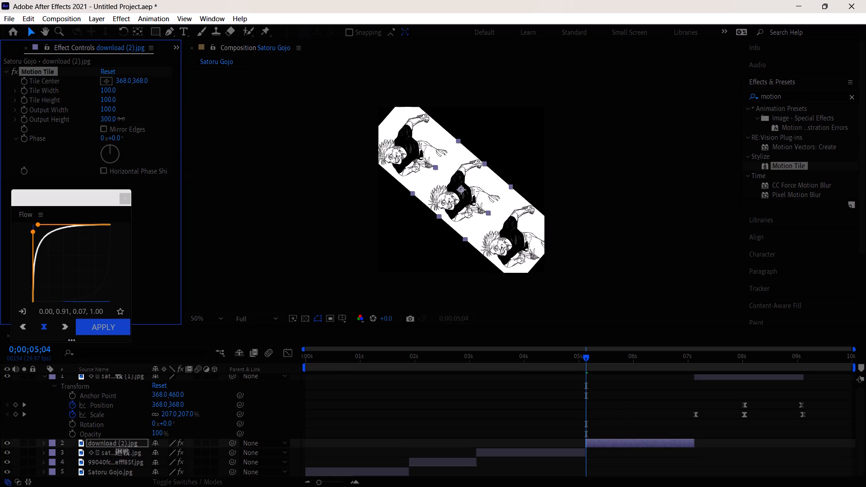
pyautogui.moveTo(121, 119); pyautogui.dragTo(124, 119)
pyautogui.moveTo(110, 110); pyautogui.dragTo(111, 110)
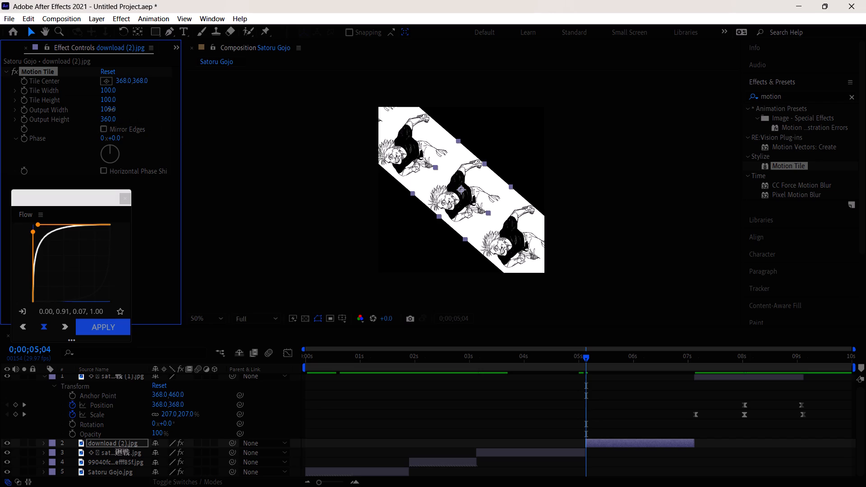
pyautogui.moveTo(111, 110); pyautogui.dragTo(116, 109)
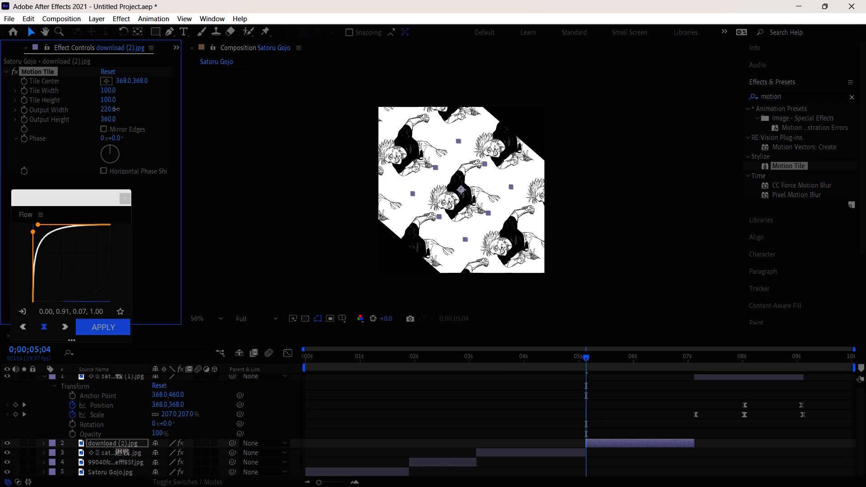
pyautogui.moveTo(116, 109); pyautogui.dragTo(120, 109)
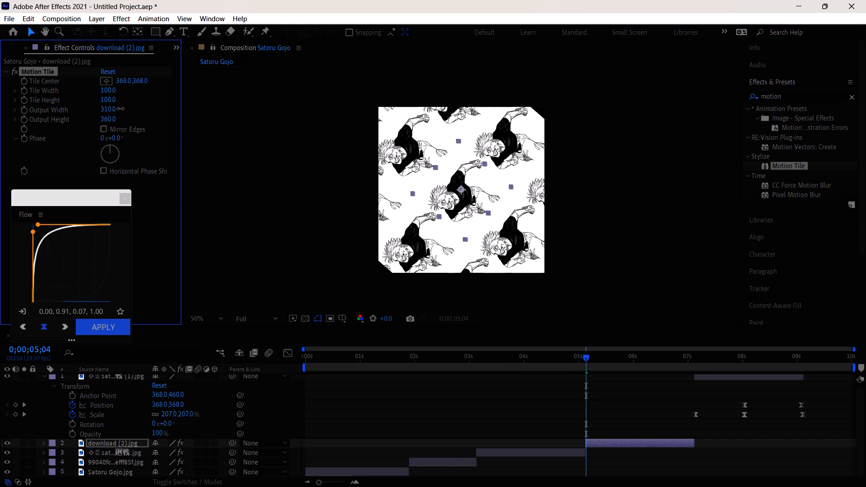
pyautogui.moveTo(120, 109); pyautogui.dragTo(124, 109)
pyautogui.moveTo(124, 109); pyautogui.dragTo(132, 120)
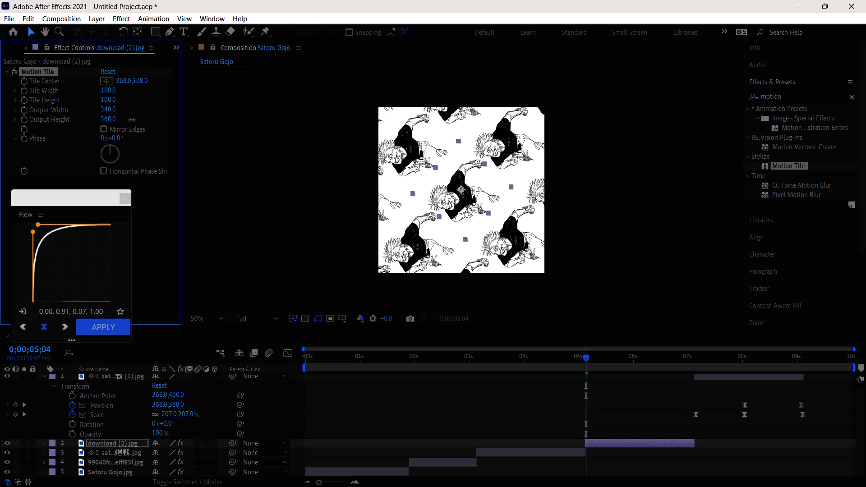
pyautogui.moveTo(132, 120); pyautogui.dragTo(133, 120)
pyautogui.click(101, 129)
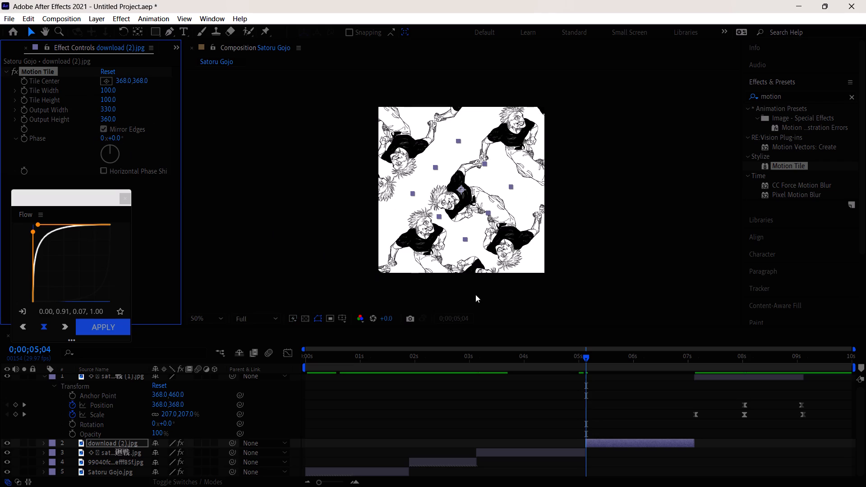
# Check the download (2).jpg layer's tiled edges over time, and apply the Motion Tile effect to layer 1 at 0;00;07;04.
pyautogui.moveTo(588, 356); pyautogui.dragTo(585, 358)
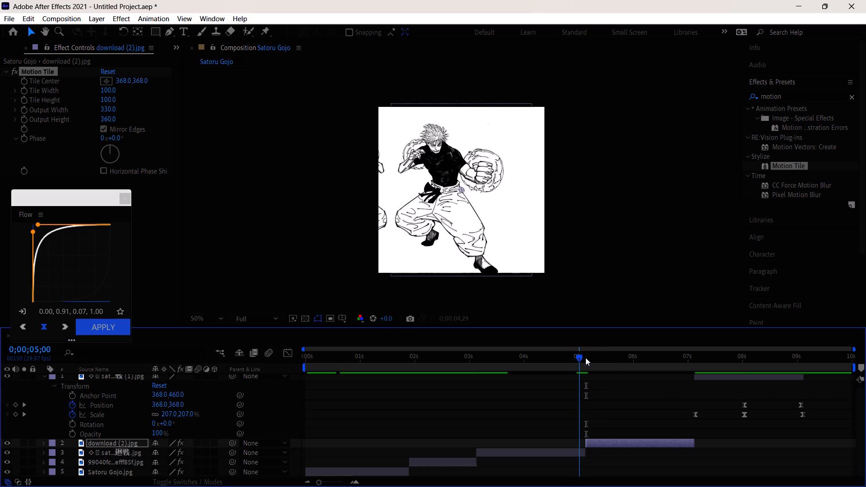
pyautogui.moveTo(585, 358); pyautogui.dragTo(587, 368)
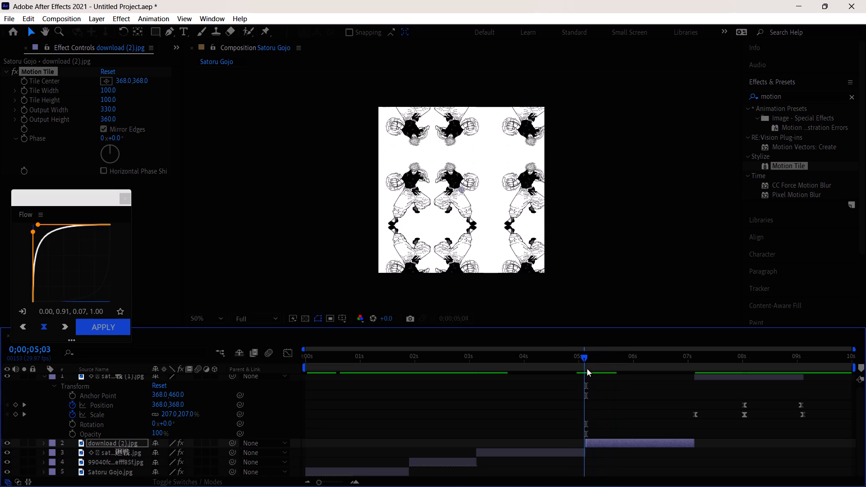
pyautogui.moveTo(587, 368); pyautogui.dragTo(728, 396)
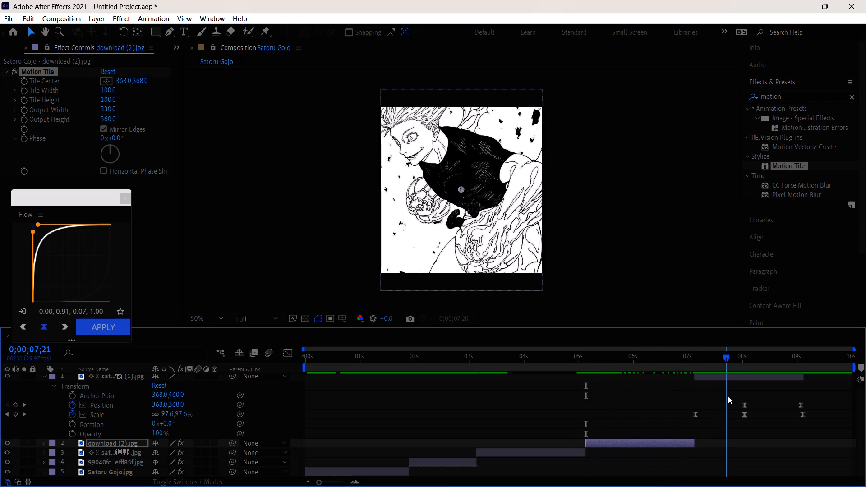
pyautogui.moveTo(728, 396); pyautogui.dragTo(696, 397)
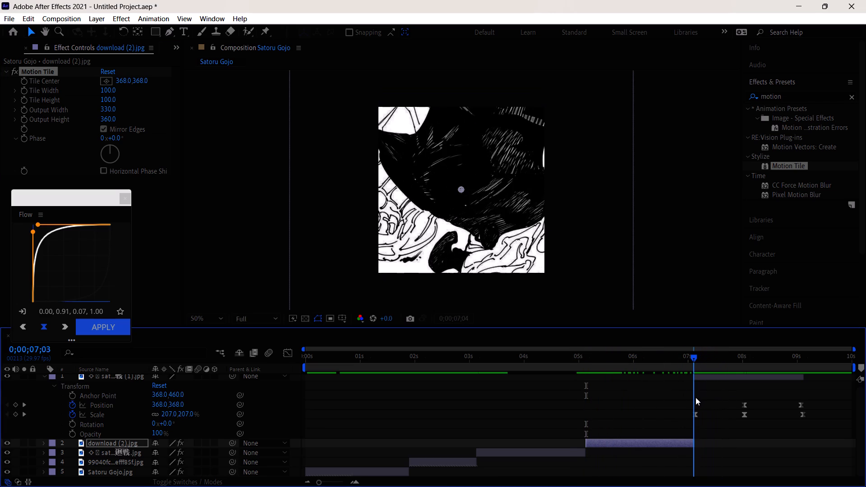
pyautogui.moveTo(696, 397); pyautogui.dragTo(698, 397)
pyautogui.scroll(1, 700, 398)
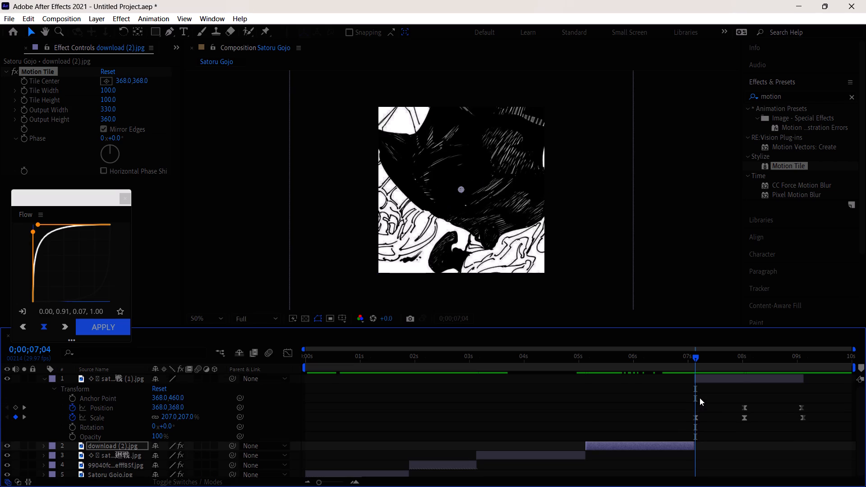
pyautogui.click(699, 357)
pyautogui.click(706, 380)
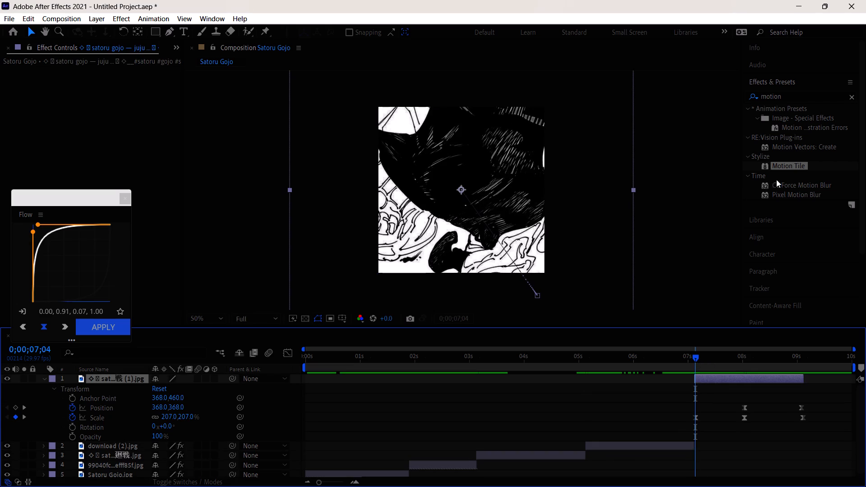
pyautogui.moveTo(779, 165); pyautogui.dragTo(716, 381)
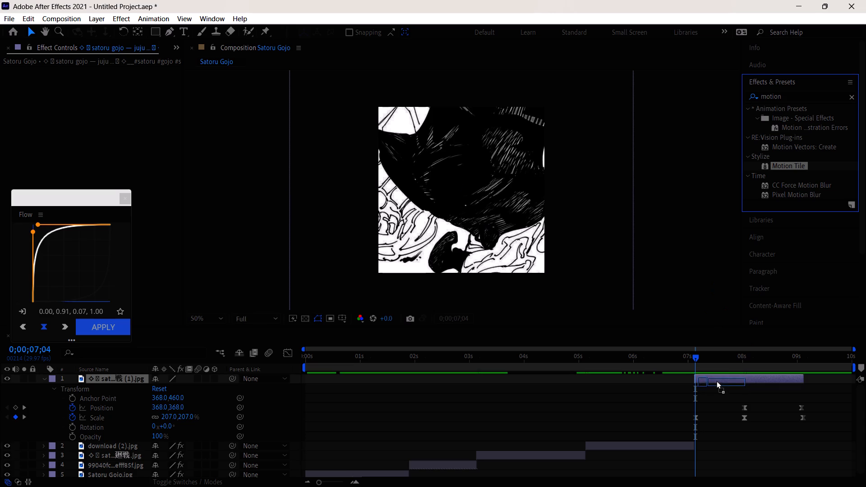
pyautogui.moveTo(716, 381); pyautogui.dragTo(714, 378)
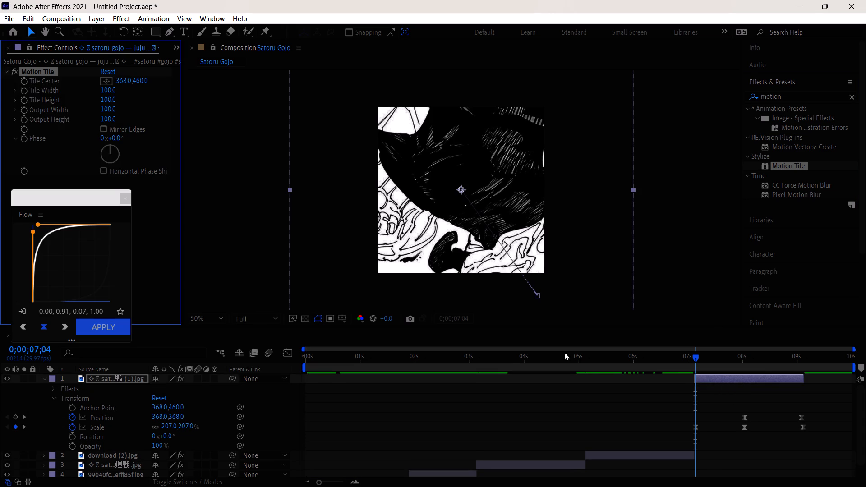
# At 0;00;07;17, set layer 1's Motion Tile to Output Width 150 and Output Height 170 with Mirror Edges on, and check its edges over time.
pyautogui.moveTo(699, 354); pyautogui.dragTo(723, 361)
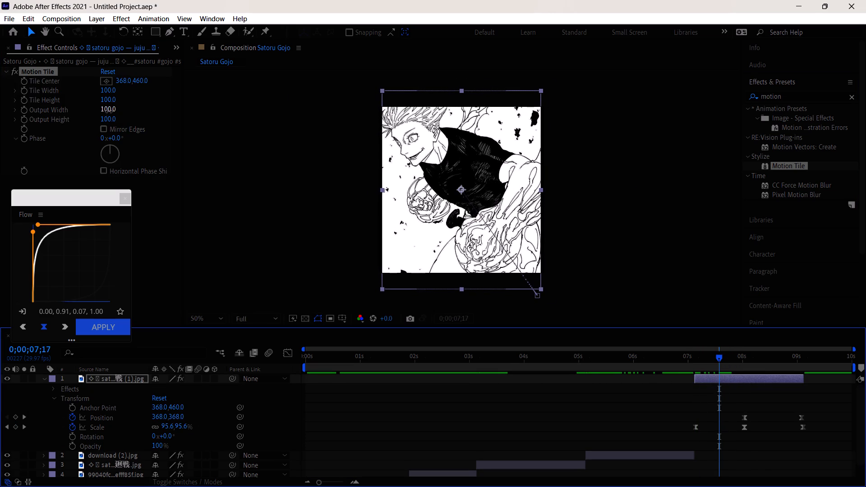
pyautogui.click(109, 111)
pyautogui.click(110, 119)
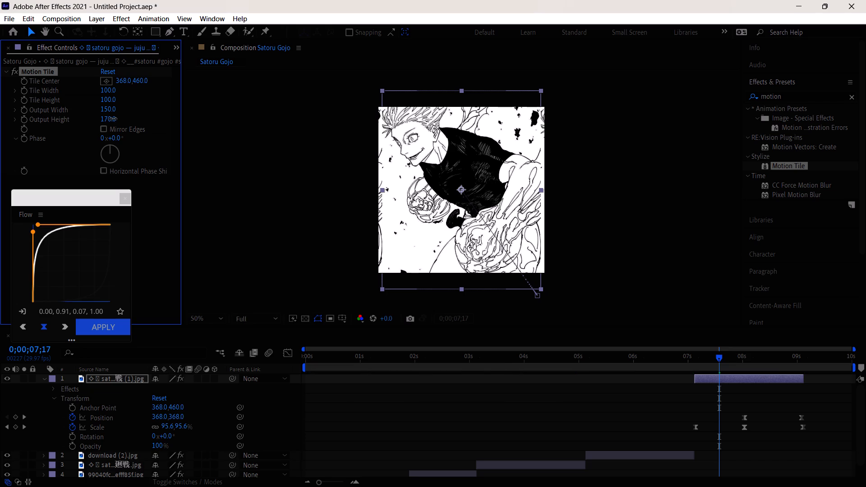
pyautogui.click(106, 126)
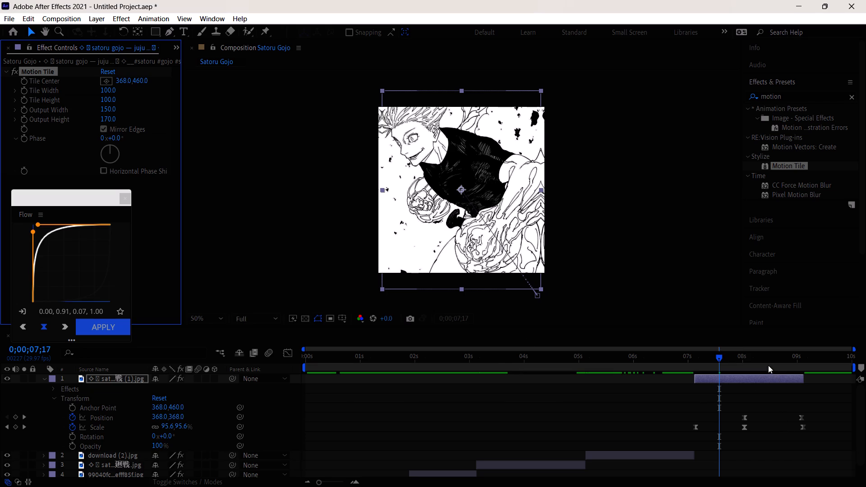
pyautogui.moveTo(719, 357); pyautogui.dragTo(787, 362)
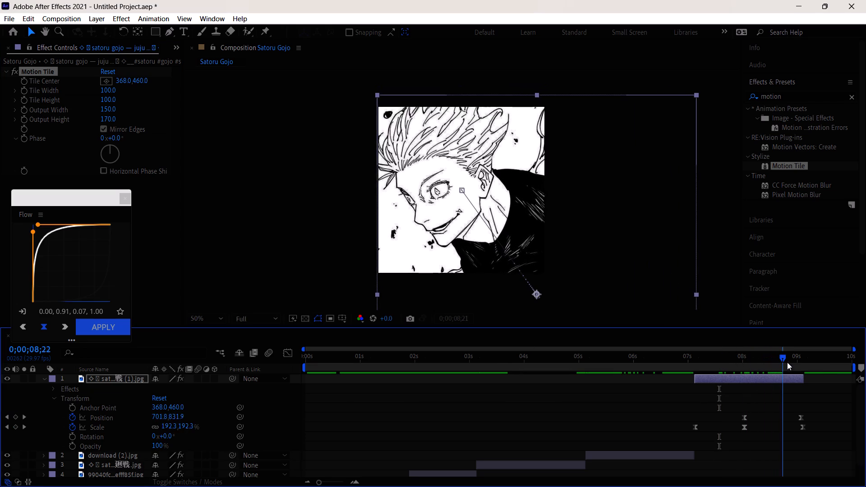
pyautogui.moveTo(787, 362); pyautogui.dragTo(322, 398)
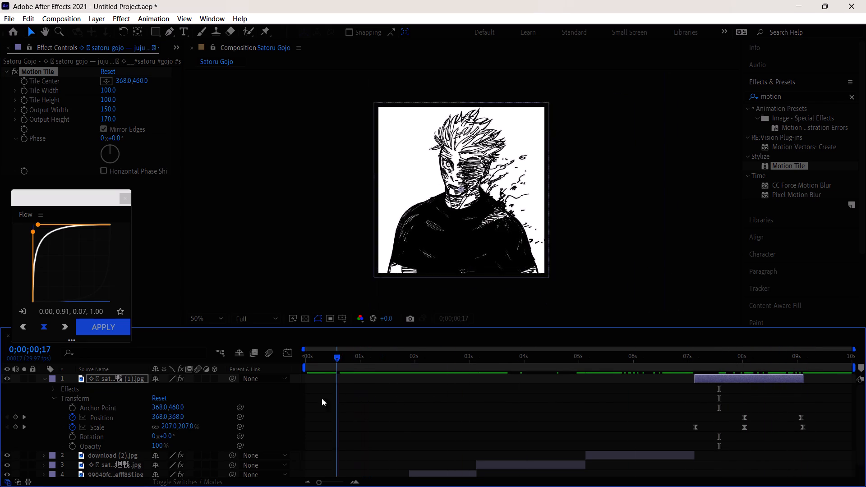
pyautogui.moveTo(322, 398); pyautogui.dragTo(307, 399)
# Move the floating Flow window clear of the effect controls and timeline, over the Effects & Presets area.
pyautogui.moveTo(73, 199); pyautogui.dragTo(794, 107)
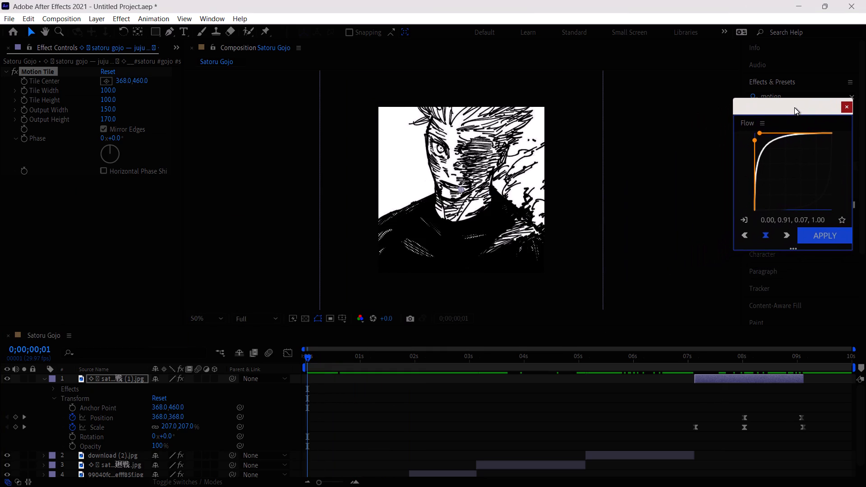
pyautogui.moveTo(794, 107); pyautogui.dragTo(795, 105)
# Collapse layer 1's properties and enable motion blur on all five image layers.
pyautogui.click(41, 379)
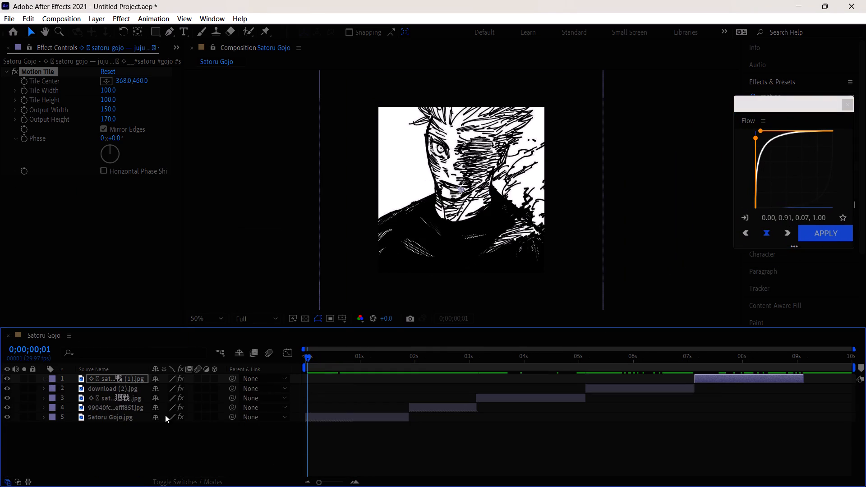
pyautogui.click(199, 375)
pyautogui.click(198, 386)
pyautogui.click(198, 398)
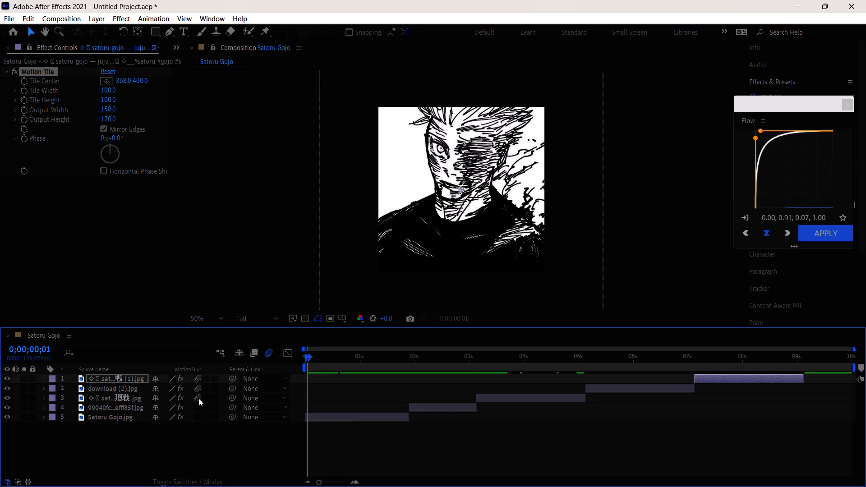
pyautogui.click(197, 407)
pyautogui.click(199, 417)
# Preview the composition from the start and examine the motion blur at the end of the first clip, around 0;00;01;26.
pyautogui.moveTo(344, 361); pyautogui.dragTo(270, 363)
pyautogui.press('space')
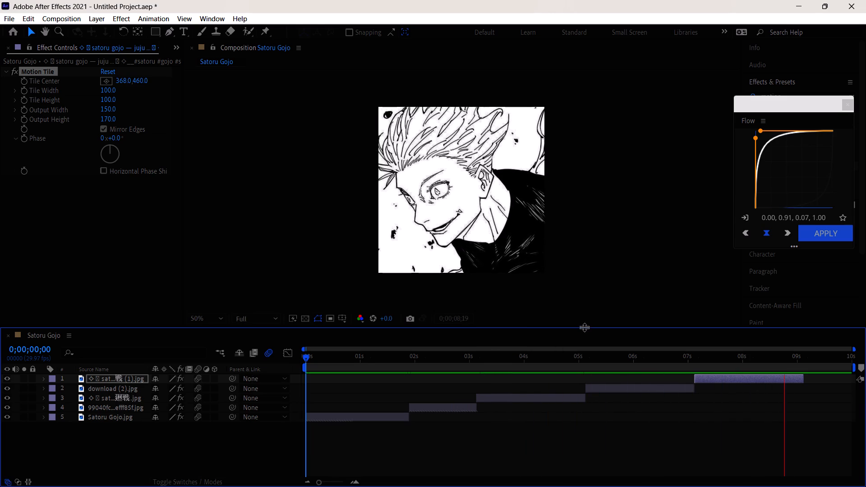
pyautogui.moveTo(396, 360); pyautogui.dragTo(373, 364)
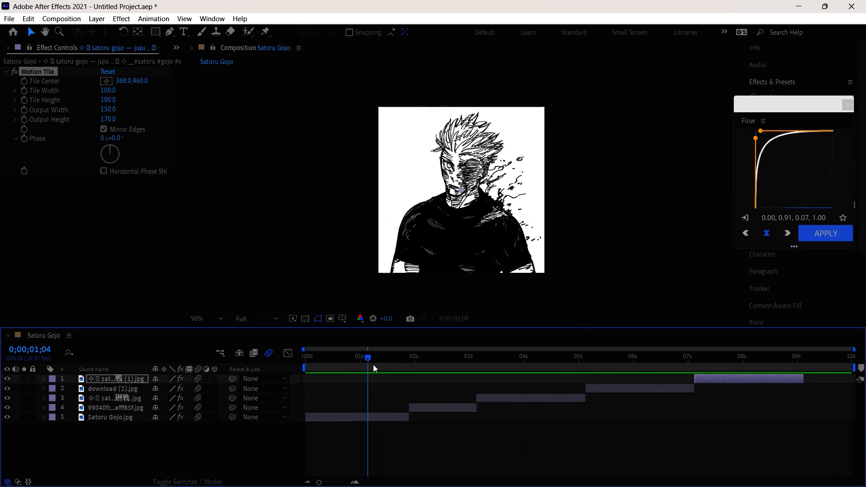
pyautogui.moveTo(373, 364); pyautogui.dragTo(407, 375)
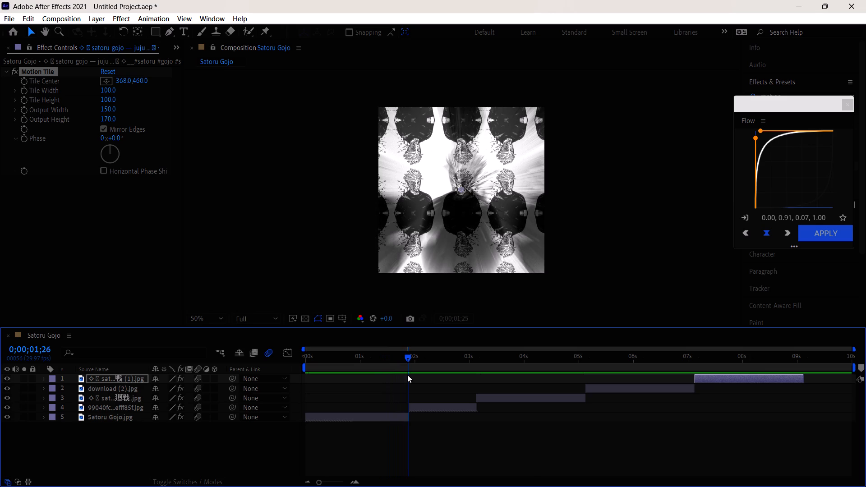
pyautogui.moveTo(407, 375); pyautogui.dragTo(406, 375)
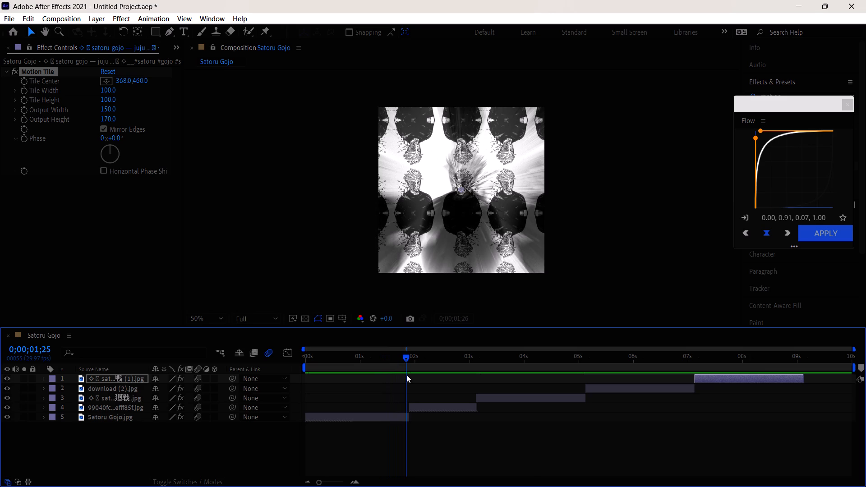
pyautogui.moveTo(406, 375); pyautogui.dragTo(407, 375)
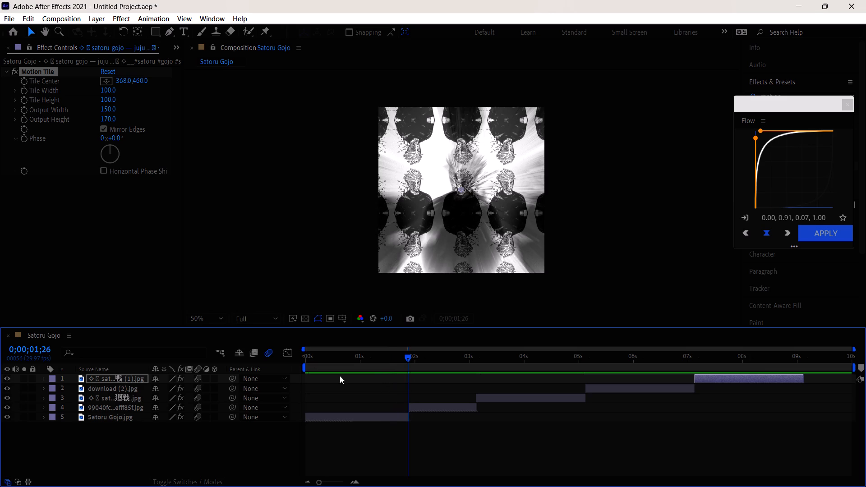
# In the composition's advanced settings, set Shutter Angle to 208 and Adaptive Sample Limit to 170, and slightly raise Shutter Phase.
pyautogui.rightClick(238, 239)
pyautogui.click(284, 262)
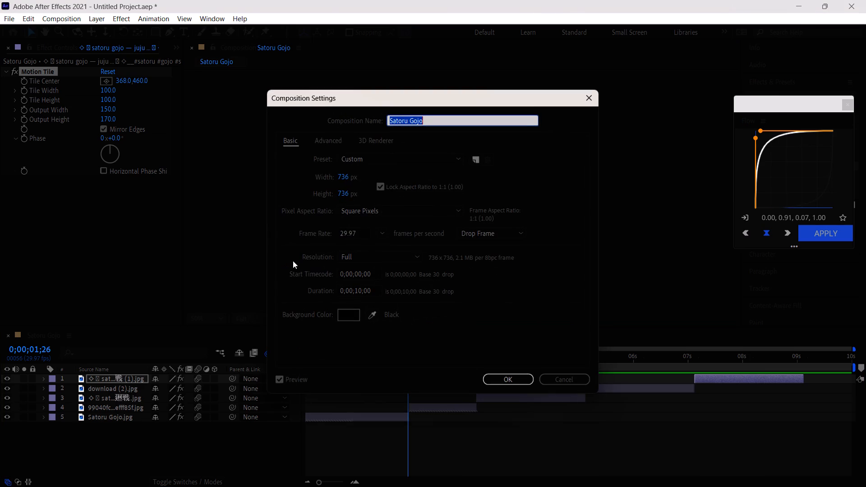
pyautogui.click(341, 140)
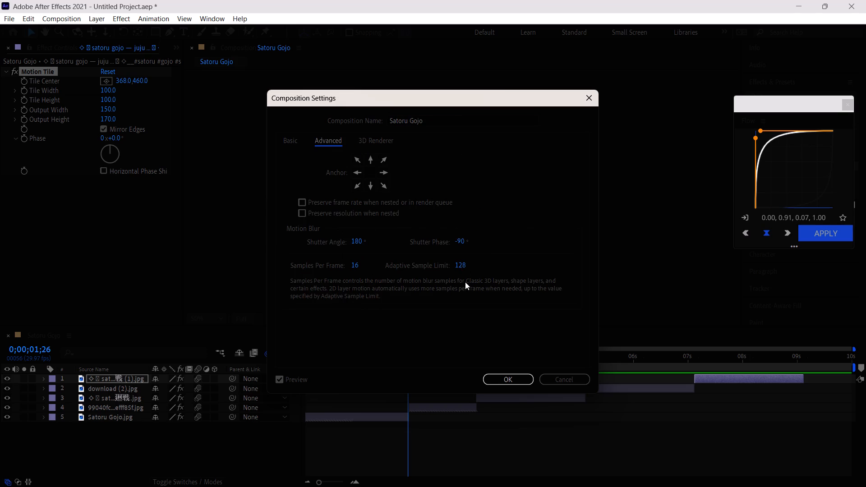
pyautogui.moveTo(460, 268); pyautogui.dragTo(489, 272)
pyautogui.moveTo(361, 244); pyautogui.dragTo(370, 244)
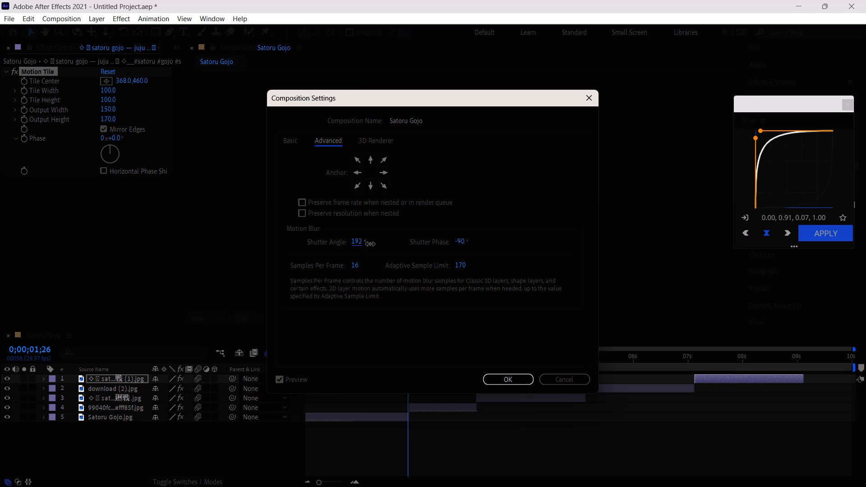
pyautogui.moveTo(370, 244); pyautogui.dragTo(382, 247)
pyautogui.moveTo(461, 245); pyautogui.dragTo(463, 246)
pyautogui.moveTo(463, 246); pyautogui.dragTo(468, 246)
pyautogui.click(516, 383)
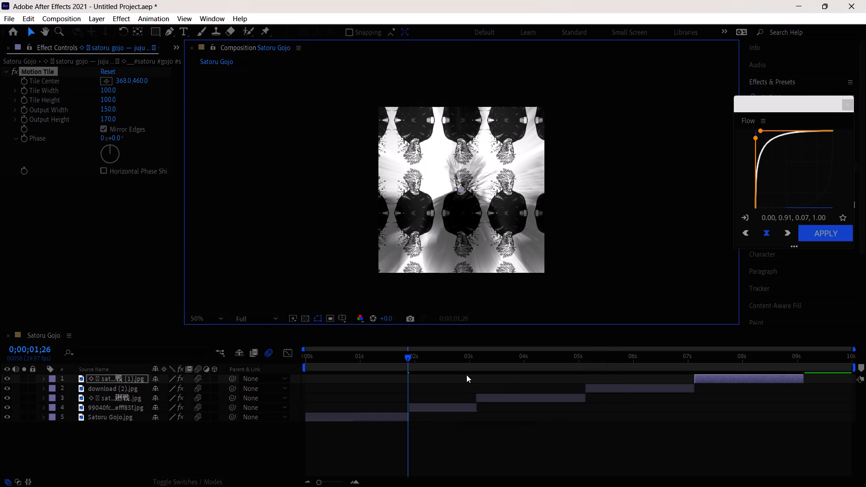
# Examine the motion blur around the end of the first clip, 0;00;01;22 to 0;00;01;29, and preview the composition from the start.
pyautogui.moveTo(409, 356); pyautogui.dragTo(412, 359)
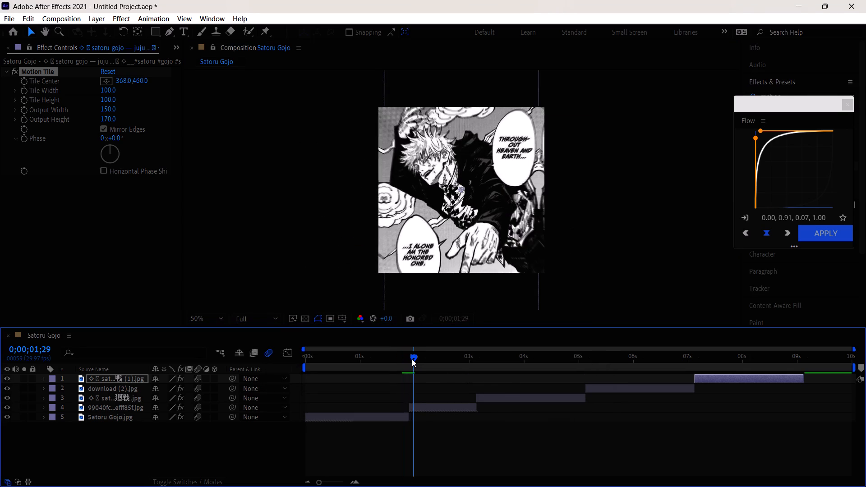
pyautogui.moveTo(412, 359); pyautogui.dragTo(401, 360)
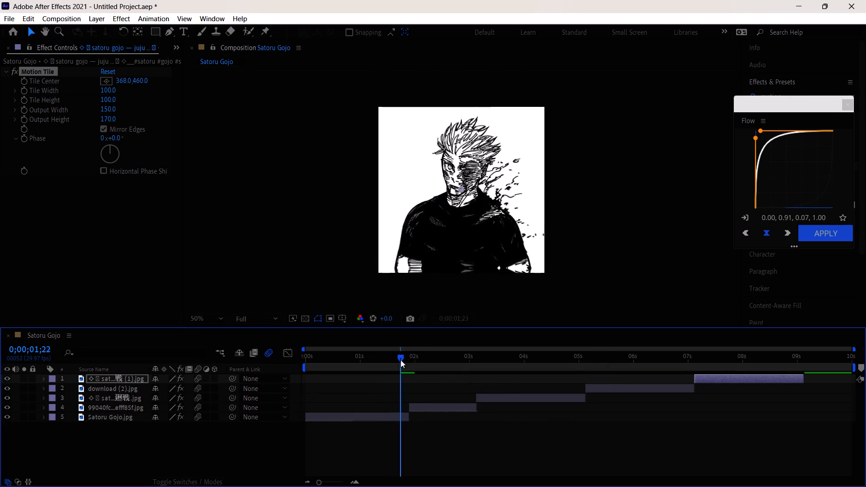
pyautogui.moveTo(401, 360); pyautogui.dragTo(407, 363)
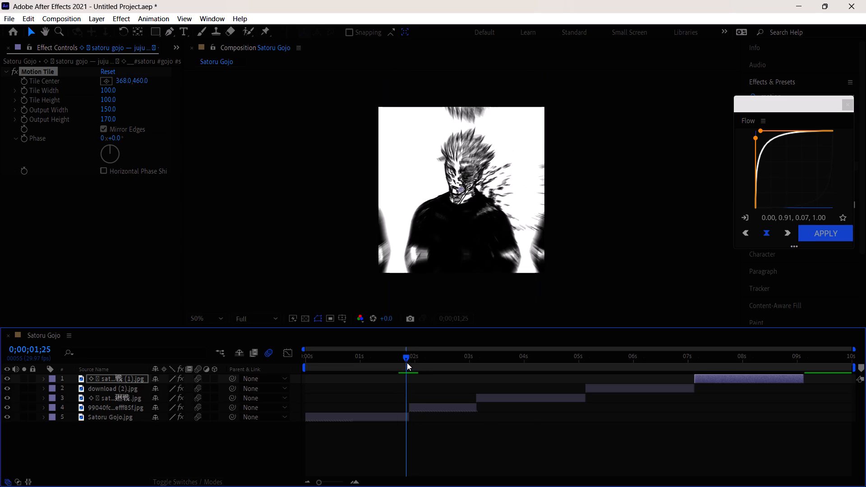
pyautogui.moveTo(407, 363); pyautogui.dragTo(403, 359)
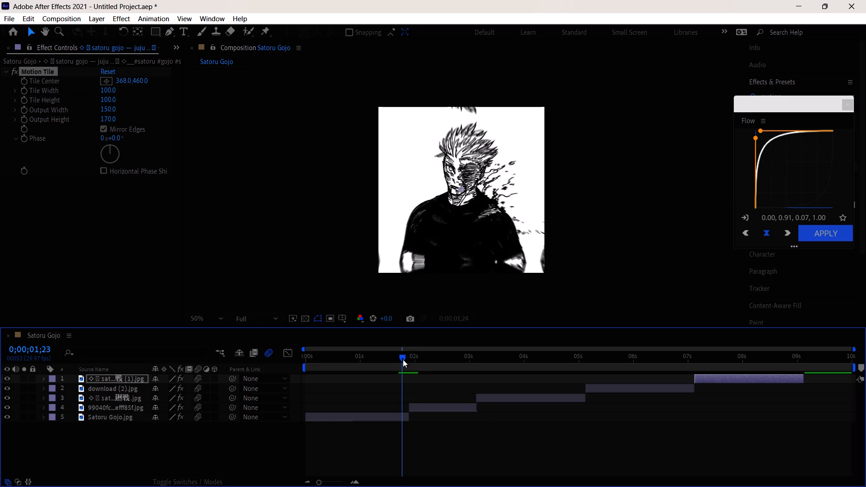
pyautogui.moveTo(403, 359); pyautogui.dragTo(278, 367)
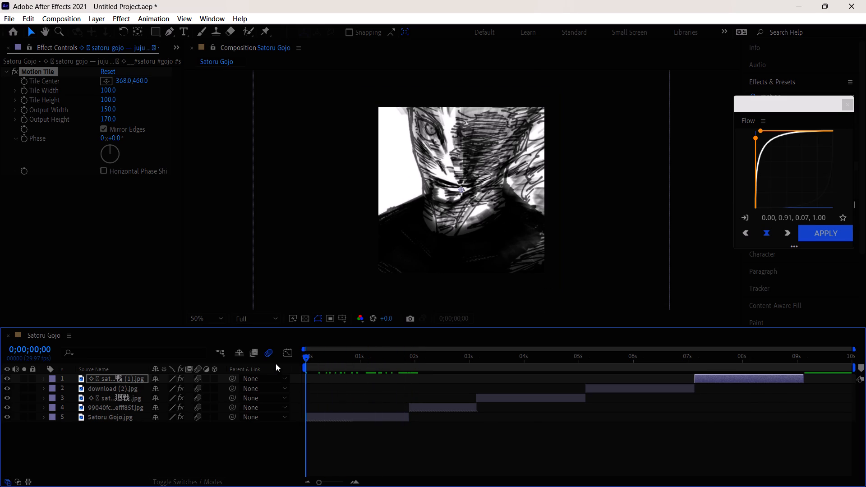
pyautogui.press('space')
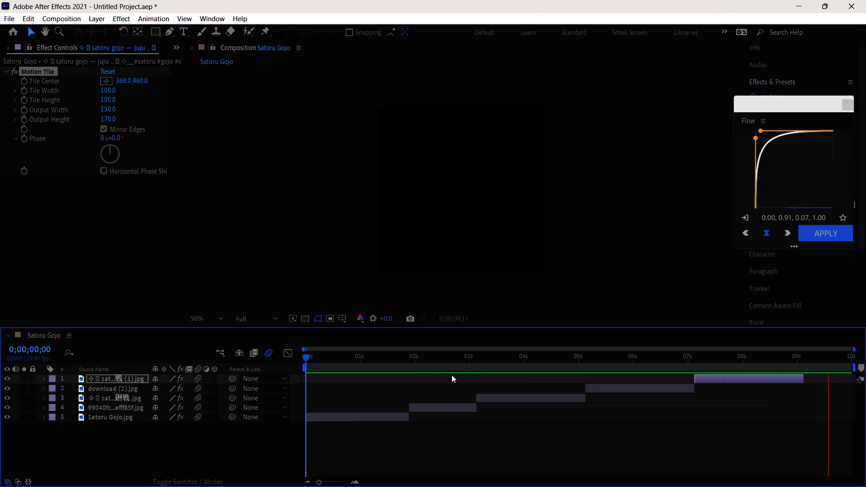
# Scrub from the first clip's end through to the last clip and back to 0;00;02;20, checking the motion blur.
pyautogui.moveTo(438, 357); pyautogui.dragTo(410, 368)
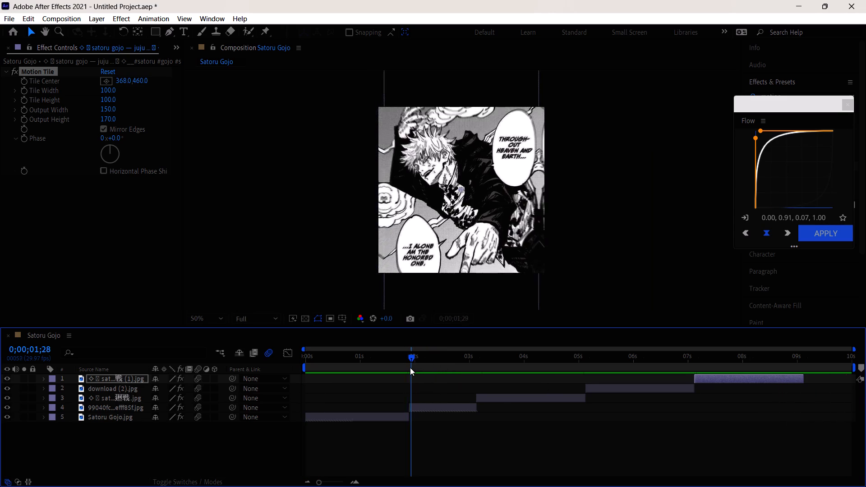
pyautogui.moveTo(410, 368); pyautogui.dragTo(428, 368)
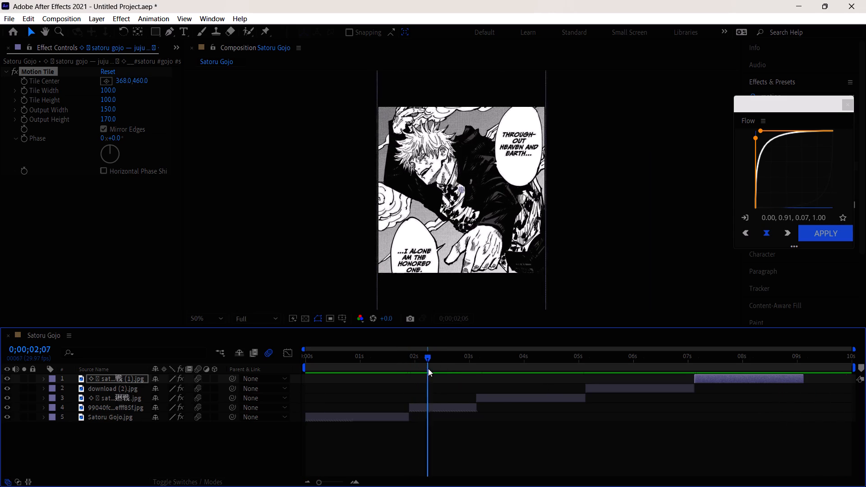
pyautogui.moveTo(428, 368); pyautogui.dragTo(454, 371)
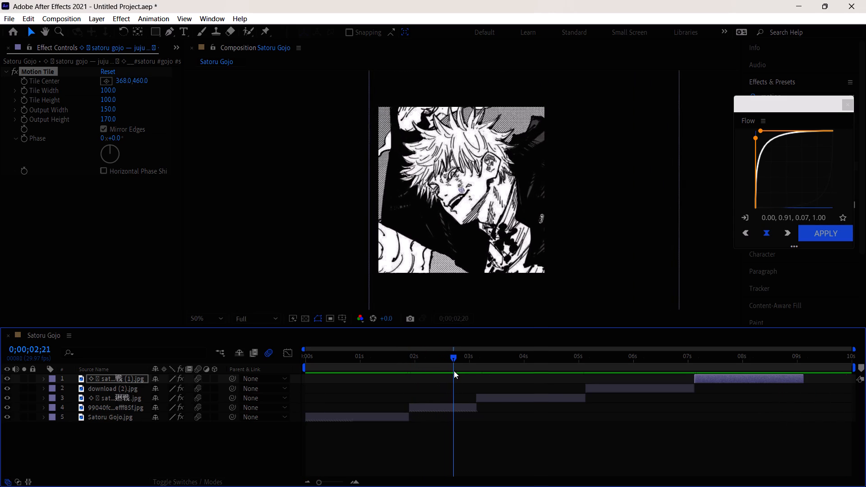
pyautogui.moveTo(454, 371); pyautogui.dragTo(528, 371)
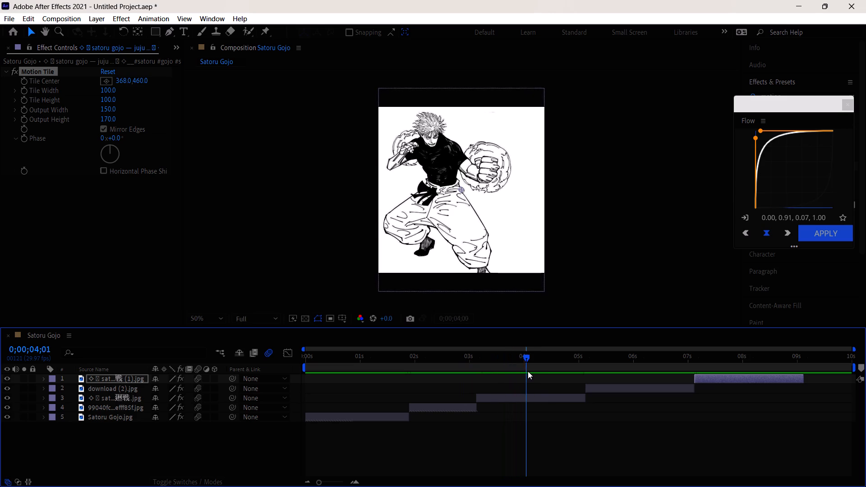
pyautogui.moveTo(528, 371); pyautogui.dragTo(625, 373)
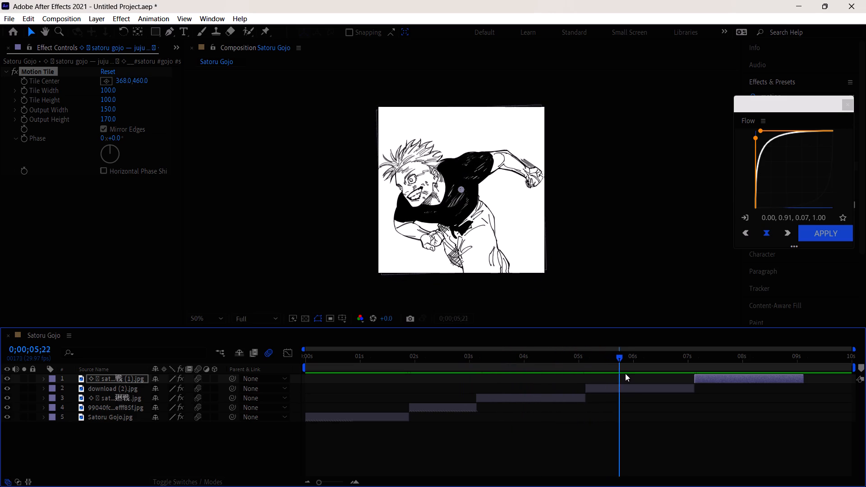
pyautogui.moveTo(625, 373); pyautogui.dragTo(779, 379)
pyautogui.click(764, 377)
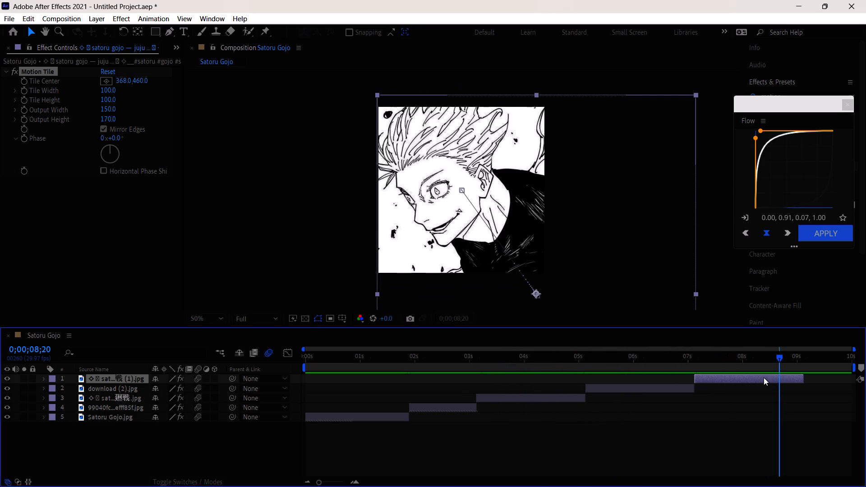
pyautogui.moveTo(778, 361); pyautogui.dragTo(413, 375)
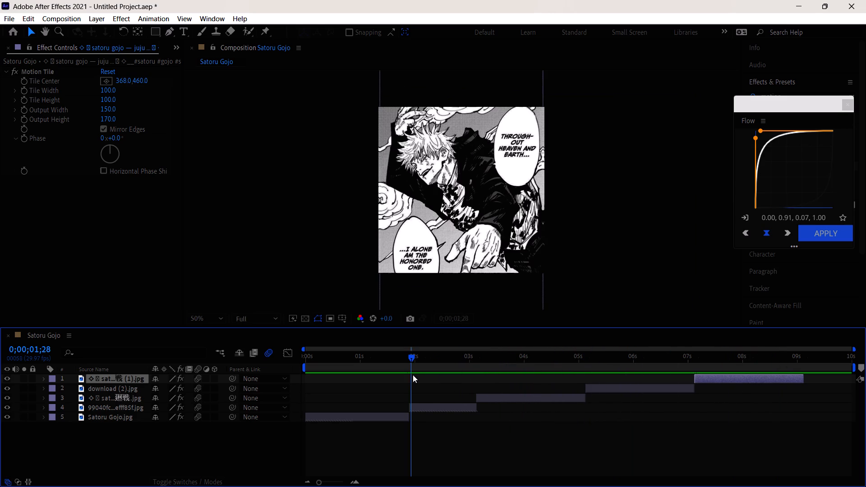
pyautogui.moveTo(413, 375); pyautogui.dragTo(451, 377)
# Move the floating Flow window off Effects & Presets, over the lower part of the effect controls.
pyautogui.moveTo(774, 103); pyautogui.dragTo(62, 188)
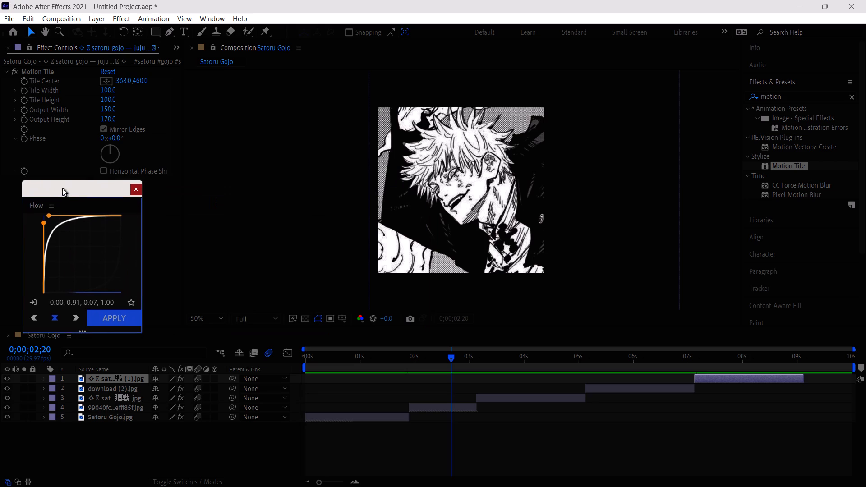
pyautogui.moveTo(62, 188); pyautogui.dragTo(44, 189)
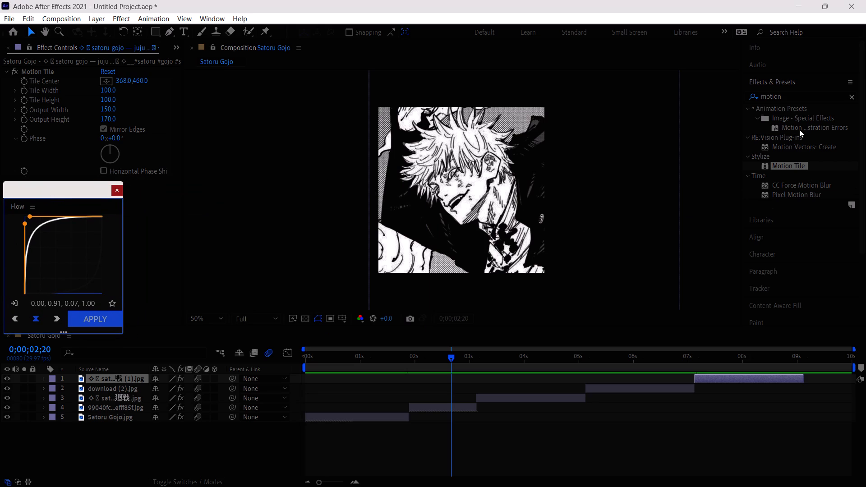
# Search the effects for "color" and look through the colour correction effects.
pyautogui.scroll(3, 799, 129)
pyautogui.click(847, 99)
pyautogui.click(852, 101)
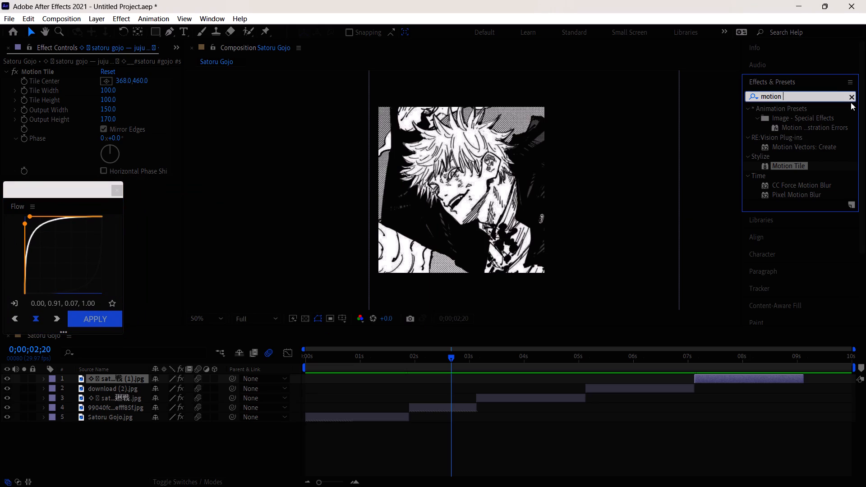
pyautogui.click(852, 98)
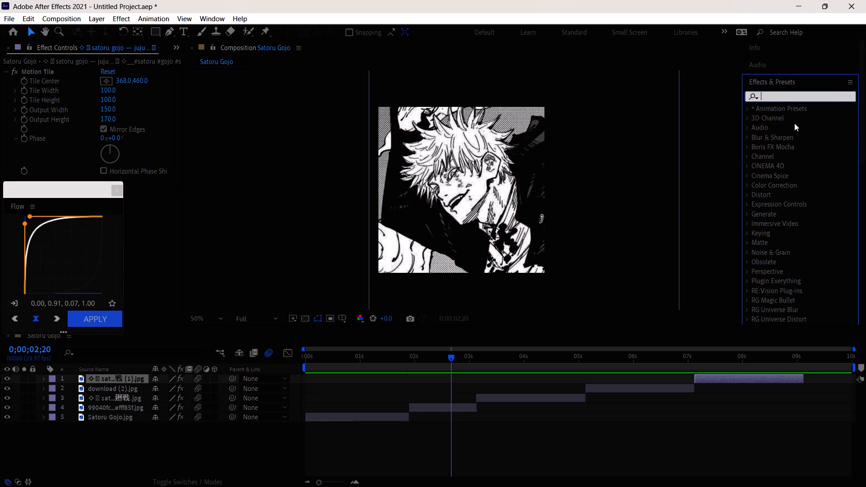
pyautogui.write('colo')
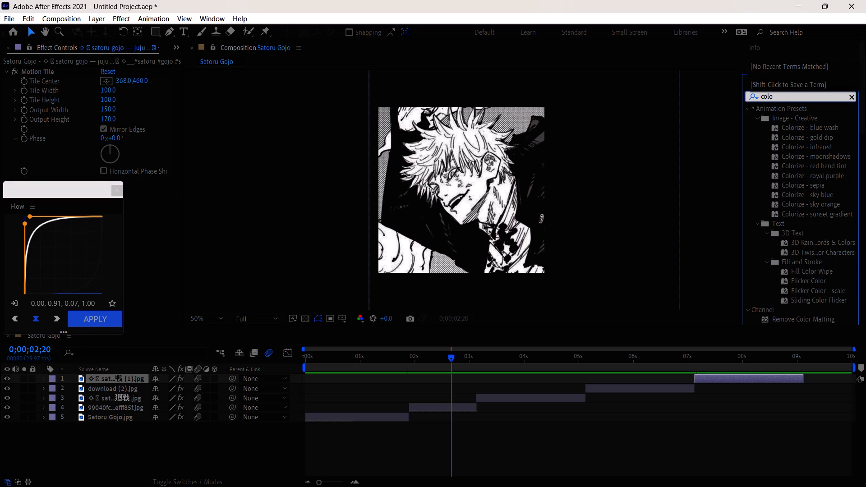
pyautogui.press('r')
pyautogui.scroll(-1, 811, 182)
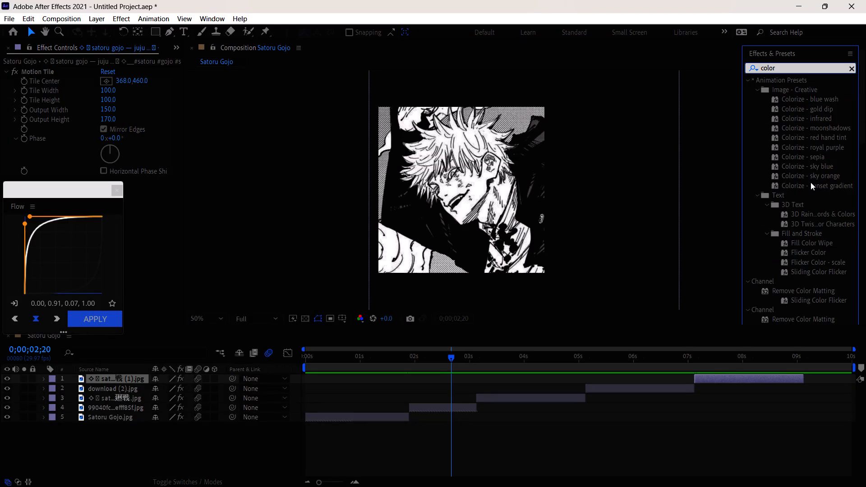
pyautogui.scroll(-3, 811, 181)
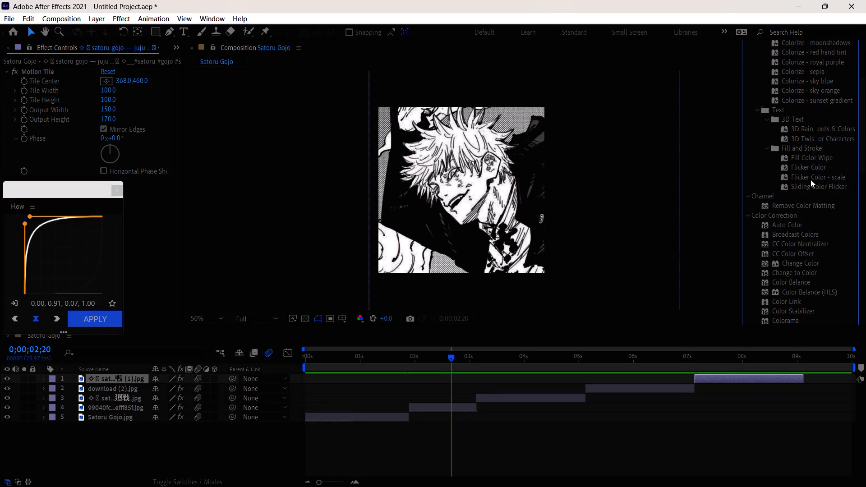
pyautogui.scroll(-2, 809, 177)
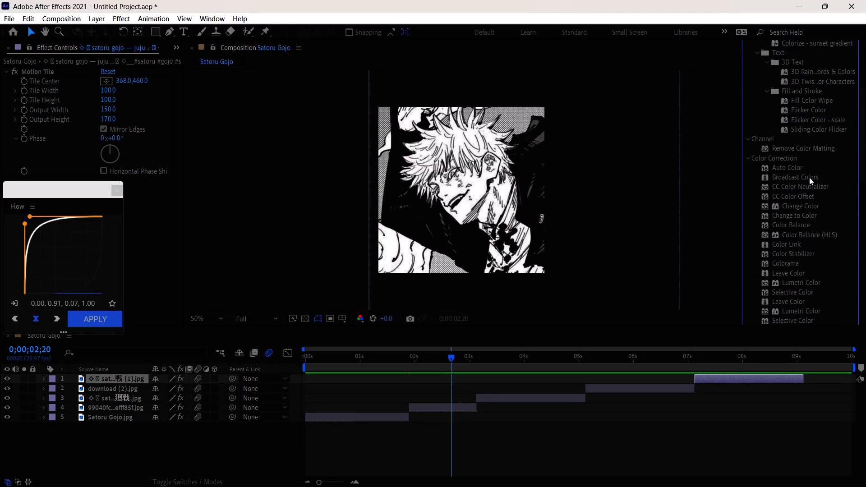
pyautogui.scroll(-2, 809, 177)
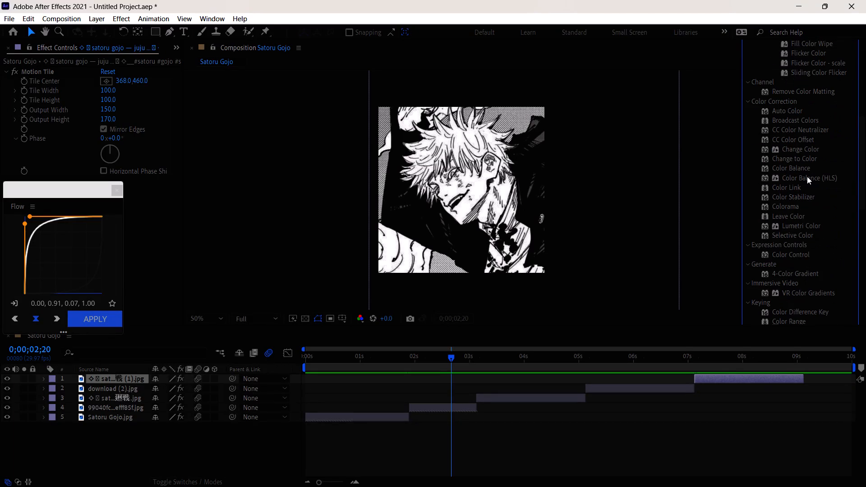
# Replace the effects search with "expo" and apply the Color Correction Exposure effect to layer 5, Satoru Gojo.jpg.
pyautogui.press('BackSpace')
pyautogui.press('BackSpace')
pyautogui.press('BackSpace')
pyautogui.press('BackSpace')
pyautogui.press('BackSpace')
pyautogui.press('BackSpace')
pyautogui.press('BackSpace')
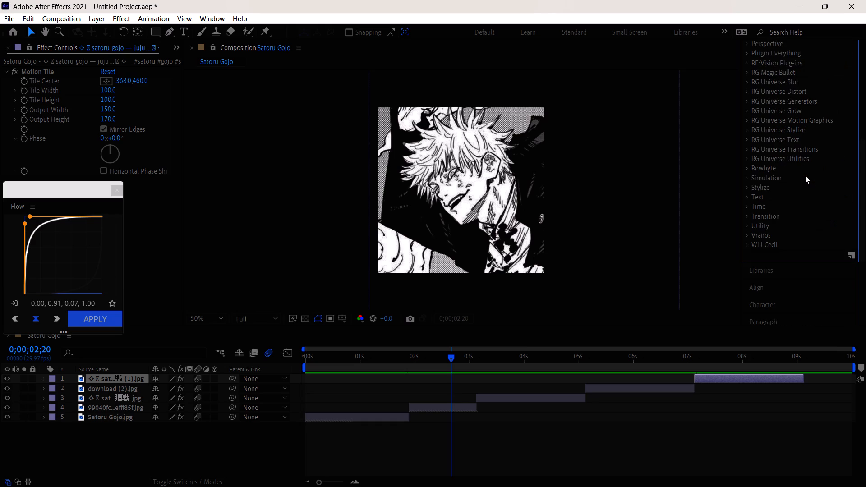
pyautogui.press('BackSpace')
pyautogui.scroll(6, 803, 171)
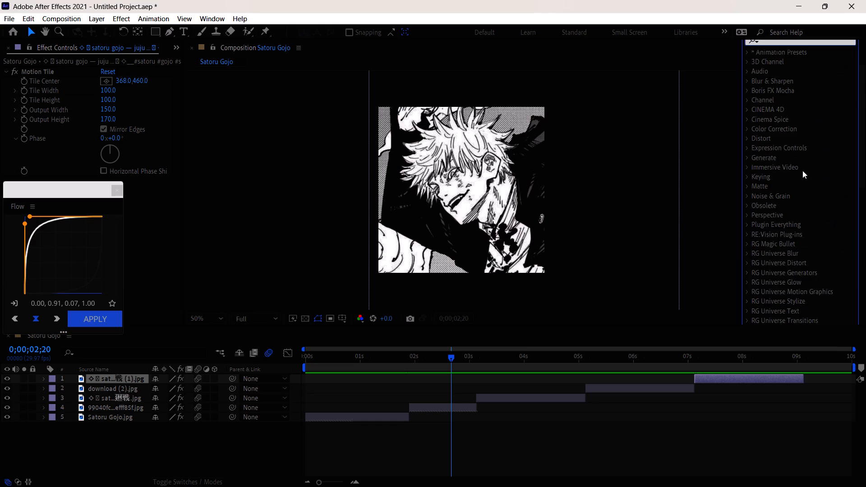
pyautogui.scroll(3, 802, 170)
pyautogui.write('expo')
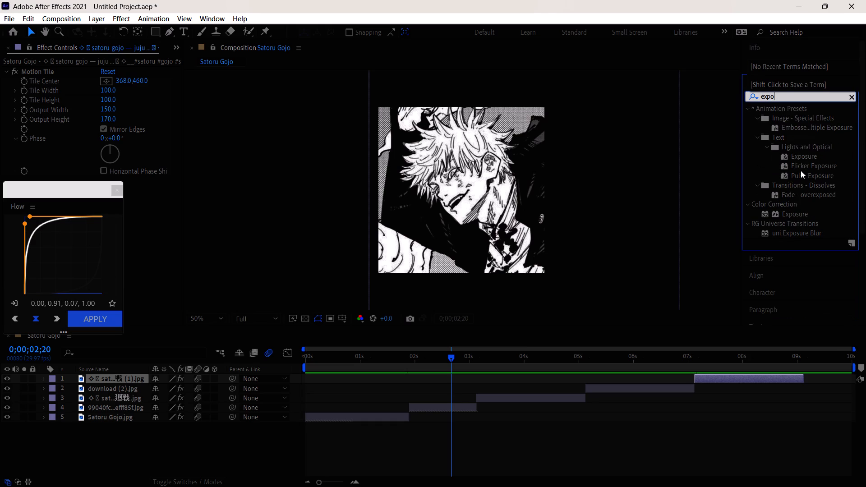
pyautogui.moveTo(789, 214); pyautogui.dragTo(374, 414)
# Go to 0;00;00;14 and move the floating Flow window off the effect controls, over the lower part of Effects & Presets.
pyautogui.moveTo(440, 358); pyautogui.dragTo(331, 367)
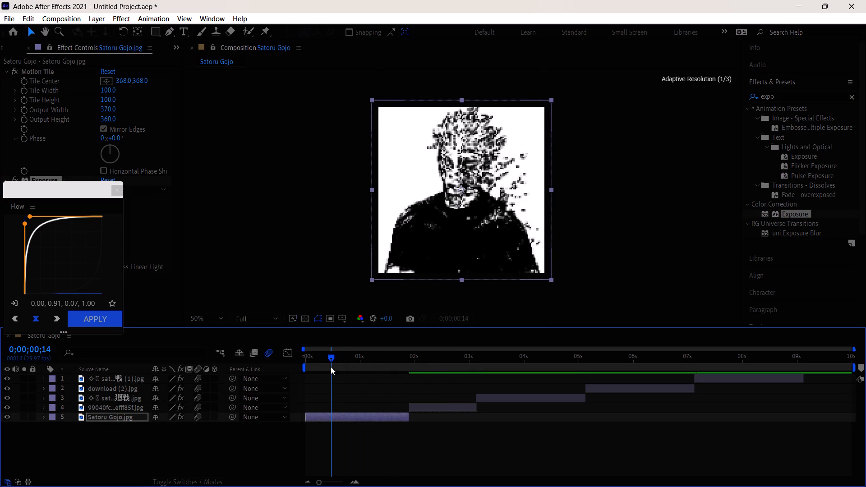
pyautogui.moveTo(51, 189); pyautogui.dragTo(708, 169)
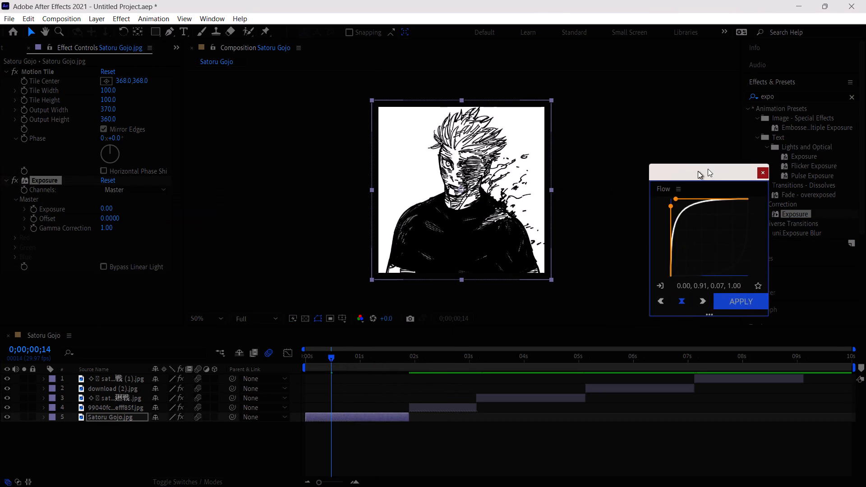
pyautogui.moveTo(708, 169); pyautogui.dragTo(765, 206)
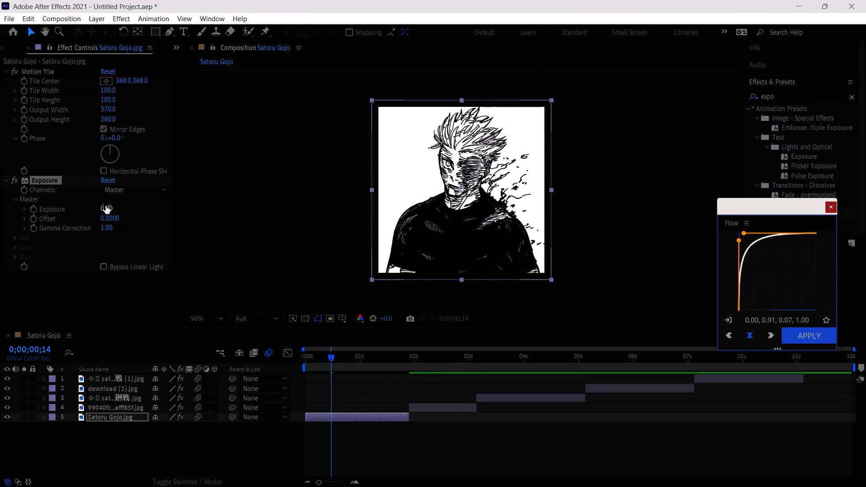
# Set the Exposure effect on layer 5, Satoru Gojo.jpg, to an exposure of 2.13 and a gamma correction of 1.77.
pyautogui.moveTo(106, 206); pyautogui.dragTo(121, 210)
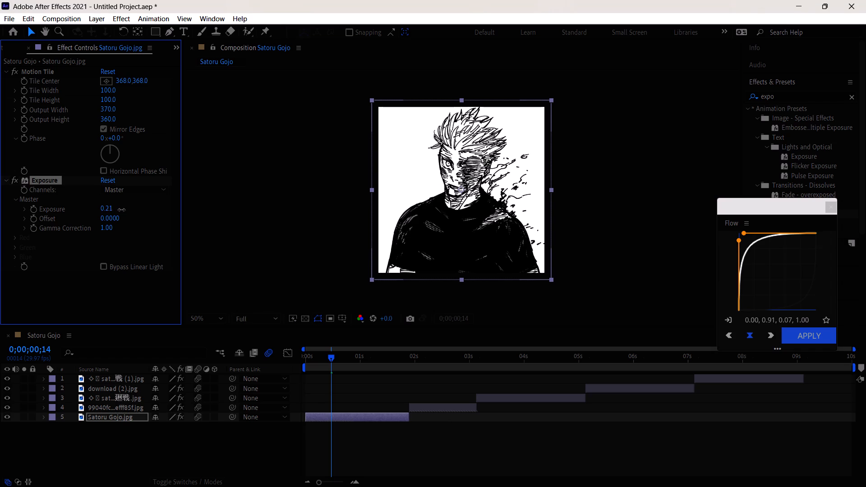
pyautogui.moveTo(121, 210); pyautogui.dragTo(387, 208)
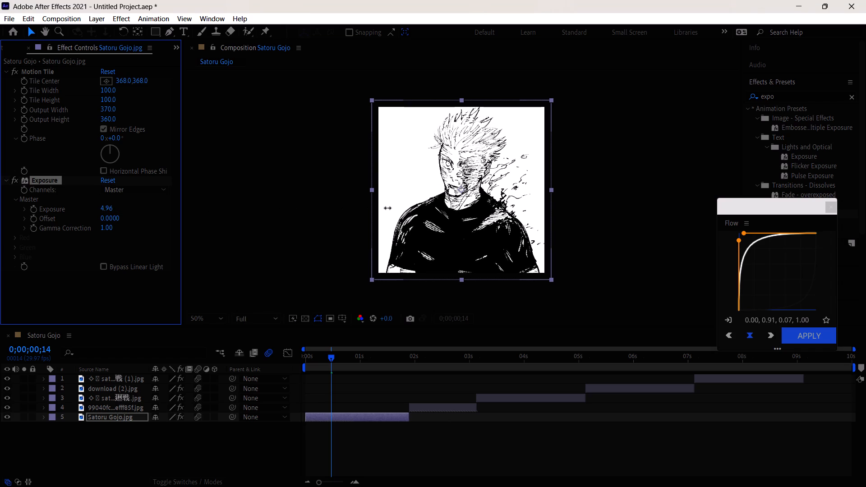
pyautogui.moveTo(387, 208); pyautogui.dragTo(135, 220)
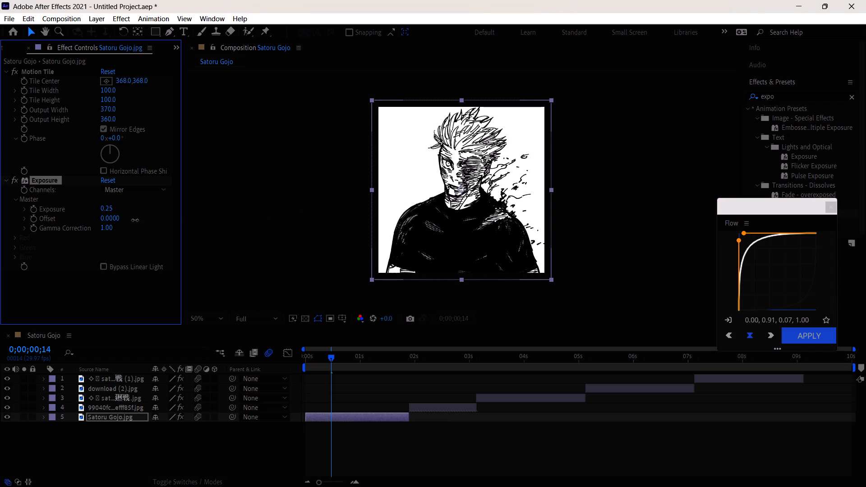
pyautogui.moveTo(135, 220); pyautogui.dragTo(170, 215)
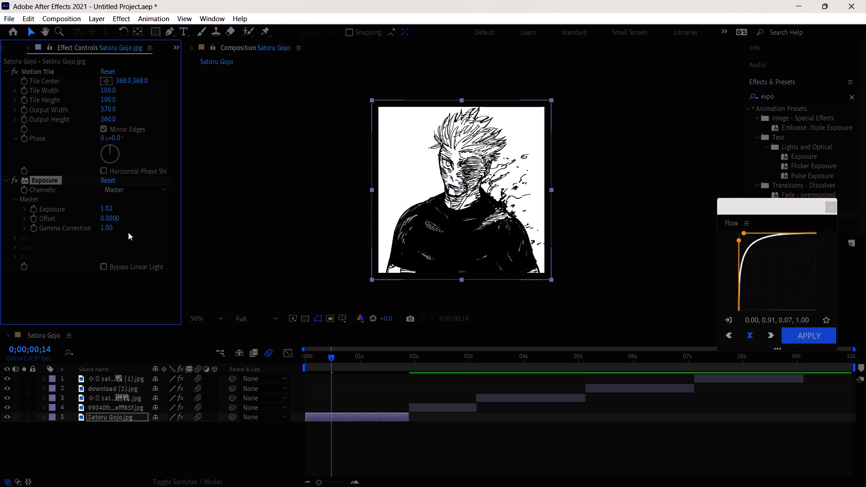
pyautogui.moveTo(109, 226); pyautogui.dragTo(159, 230)
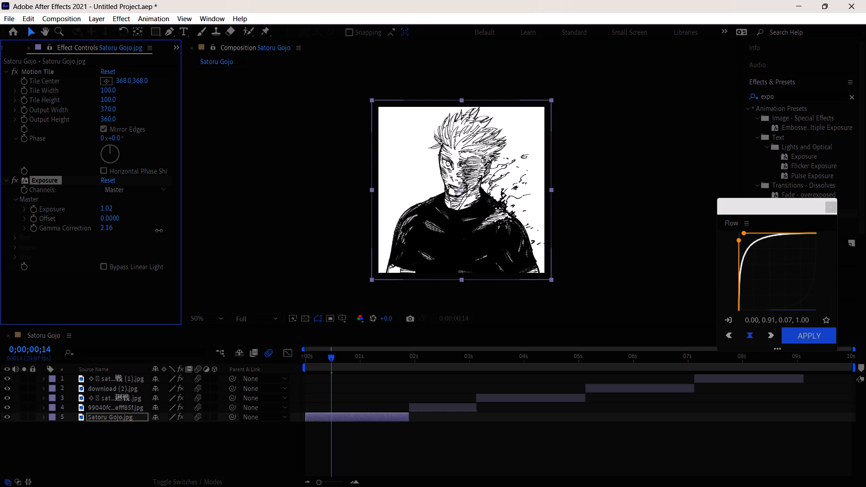
pyautogui.moveTo(159, 230); pyautogui.dragTo(159, 232)
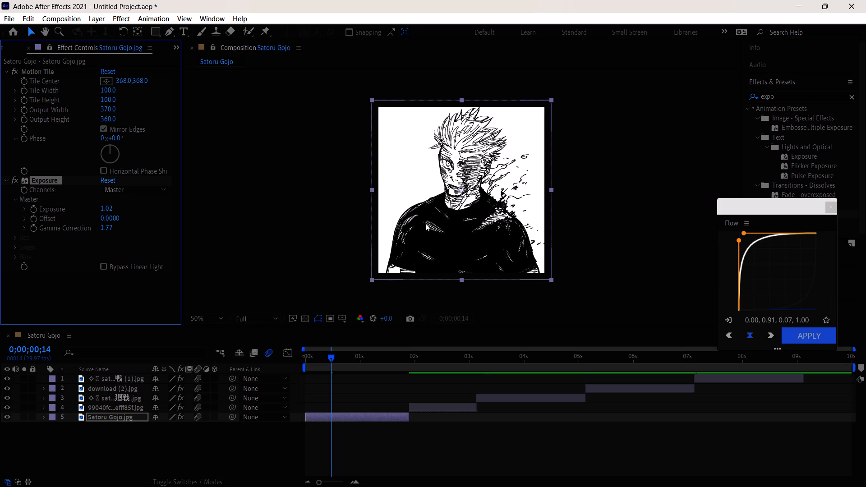
pyautogui.scroll(2, 448, 215)
pyautogui.moveTo(106, 210); pyautogui.dragTo(106, 209)
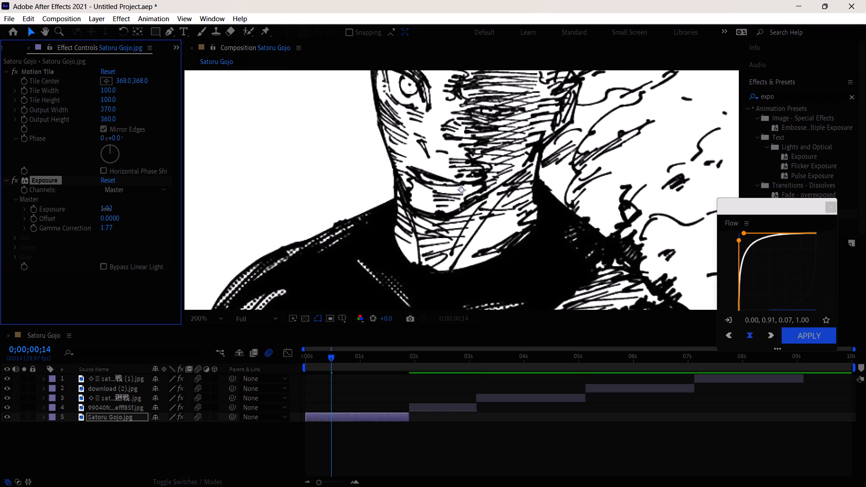
pyautogui.moveTo(106, 209); pyautogui.dragTo(211, 210)
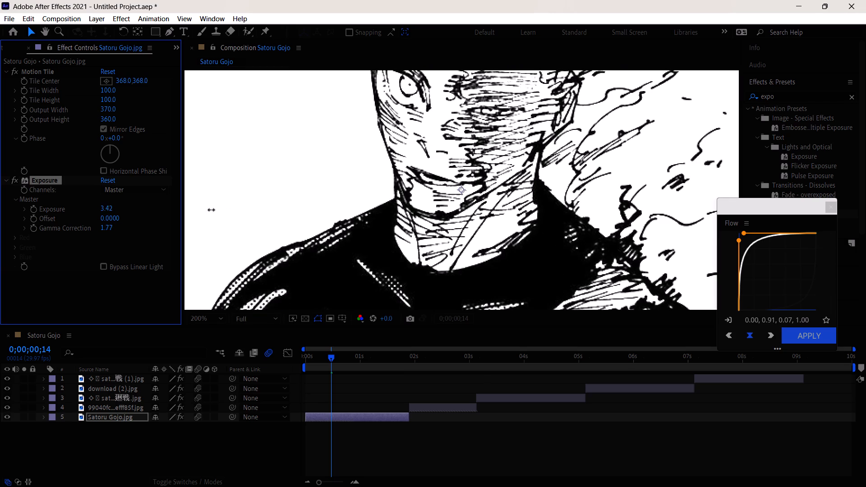
pyautogui.moveTo(211, 210); pyautogui.dragTo(172, 212)
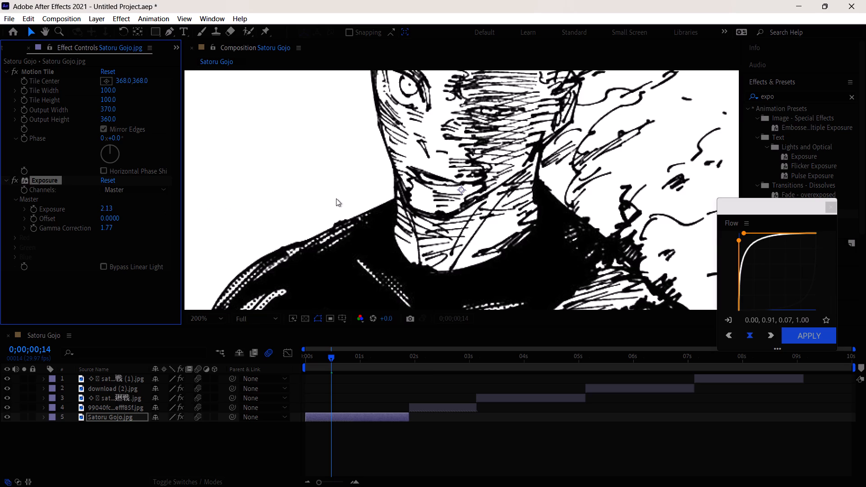
# Examine the line detail of the face and hair close up with the Hand tool, and return to the Selection tool.
pyautogui.scroll(1, 336, 196)
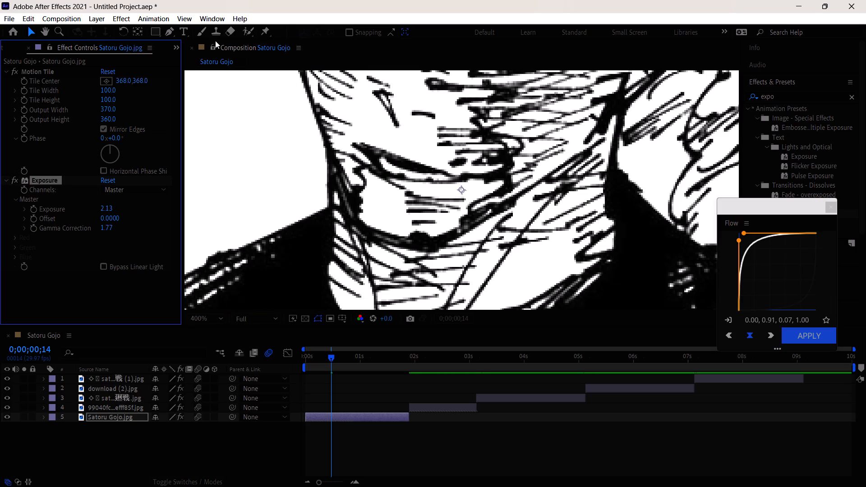
pyautogui.click(48, 32)
pyautogui.moveTo(359, 194); pyautogui.dragTo(435, 300)
pyautogui.moveTo(377, 132); pyautogui.dragTo(386, 226)
pyautogui.moveTo(483, 133); pyautogui.dragTo(261, 281)
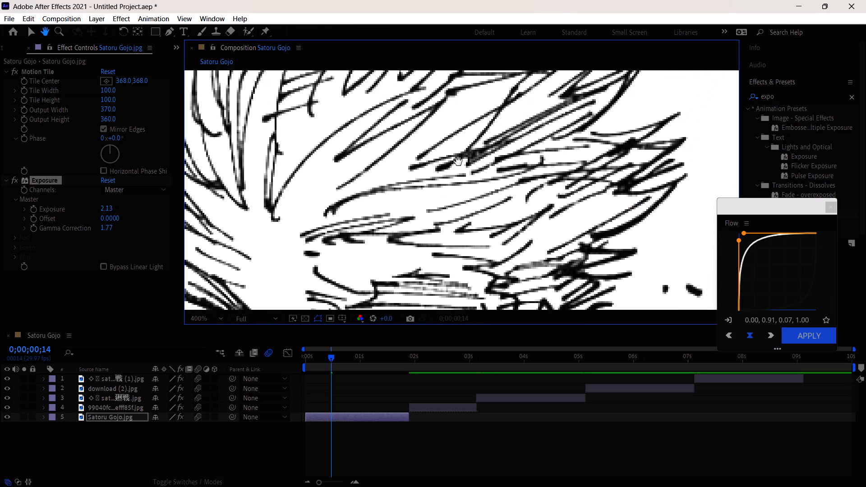
pyautogui.moveTo(472, 153); pyautogui.dragTo(356, 273)
pyautogui.scroll(-2, 353, 224)
pyautogui.moveTo(371, 245); pyautogui.dragTo(412, 132)
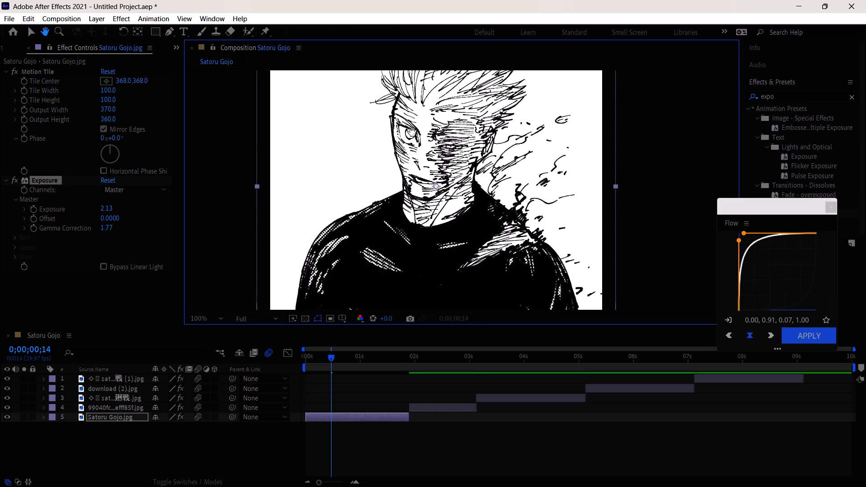
pyautogui.moveTo(412, 132); pyautogui.dragTo(410, 126)
pyautogui.scroll(-2, 416, 155)
pyautogui.scroll(3, 416, 155)
pyautogui.moveTo(345, 134); pyautogui.dragTo(393, 217)
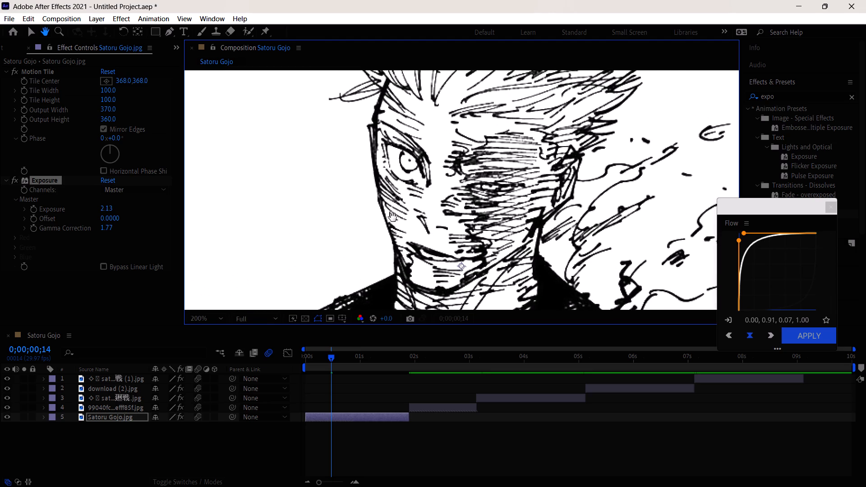
pyautogui.moveTo(393, 217); pyautogui.dragTo(395, 217)
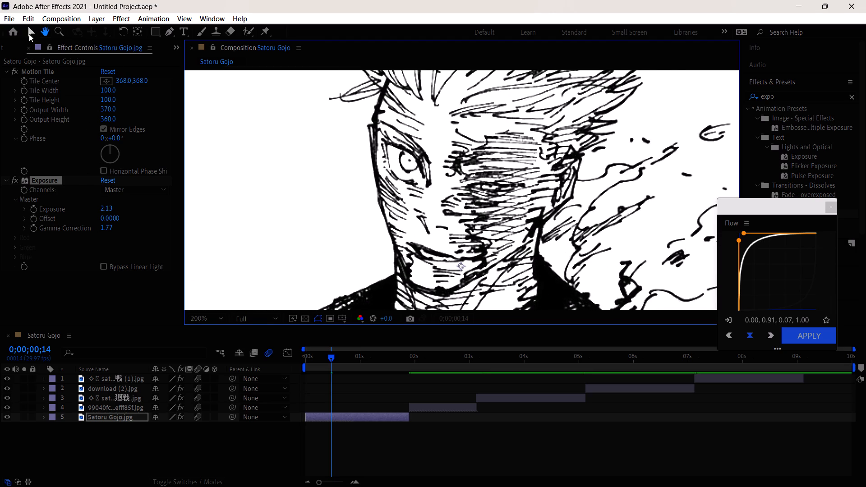
pyautogui.click(29, 34)
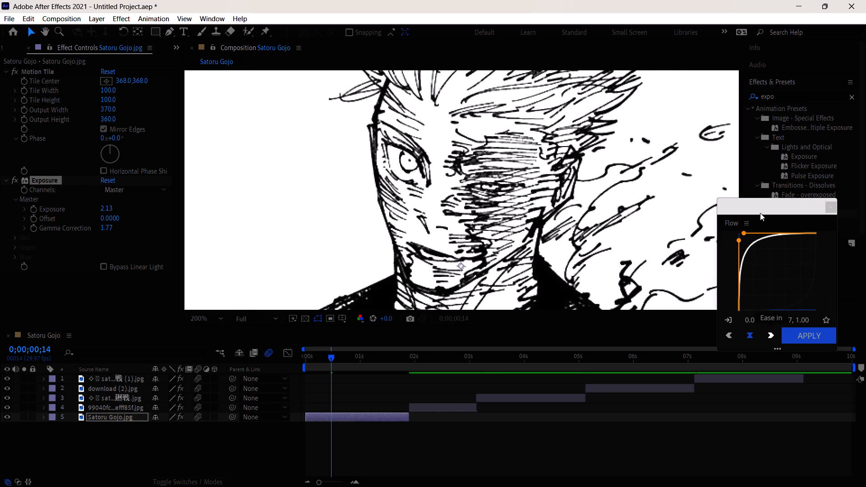
# Move the Flow window clear of the Color Correction Exposure effect and apply that effect to layer 4 at 0;00;02;21.
pyautogui.moveTo(760, 213); pyautogui.dragTo(789, 254)
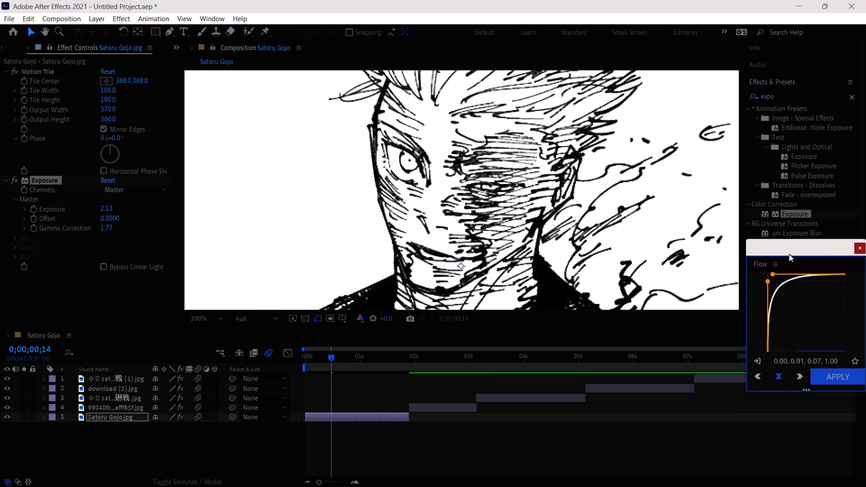
pyautogui.moveTo(789, 254); pyautogui.dragTo(788, 253)
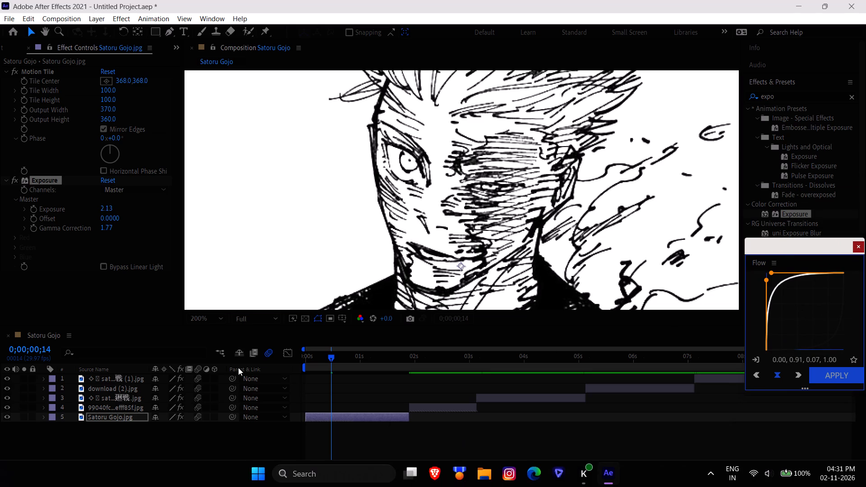
pyautogui.scroll(-2, 443, 165)
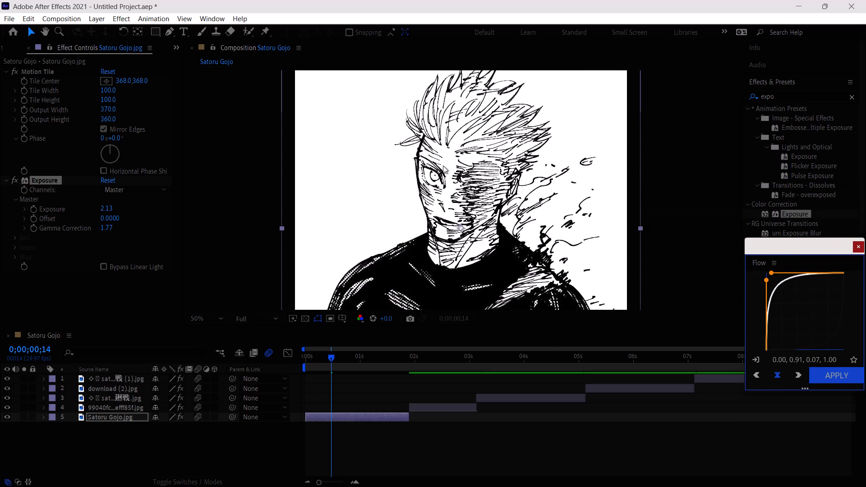
pyautogui.moveTo(415, 360); pyautogui.dragTo(442, 365)
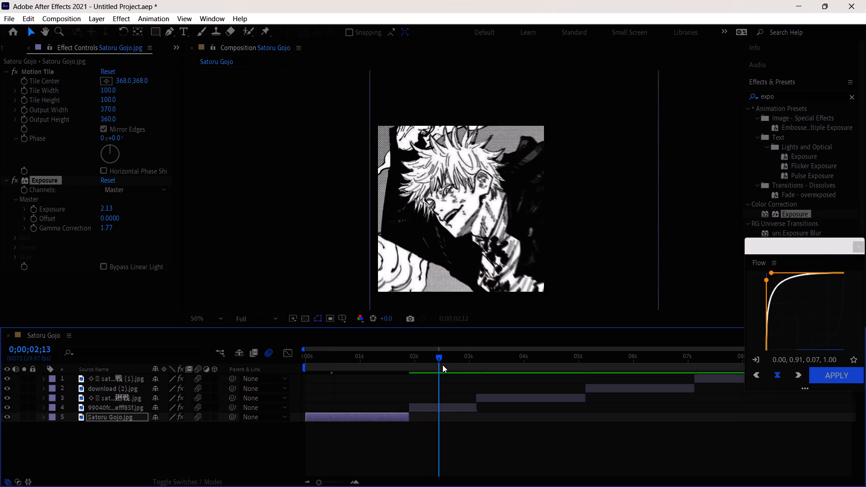
pyautogui.moveTo(442, 365); pyautogui.dragTo(454, 367)
pyautogui.moveTo(792, 213); pyautogui.dragTo(449, 405)
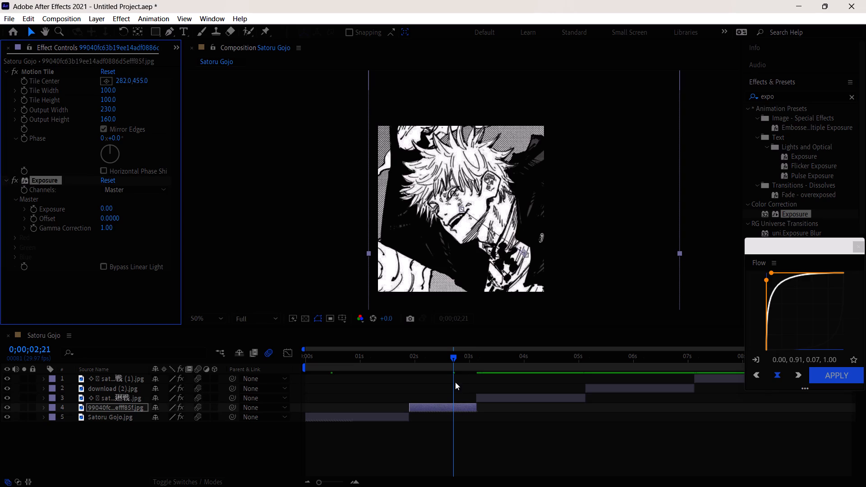
# At 0;00;02;06, set the exposure value of layer 4's Exposure effect to 0.59, judging it on the enlarged face.
pyautogui.moveTo(453, 365); pyautogui.dragTo(426, 366)
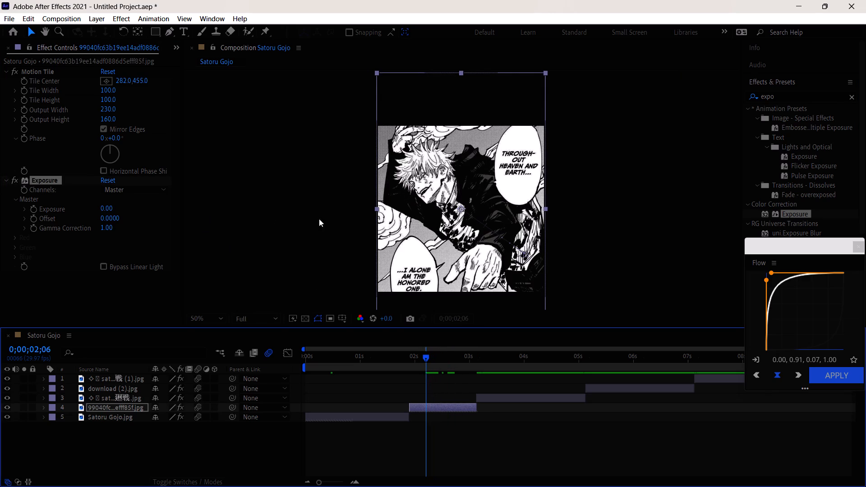
pyautogui.scroll(2, 493, 209)
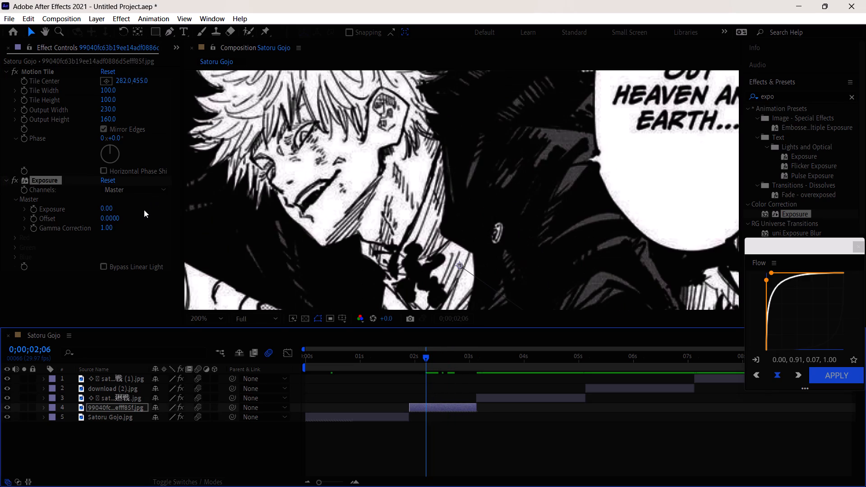
pyautogui.moveTo(107, 211); pyautogui.dragTo(143, 213)
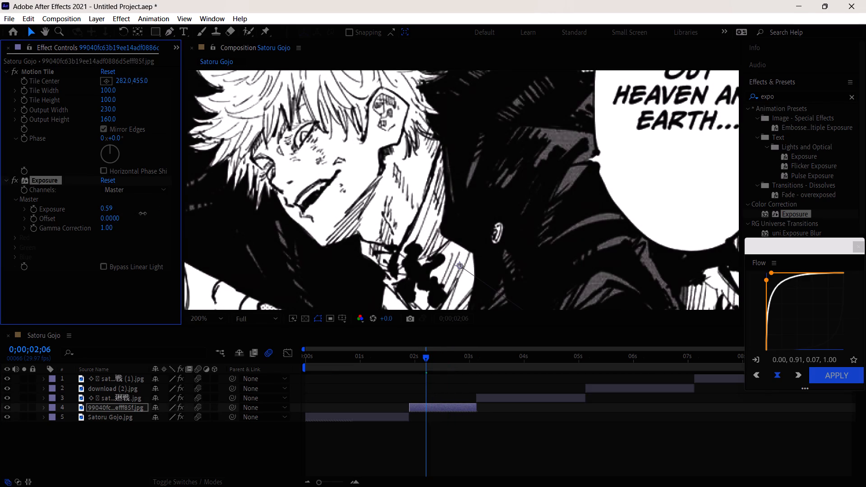
pyautogui.moveTo(143, 213); pyautogui.dragTo(154, 215)
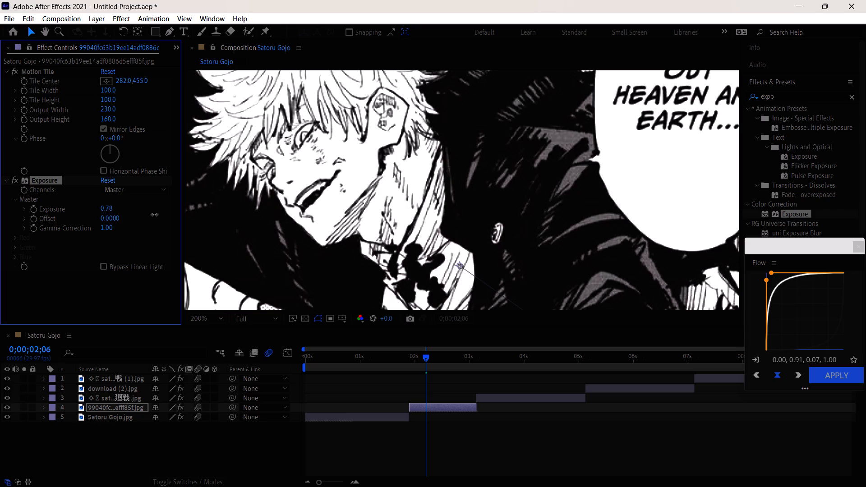
pyautogui.moveTo(154, 215); pyautogui.dragTo(178, 213)
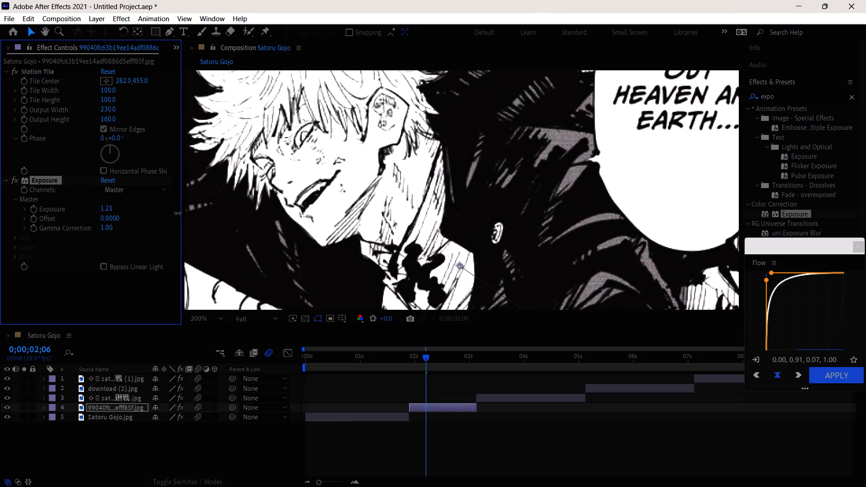
pyautogui.moveTo(178, 213); pyautogui.dragTo(143, 215)
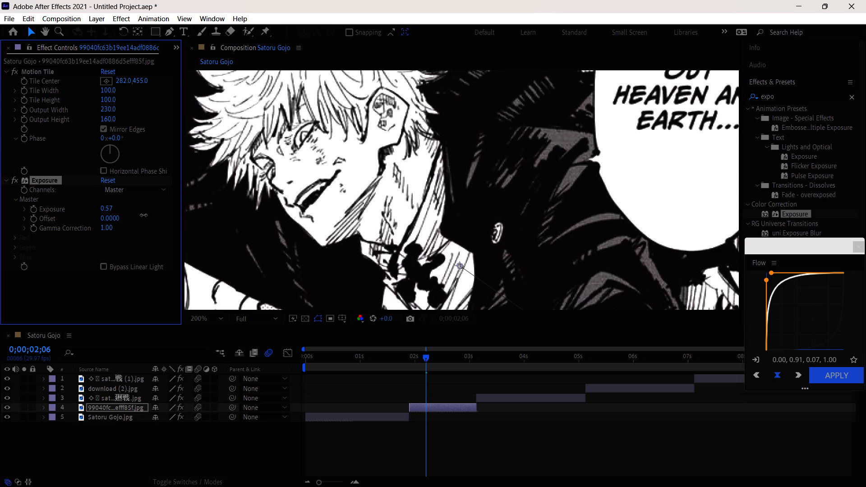
pyautogui.moveTo(143, 215); pyautogui.dragTo(145, 216)
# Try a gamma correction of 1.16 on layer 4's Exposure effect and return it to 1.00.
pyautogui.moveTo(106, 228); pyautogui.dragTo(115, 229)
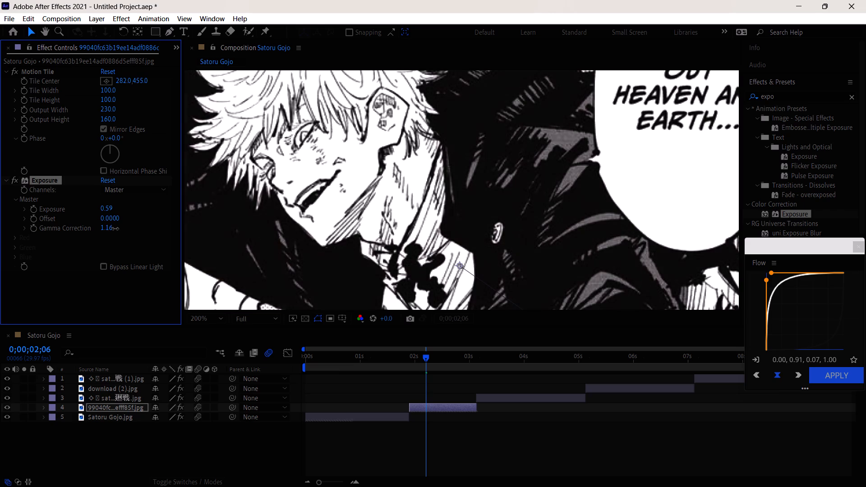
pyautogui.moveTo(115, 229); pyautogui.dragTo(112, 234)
# Set the offset of layer 4's Exposure effect to -0.19.
pyautogui.moveTo(113, 219); pyautogui.dragTo(107, 224)
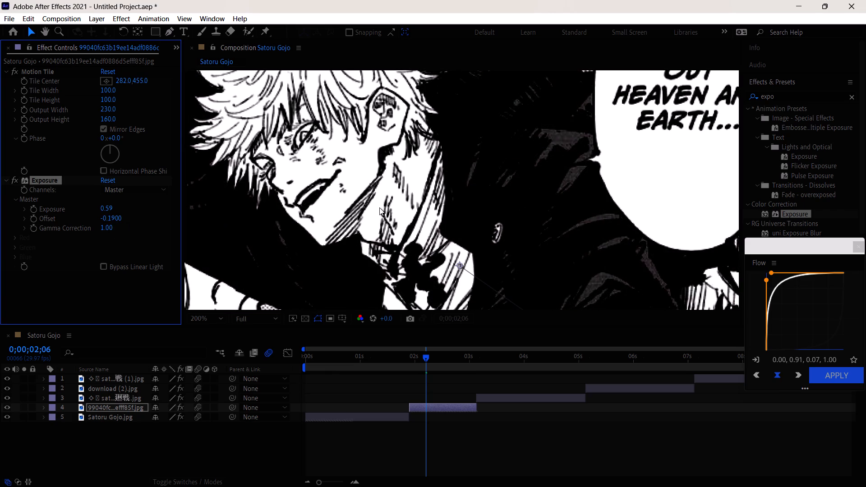
# Check layer 4's adjusted contrast in a wider view and scrub back to 0;00;01;11 to compare the first clip.
pyautogui.scroll(-2, 379, 207)
pyautogui.scroll(1, 378, 207)
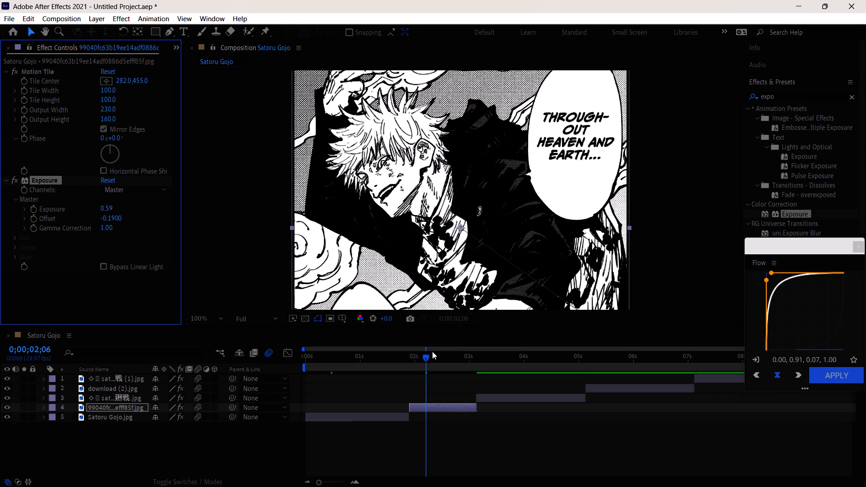
pyautogui.moveTo(425, 358); pyautogui.dragTo(381, 366)
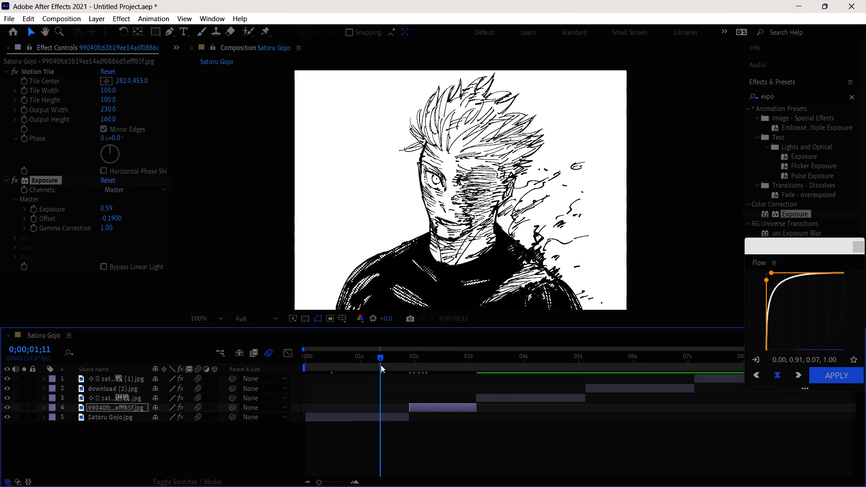
# Scrub through the first clips to 0;00;03;15 and apply the Exposure effect to layer 3.
pyautogui.moveTo(387, 354); pyautogui.dragTo(392, 354)
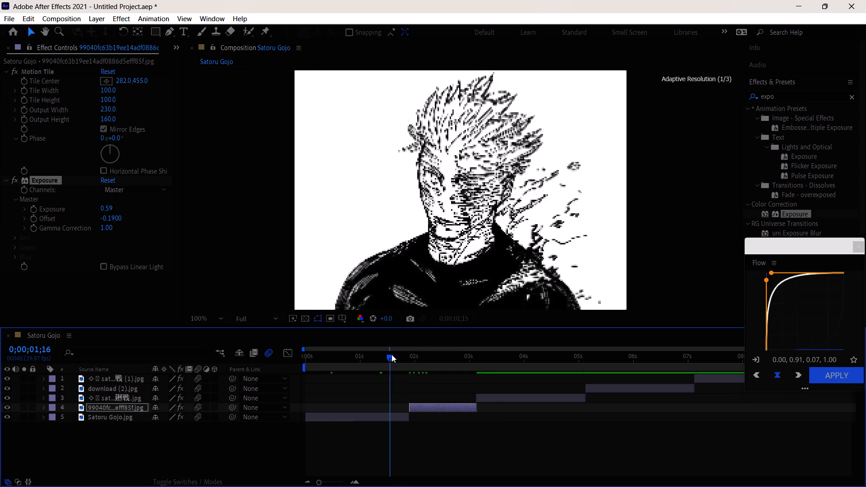
pyautogui.moveTo(392, 354); pyautogui.dragTo(434, 360)
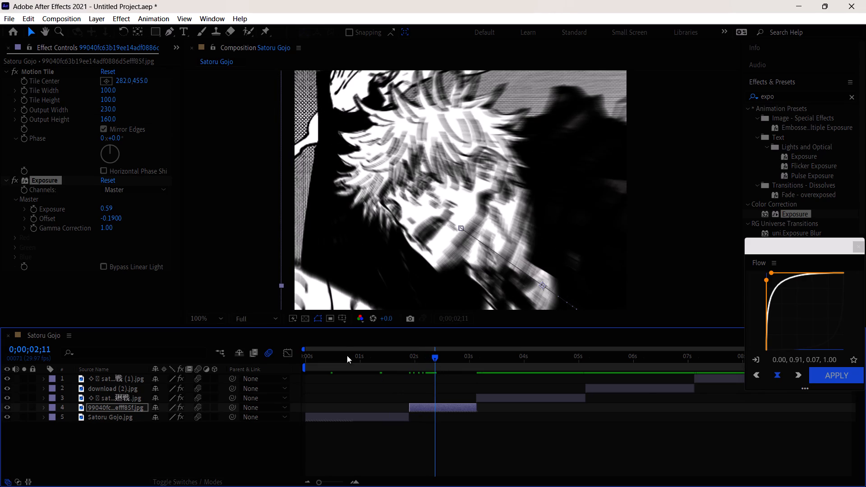
pyautogui.click(347, 358)
pyautogui.click(433, 367)
pyautogui.moveTo(435, 367); pyautogui.dragTo(438, 367)
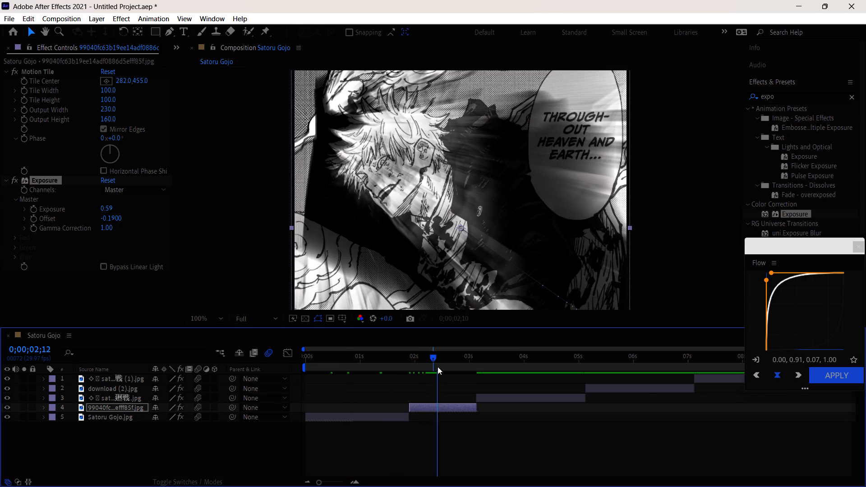
pyautogui.moveTo(438, 367); pyautogui.dragTo(490, 370)
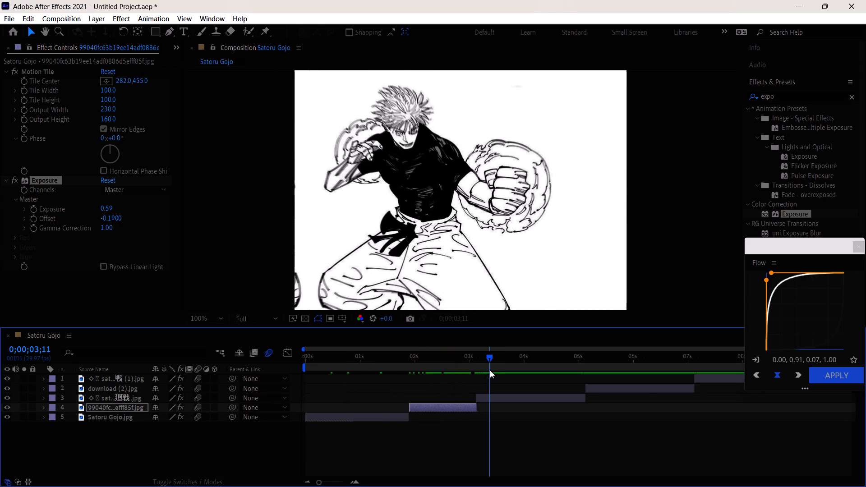
pyautogui.moveTo(490, 370); pyautogui.dragTo(497, 370)
pyautogui.click(518, 397)
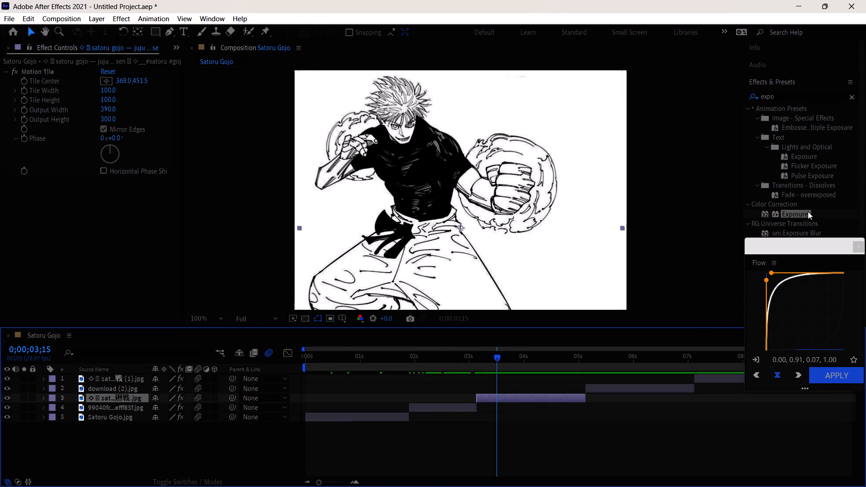
pyautogui.moveTo(801, 213); pyautogui.dragTo(530, 395)
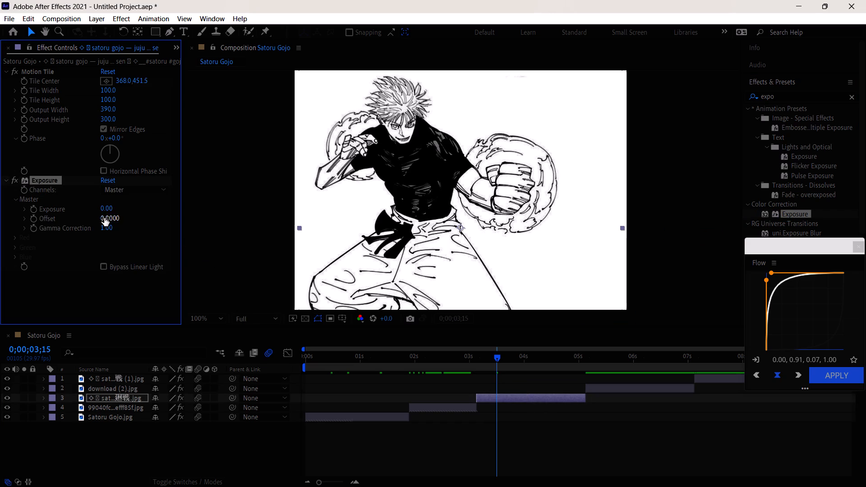
# Set layer 3's Exposure effect to an exposure of 0.21 and an offset of -0.12, judging it on the enlarged image.
pyautogui.moveTo(106, 210); pyautogui.dragTo(119, 211)
pyautogui.scroll(2, 354, 165)
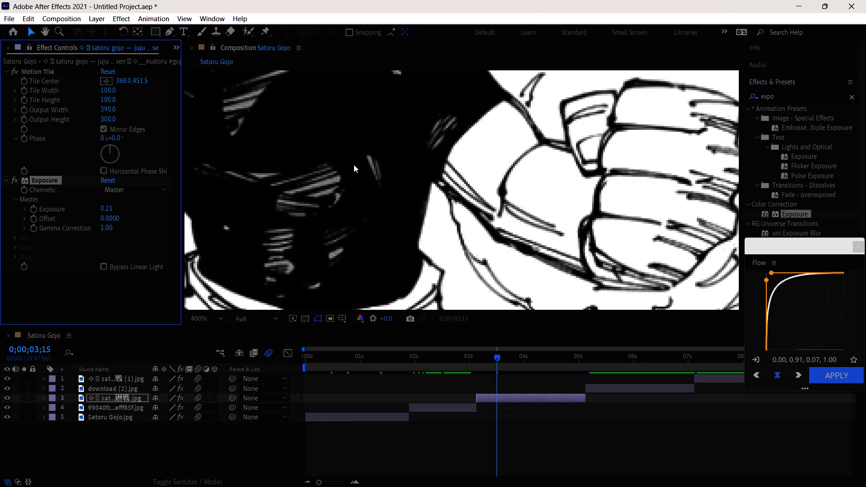
pyautogui.moveTo(115, 218); pyautogui.dragTo(109, 218)
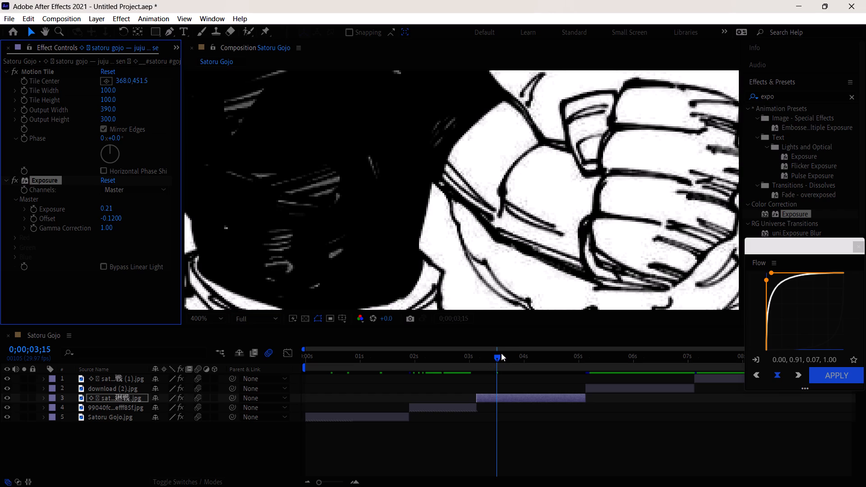
# Compare the settings of layers 4 and 3, and at 0;00;01;07 set the offset of layer 5's Exposure effect to -0.10.
pyautogui.moveTo(501, 353); pyautogui.dragTo(460, 361)
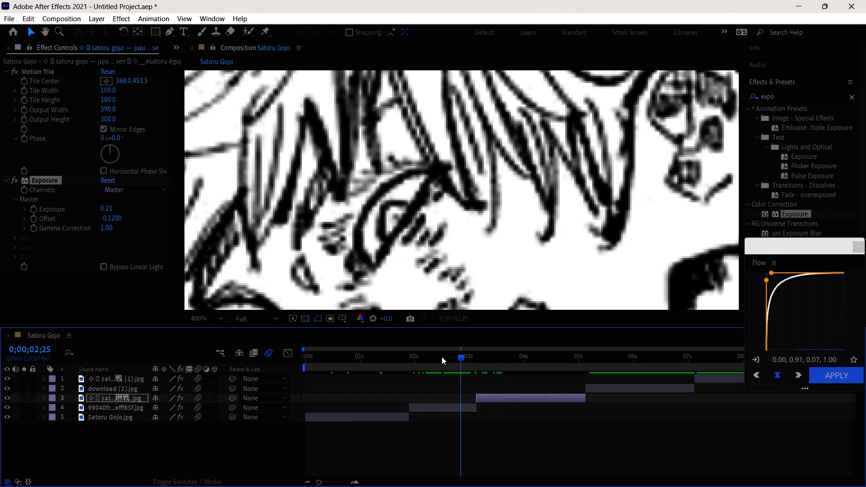
pyautogui.click(442, 357)
pyautogui.click(450, 407)
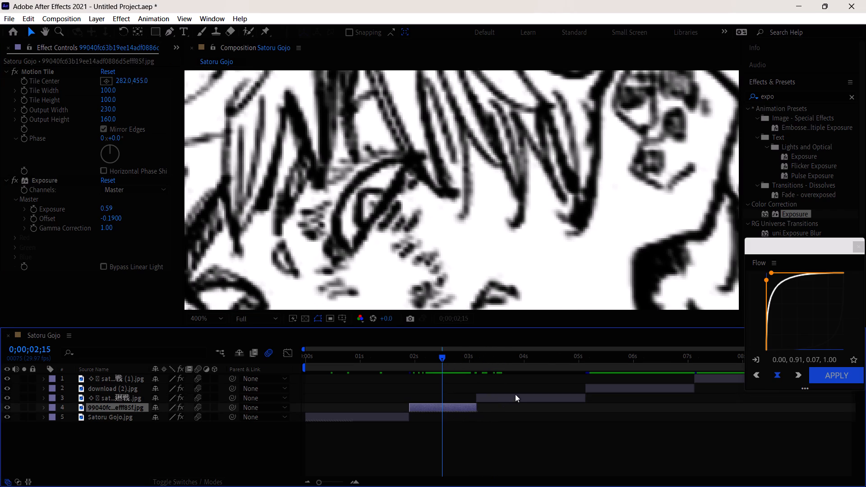
pyautogui.click(516, 394)
pyautogui.click(360, 421)
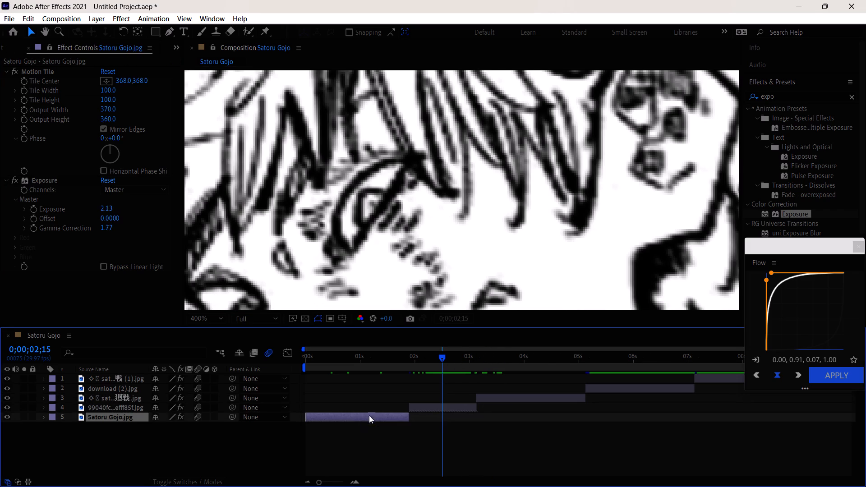
pyautogui.click(372, 359)
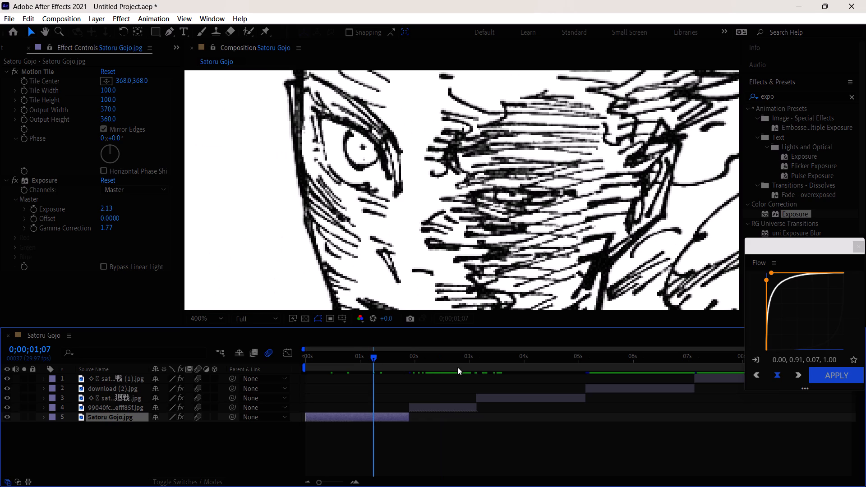
pyautogui.moveTo(110, 220); pyautogui.dragTo(105, 221)
pyautogui.scroll(-3, 403, 261)
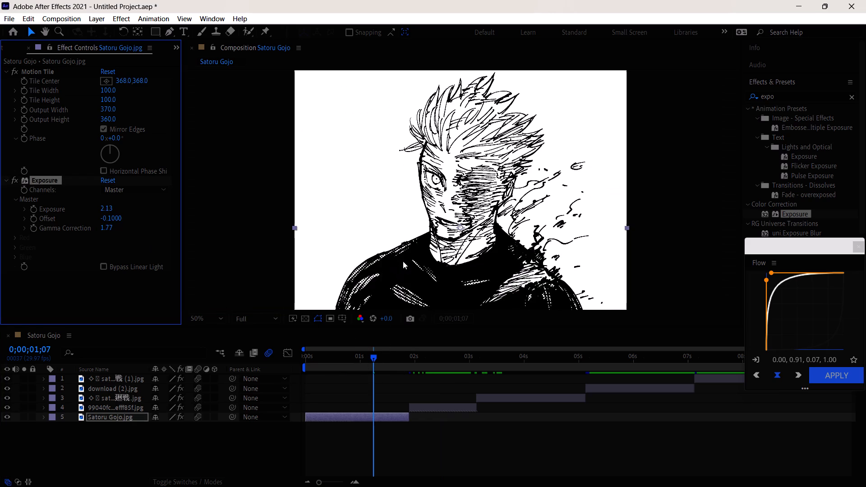
pyautogui.scroll(2, 403, 261)
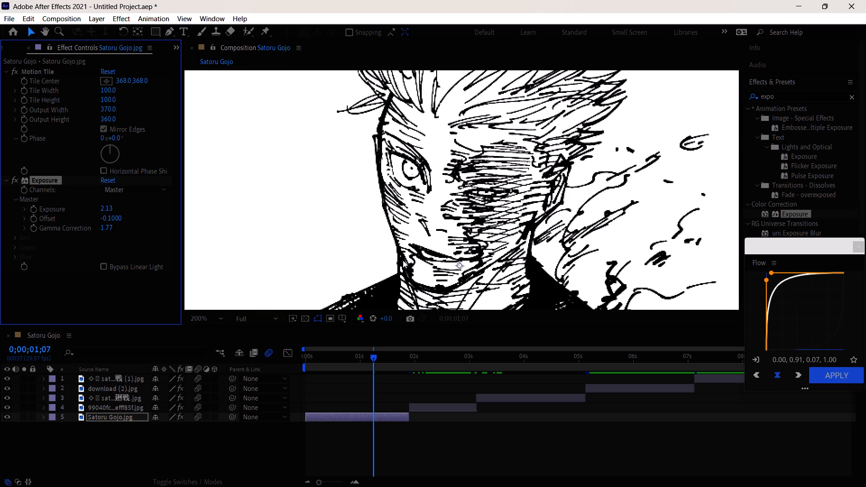
pyautogui.scroll(-2, 403, 261)
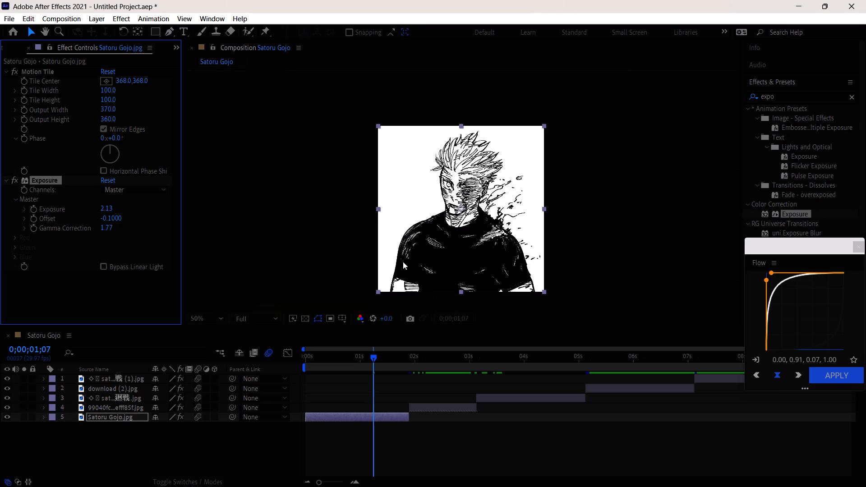
# Scrub to 0;00;05;14 and apply the Exposure effect to layer 2, download (2).jpg.
pyautogui.click(503, 360)
pyautogui.moveTo(451, 362); pyautogui.dragTo(448, 362)
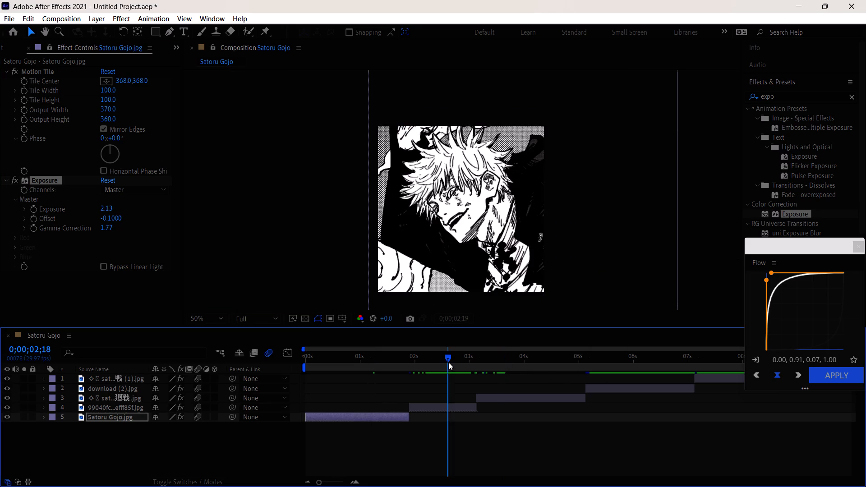
pyautogui.moveTo(448, 362); pyautogui.dragTo(604, 368)
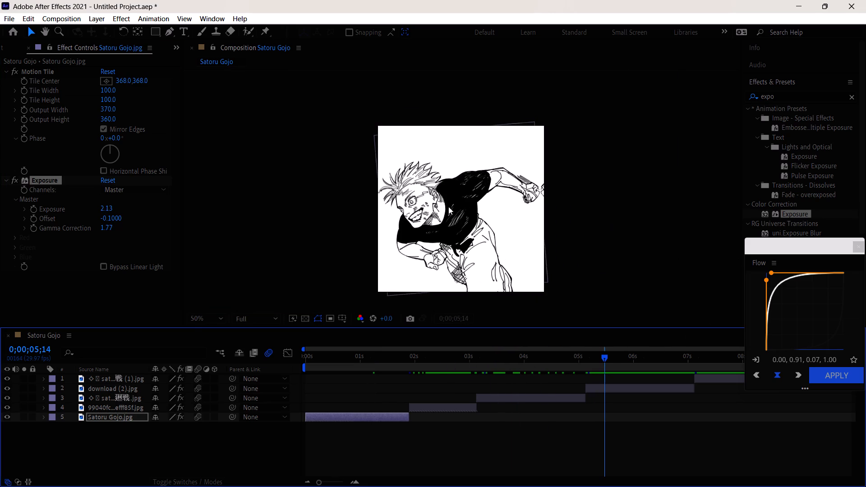
pyautogui.scroll(2, 440, 206)
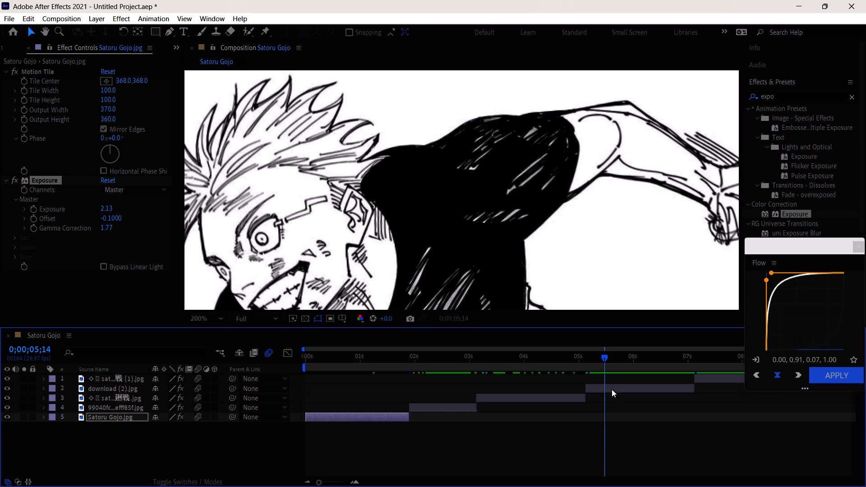
pyautogui.click(612, 389)
pyautogui.moveTo(798, 214); pyautogui.dragTo(656, 343)
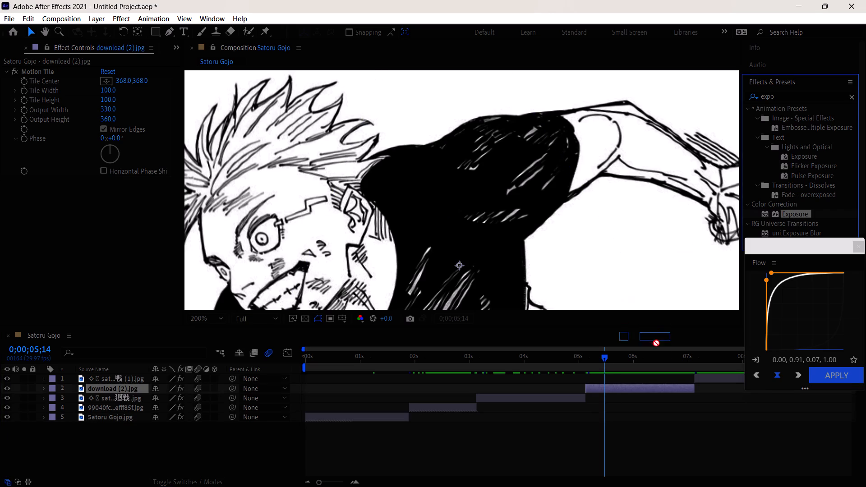
pyautogui.moveTo(656, 343); pyautogui.dragTo(650, 386)
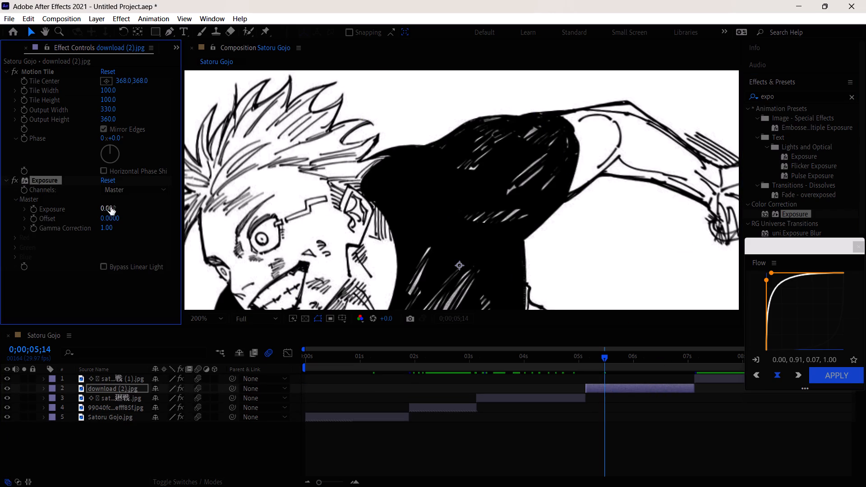
# Set layer 2's Exposure effect to an offset of -0.16 and an exposure of 0.32.
pyautogui.moveTo(112, 217); pyautogui.dragTo(104, 218)
pyautogui.scroll(1, 268, 259)
pyautogui.scroll(-1, 268, 259)
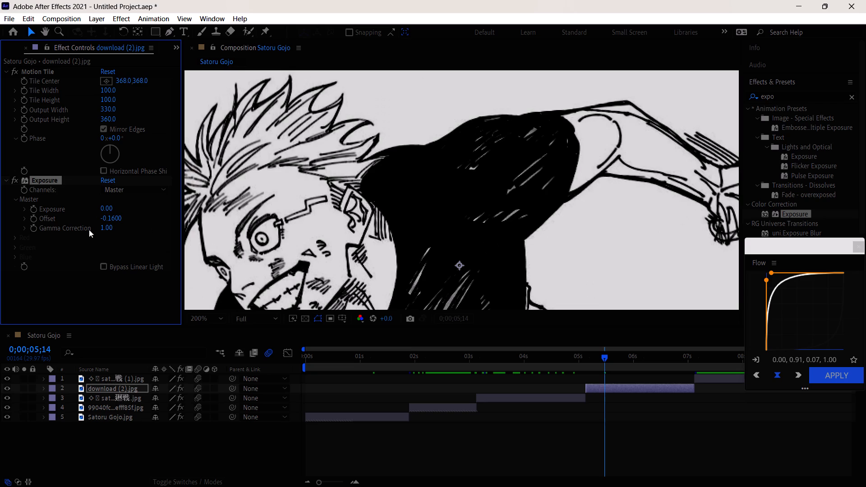
pyautogui.moveTo(108, 212); pyautogui.dragTo(126, 211)
pyautogui.scroll(-1, 589, 335)
pyautogui.scroll(-1, 477, 267)
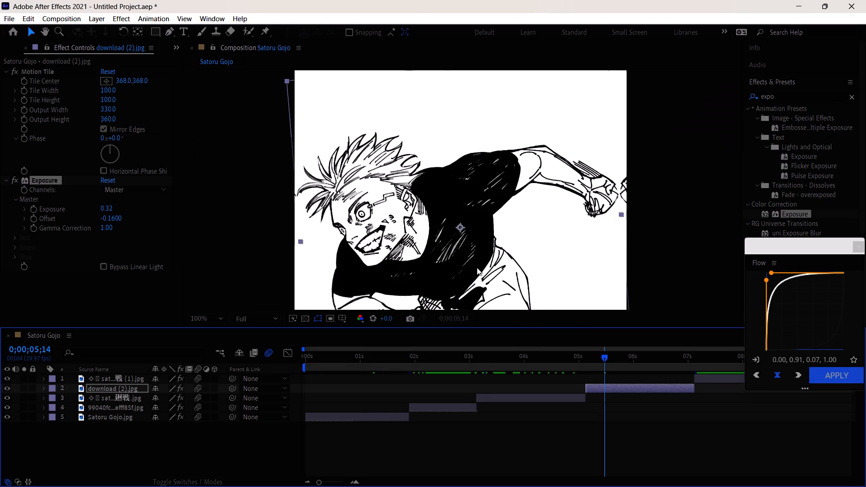
pyautogui.scroll(-1, 477, 267)
# Move the floating Flow window clear of the end of the timeline and apply the Exposure effect to layer 1.
pyautogui.moveTo(776, 248); pyautogui.dragTo(245, 256)
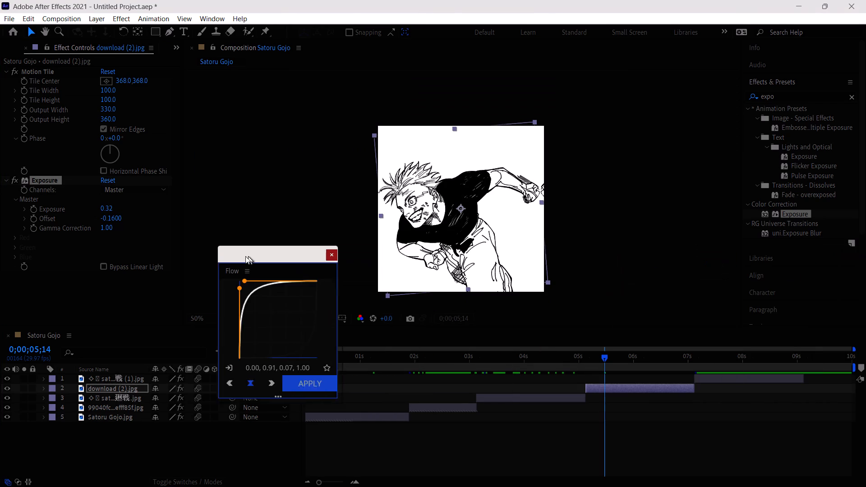
pyautogui.moveTo(245, 256); pyautogui.dragTo(64, 291)
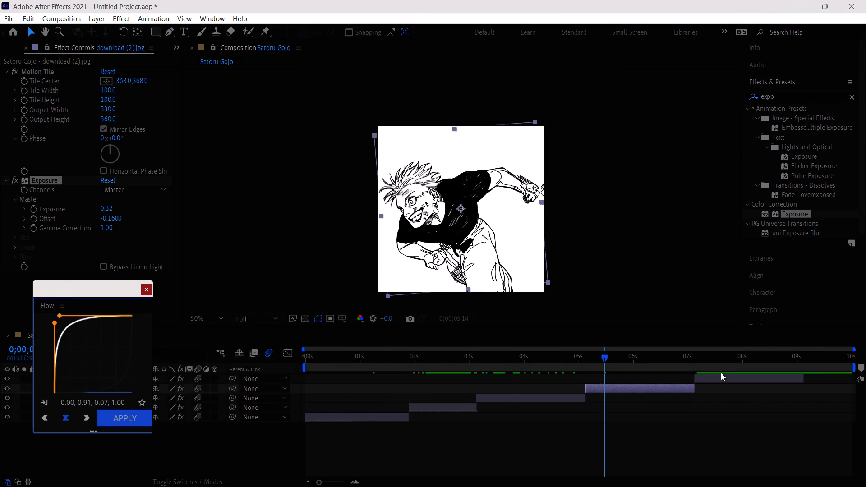
pyautogui.click(721, 372)
pyautogui.click(719, 381)
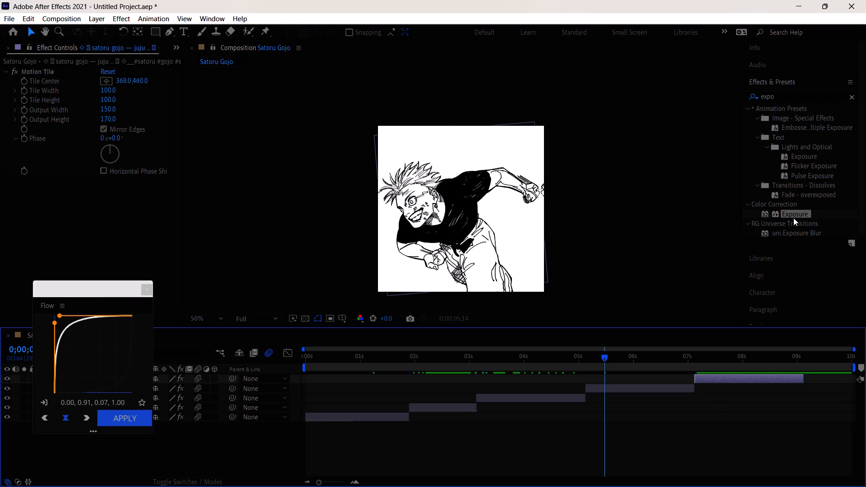
pyautogui.moveTo(790, 214); pyautogui.dragTo(753, 377)
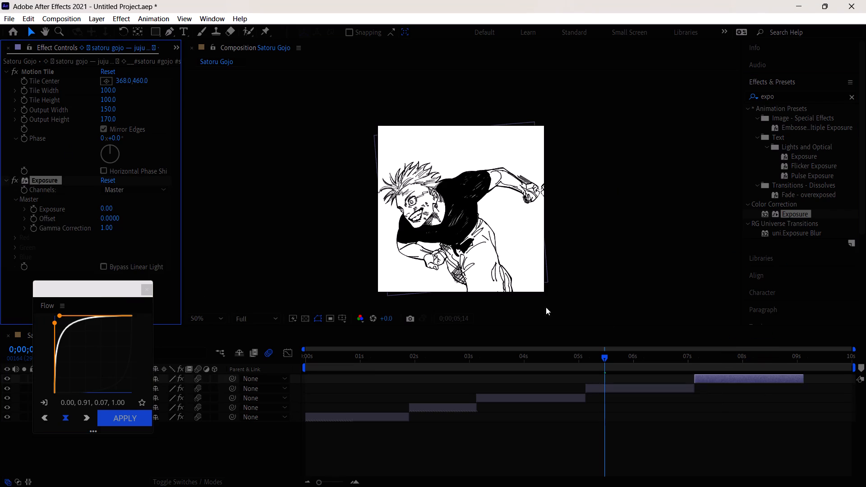
# At 0;00;07;14, set the exposure value of layer 1's Exposure effect to 0.41, with the Flow window moved clear of the effect settings.
pyautogui.moveTo(88, 293); pyautogui.dragTo(68, 381)
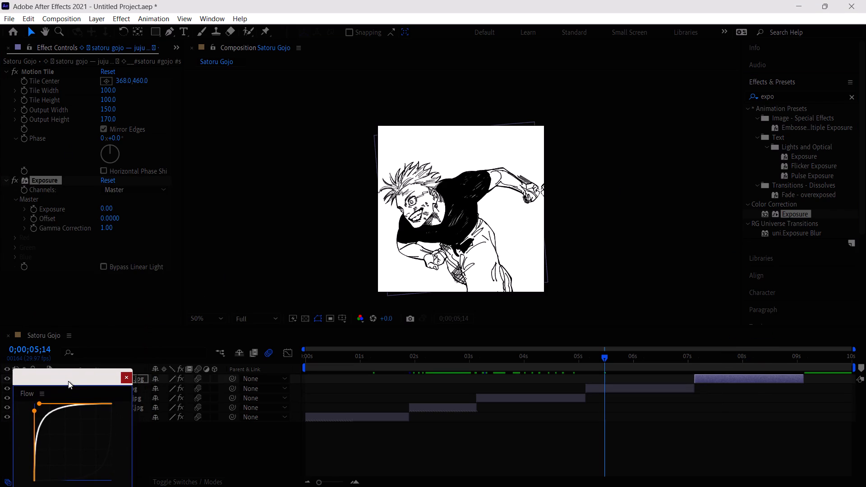
pyautogui.moveTo(68, 381); pyautogui.dragTo(68, 380)
pyautogui.scroll(1, 126, 220)
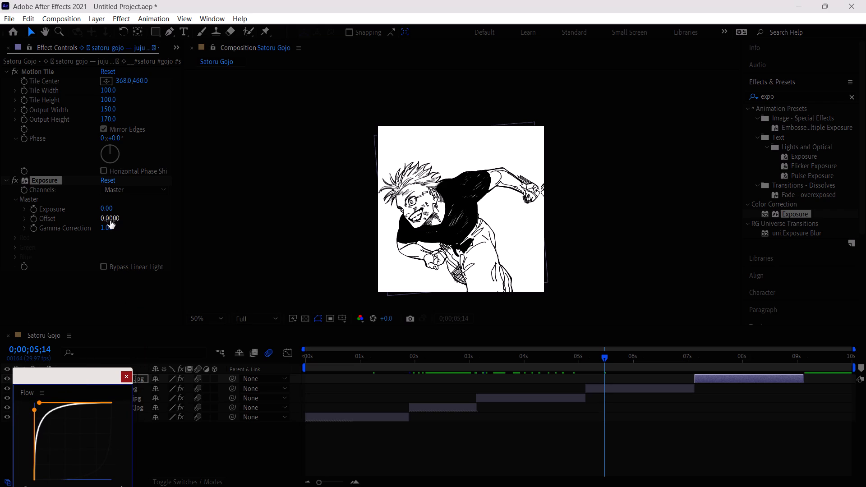
pyautogui.scroll(2, 458, 227)
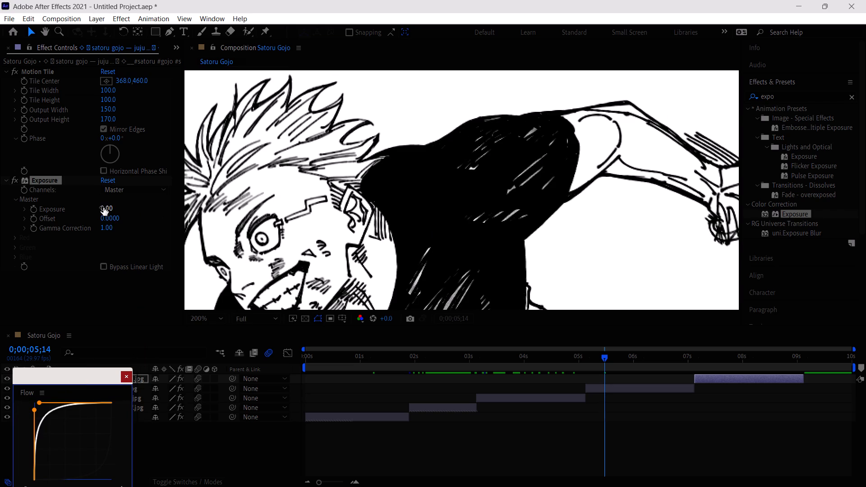
pyautogui.click(712, 352)
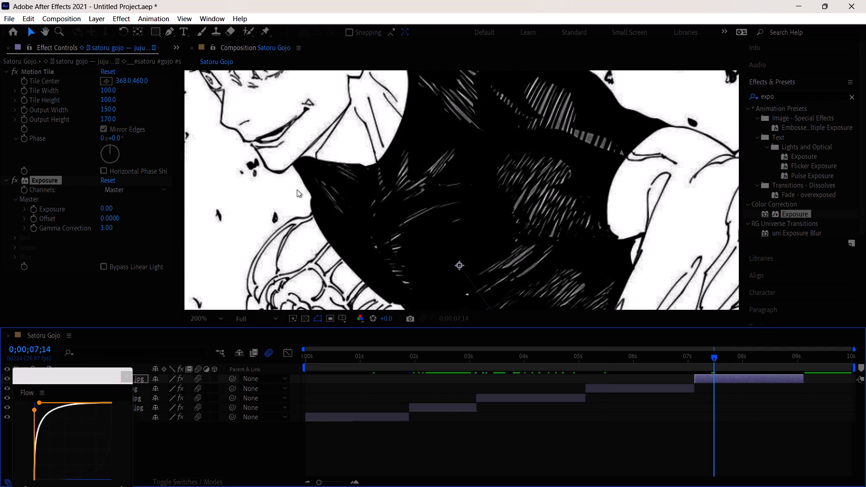
pyautogui.moveTo(109, 207); pyautogui.dragTo(132, 210)
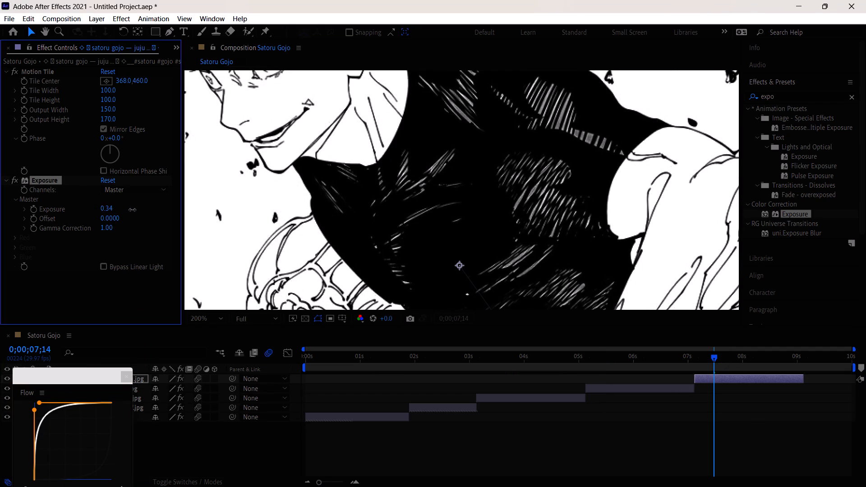
pyautogui.moveTo(132, 210); pyautogui.dragTo(278, 217)
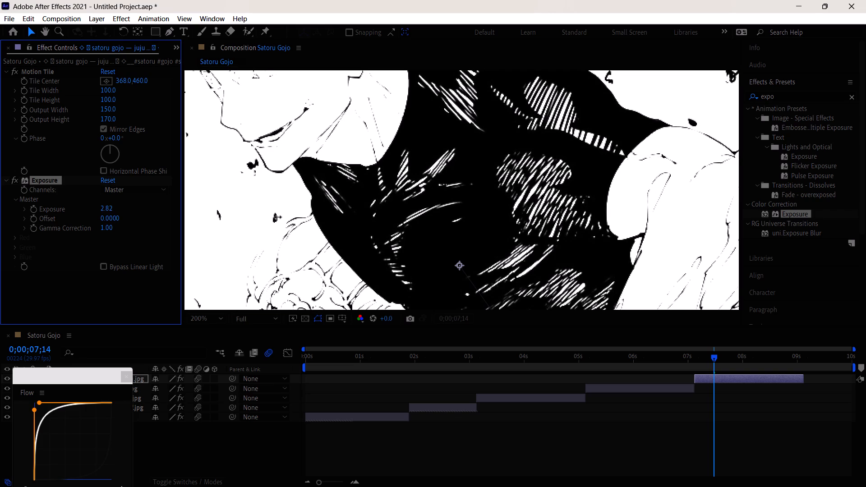
pyautogui.moveTo(278, 217); pyautogui.dragTo(144, 221)
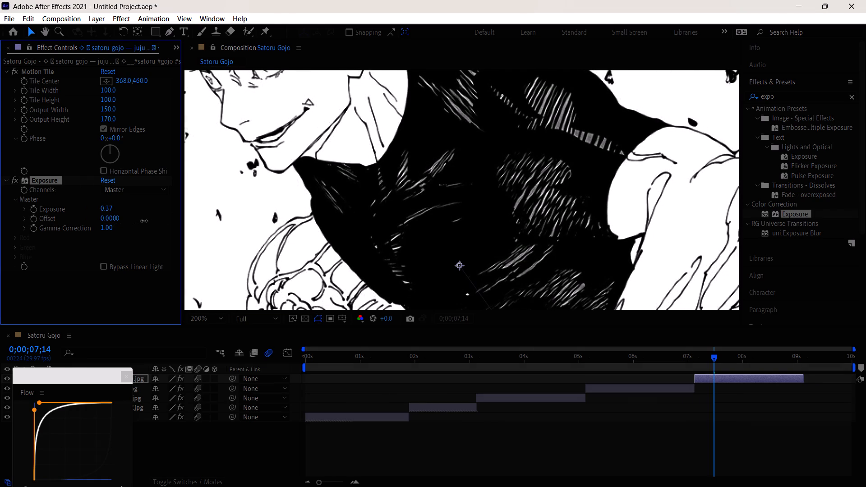
pyautogui.moveTo(144, 221); pyautogui.dragTo(157, 219)
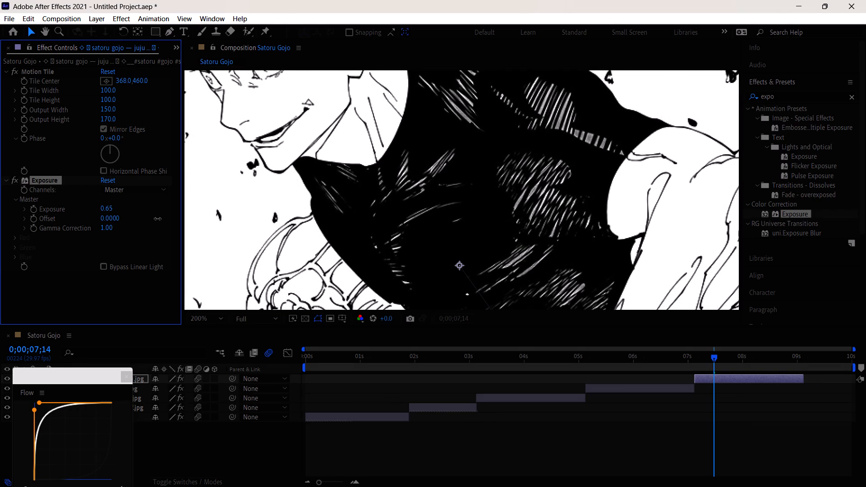
pyautogui.moveTo(157, 219); pyautogui.dragTo(143, 218)
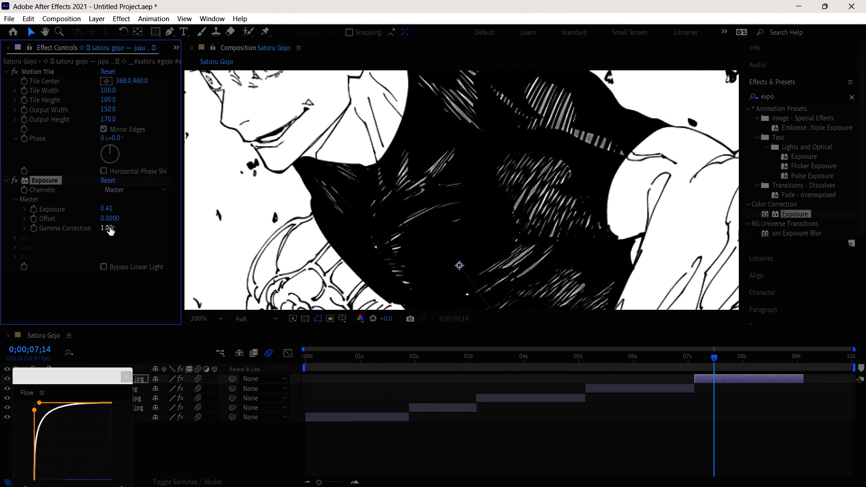
# Set the offset of layer 1's Exposure effect to -0.15.
pyautogui.moveTo(110, 218); pyautogui.dragTo(106, 222)
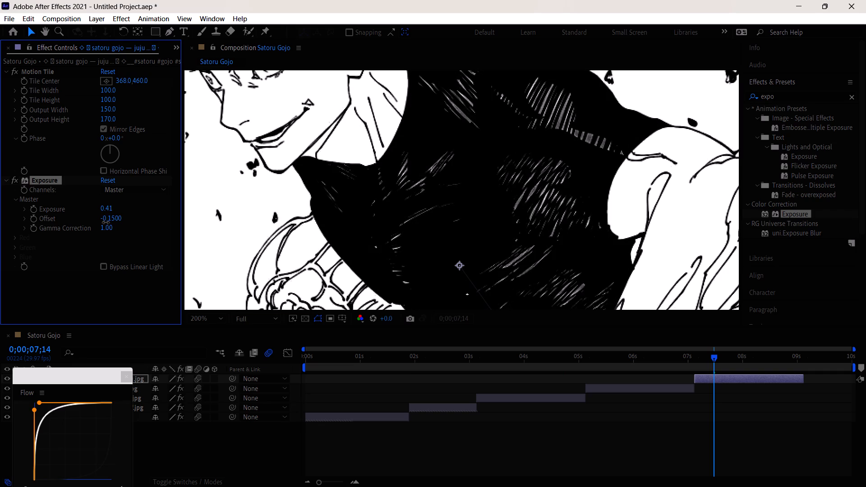
pyautogui.moveTo(106, 222); pyautogui.dragTo(106, 223)
pyautogui.scroll(-1, 655, 378)
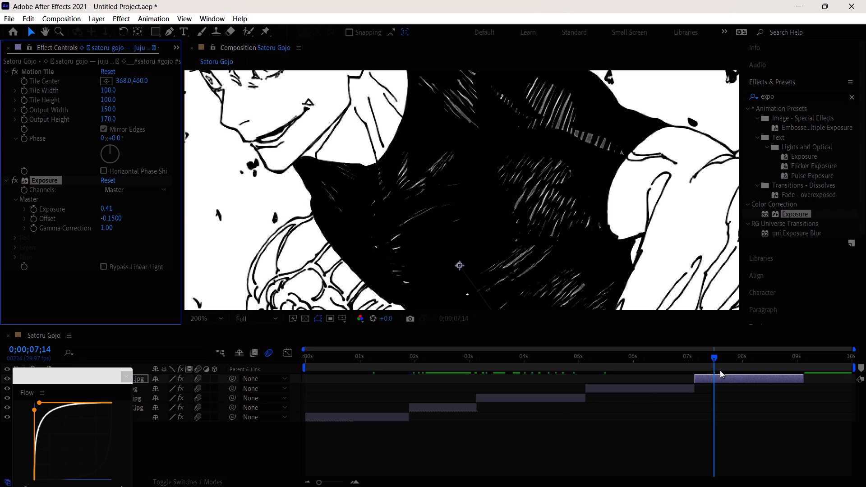
# Scrub through the whole composition to check the Exposure adjustments on the images, moving the Flow window clear of the layer list.
pyautogui.moveTo(715, 356); pyautogui.dragTo(707, 354)
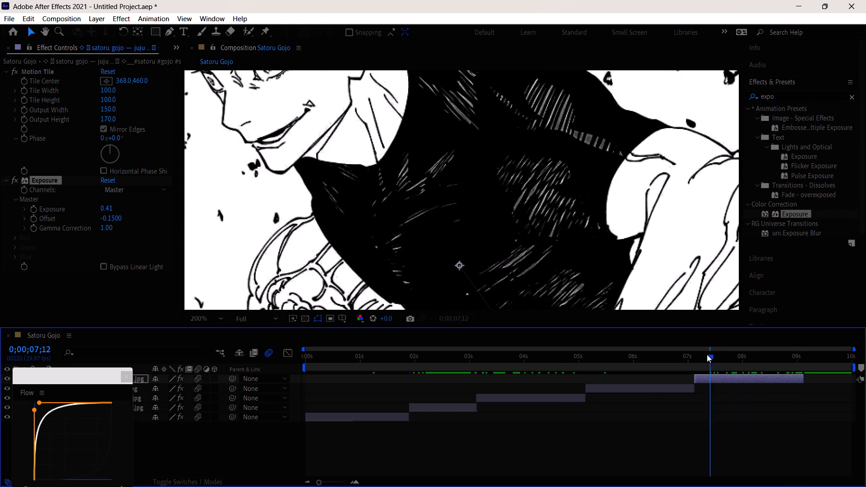
pyautogui.moveTo(707, 354); pyautogui.dragTo(813, 363)
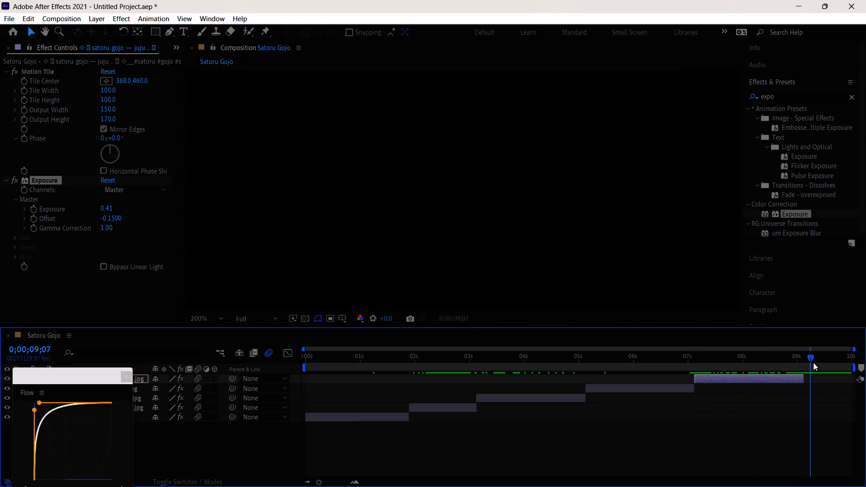
pyautogui.moveTo(813, 363); pyautogui.dragTo(781, 357)
pyautogui.scroll(-2, 504, 194)
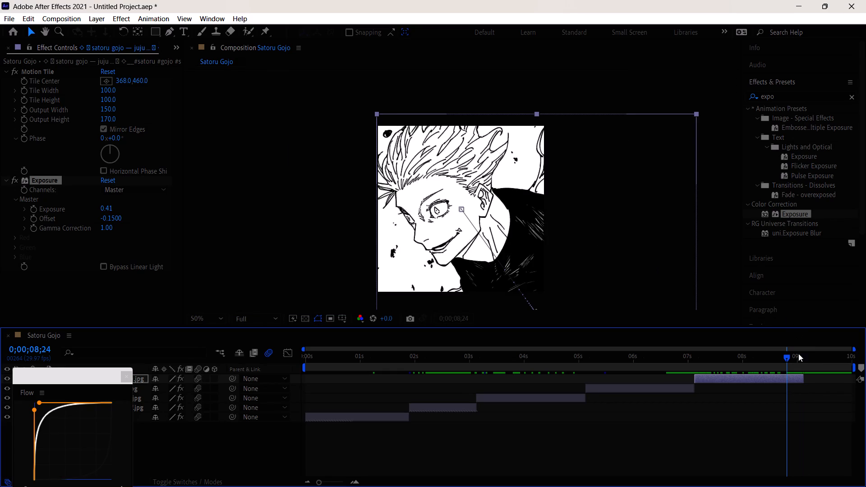
pyautogui.moveTo(782, 363); pyautogui.dragTo(285, 365)
pyautogui.moveTo(68, 382); pyautogui.dragTo(82, 381)
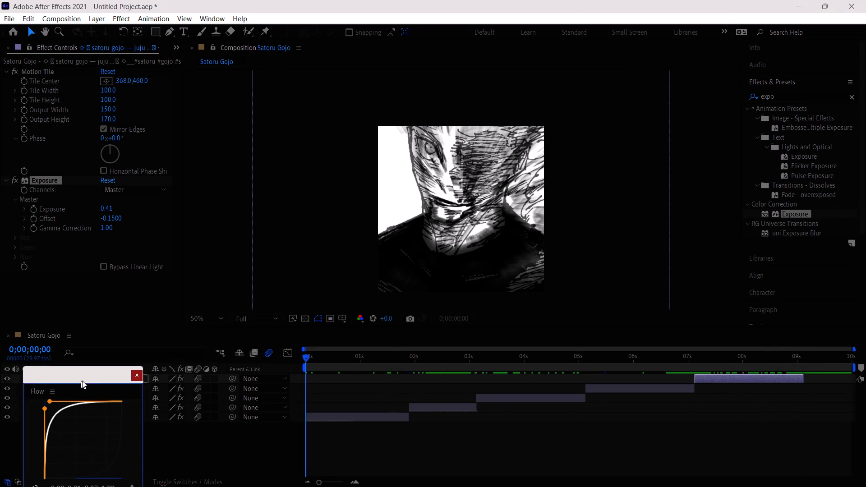
pyautogui.moveTo(82, 381); pyautogui.dragTo(791, 252)
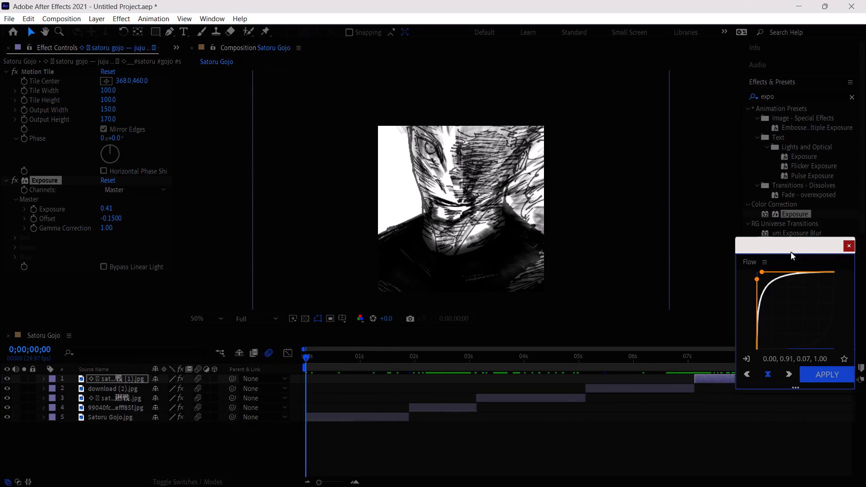
pyautogui.moveTo(791, 252); pyautogui.dragTo(796, 64)
pyautogui.moveTo(311, 358); pyautogui.dragTo(491, 372)
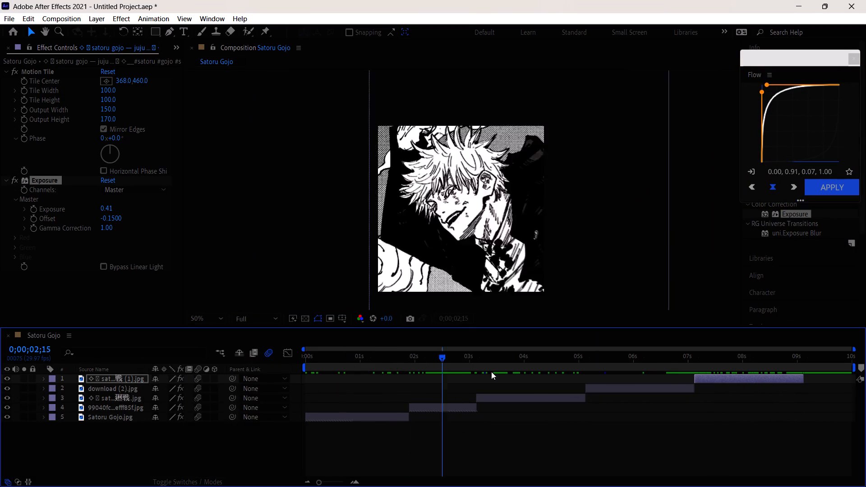
pyautogui.moveTo(491, 372); pyautogui.dragTo(765, 400)
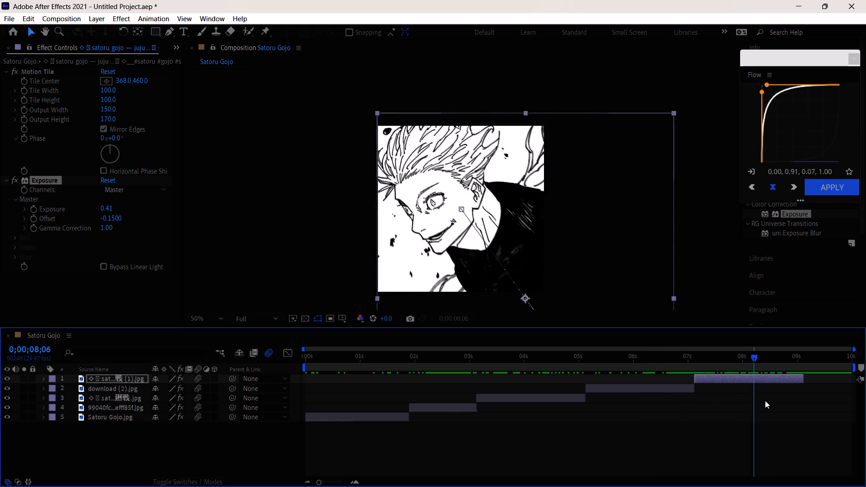
pyautogui.moveTo(765, 400); pyautogui.dragTo(219, 381)
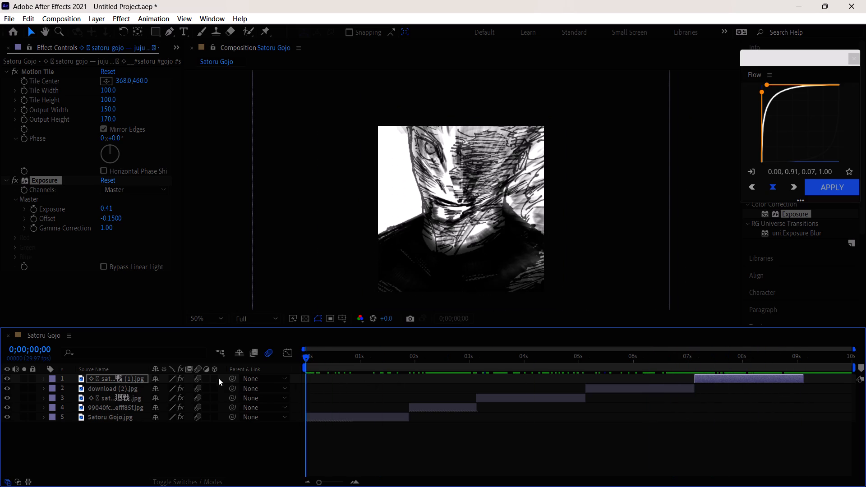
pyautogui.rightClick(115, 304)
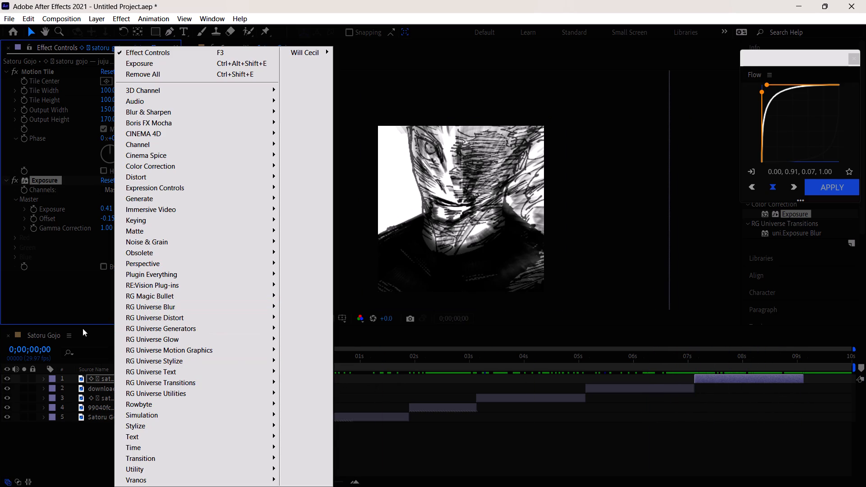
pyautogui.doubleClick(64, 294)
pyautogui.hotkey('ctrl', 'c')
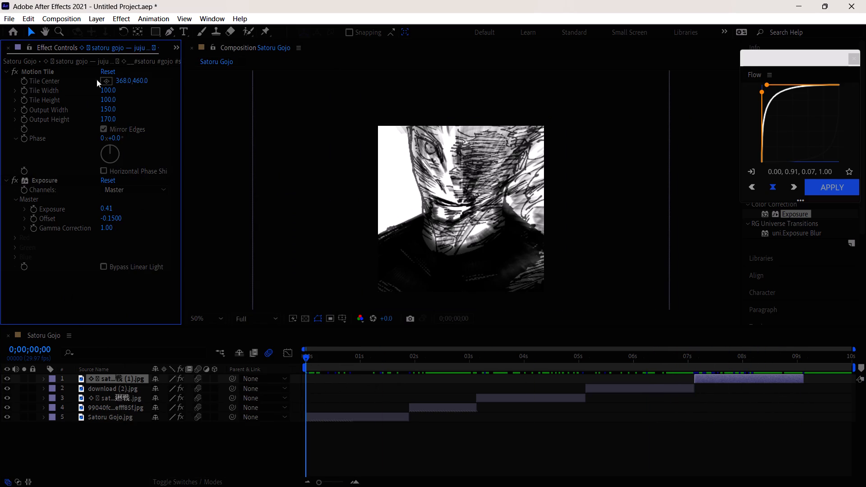
# Show the project's footage list and import the audio file Raya (Slowed) from Downloads as footage.
pyautogui.click(171, 50)
pyautogui.click(173, 50)
pyautogui.click(175, 50)
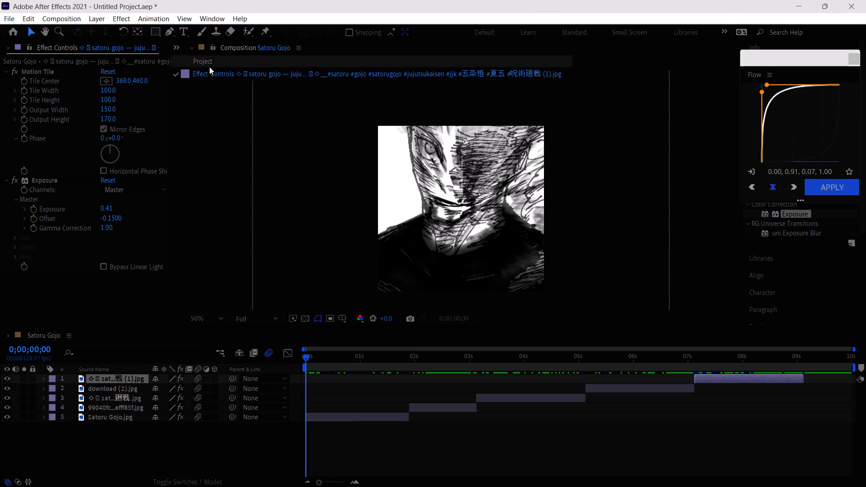
pyautogui.click(209, 65)
pyautogui.click(56, 228)
pyautogui.rightClick(60, 225)
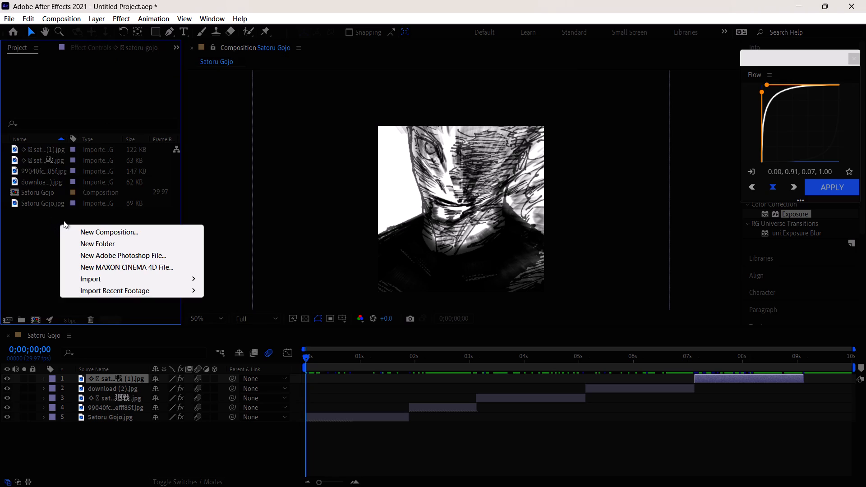
pyautogui.click(120, 279)
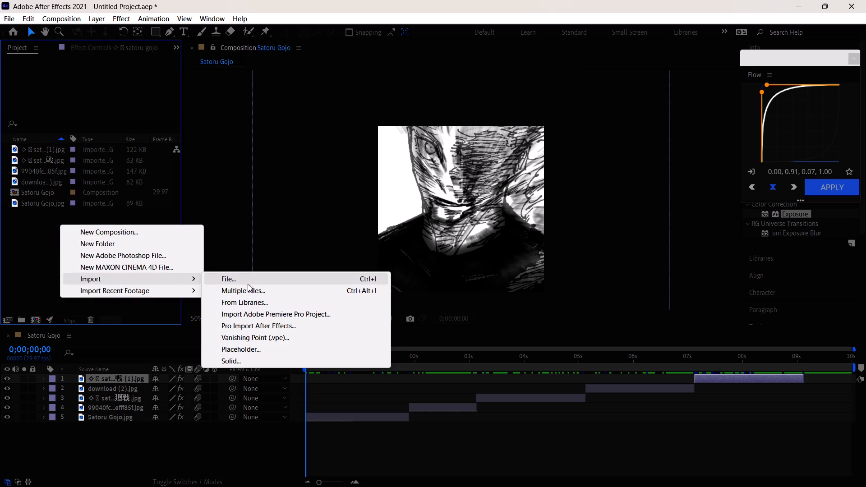
pyautogui.doubleClick(248, 284)
pyautogui.scroll(-1, 290, 204)
pyautogui.click(292, 210)
pyautogui.click(469, 407)
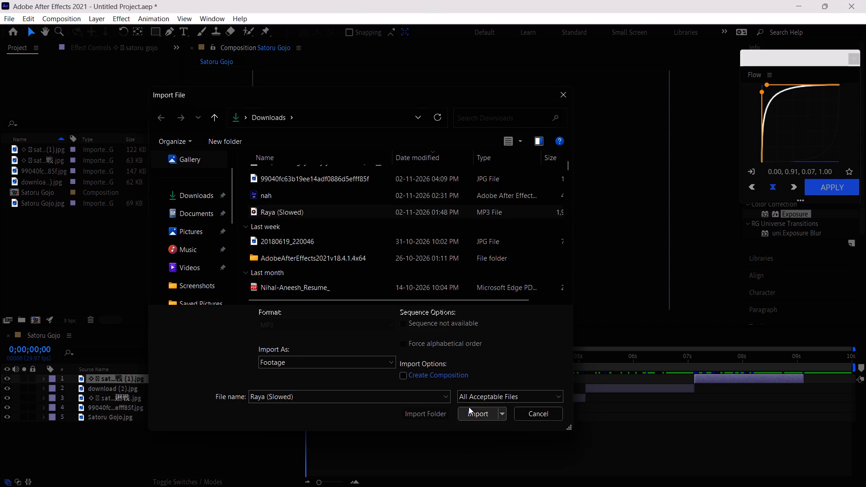
pyautogui.scroll(1, 375, 399)
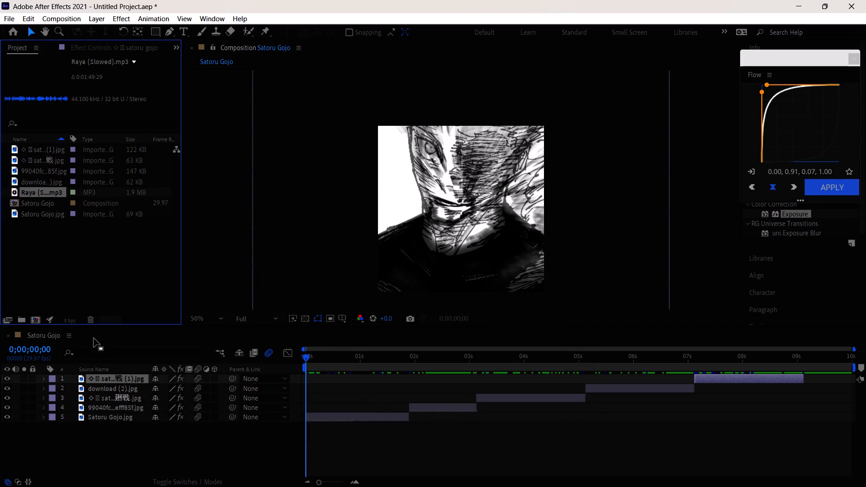
# Add Raya (Slowed).mp3 to the timeline starting at 0;00;00;00 and place it at the top of the layer stack.
pyautogui.moveTo(39, 190); pyautogui.dragTo(312, 396)
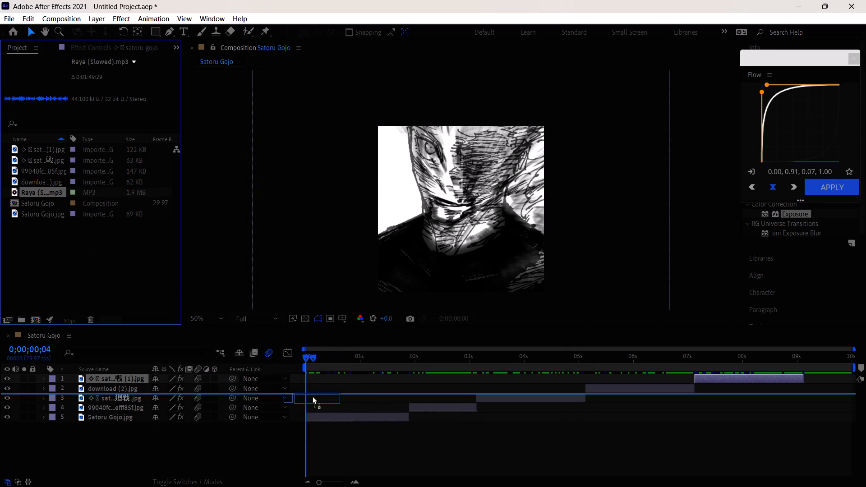
pyautogui.moveTo(312, 396); pyautogui.dragTo(306, 396)
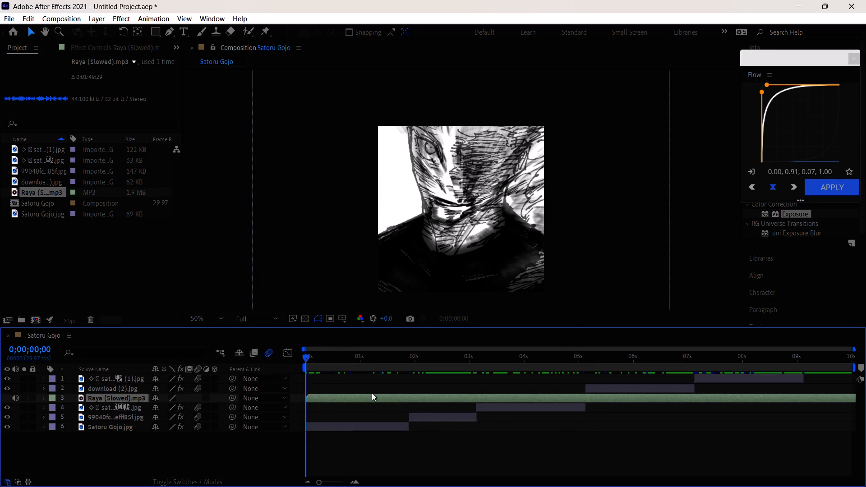
pyautogui.moveTo(108, 397); pyautogui.dragTo(113, 379)
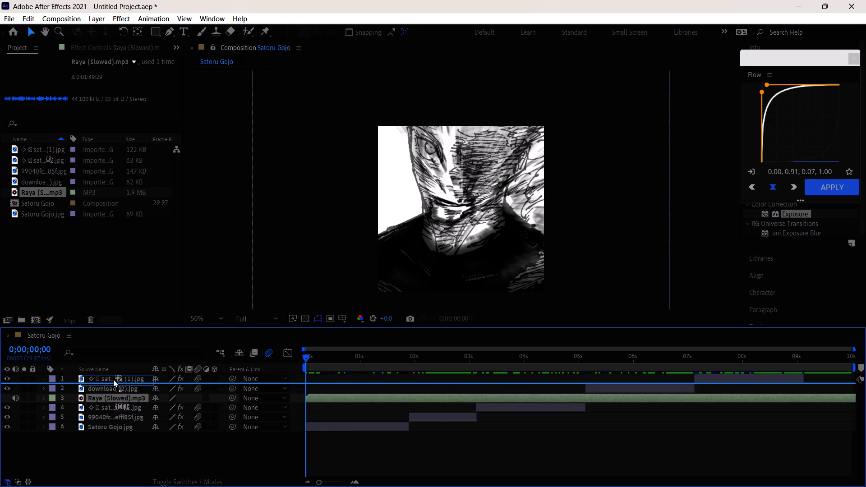
pyautogui.moveTo(113, 379); pyautogui.dragTo(114, 377)
# Split the audio layer at 0;00;02;19, remove the first part and shift the remaining part to the start of the composition.
pyautogui.click(450, 363)
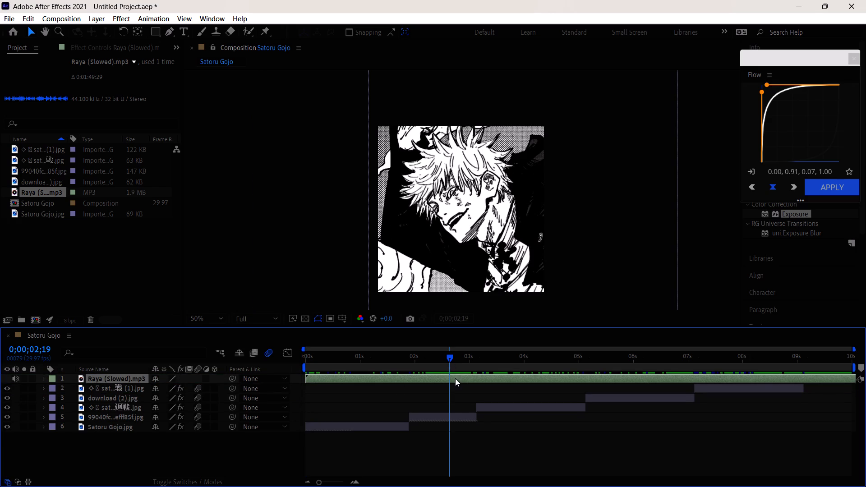
pyautogui.hotkey('ctrl', 'shift', 'd')
pyautogui.click(438, 390)
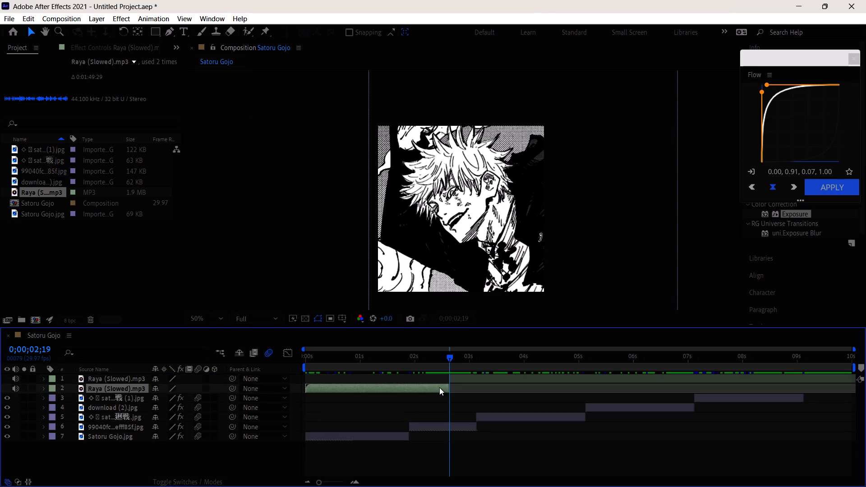
pyautogui.hotkey('ctrl', 'x')
pyautogui.moveTo(470, 378); pyautogui.dragTo(316, 391)
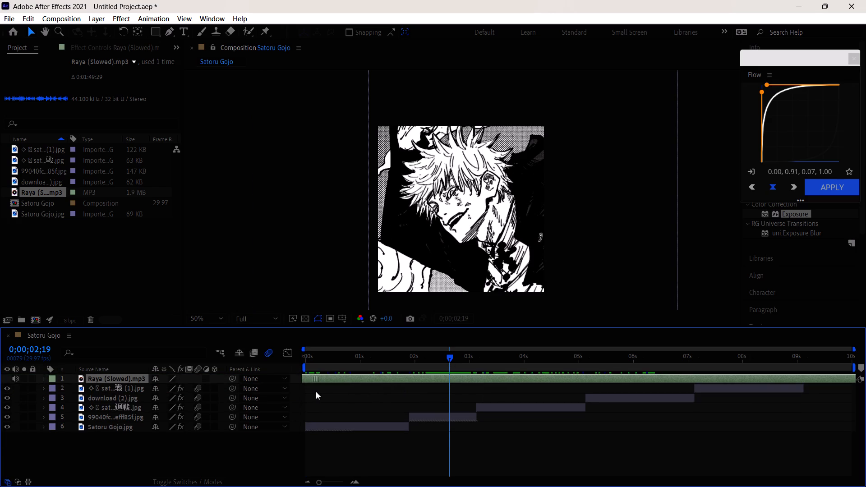
pyautogui.moveTo(316, 391); pyautogui.dragTo(327, 392)
# Preview the composition with the trimmed audio, playing from 0;00;00;15, to check how the music fits the images.
pyautogui.press('space')
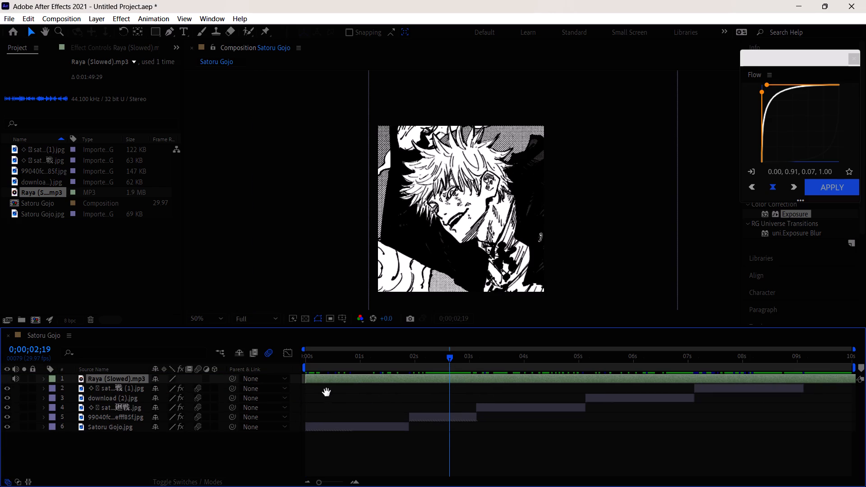
pyautogui.moveTo(380, 354); pyautogui.dragTo(293, 380)
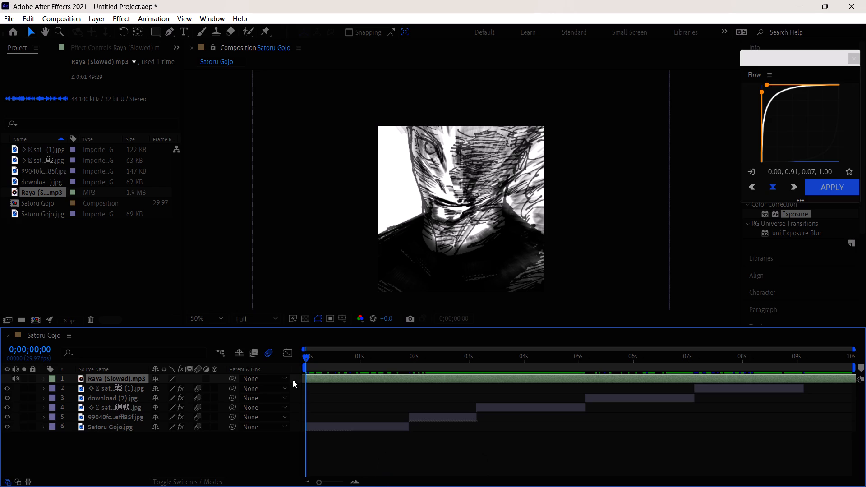
pyautogui.moveTo(313, 354); pyautogui.dragTo(334, 358)
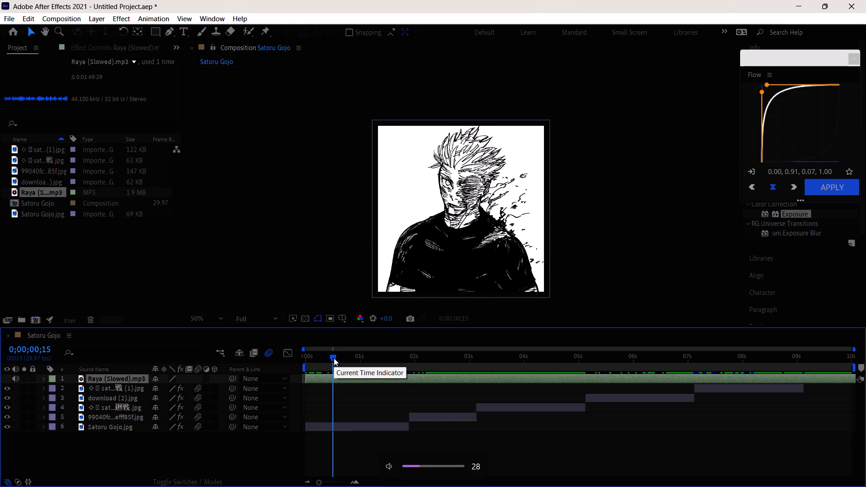
pyautogui.press('space')
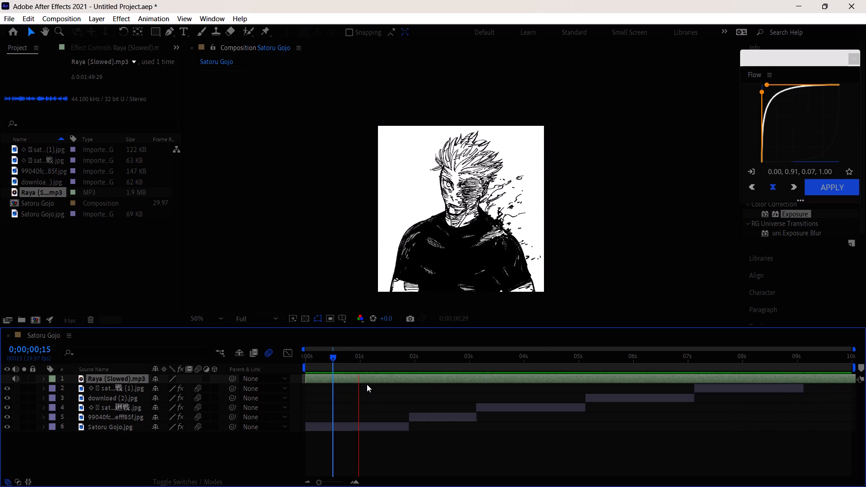
pyautogui.click(353, 361)
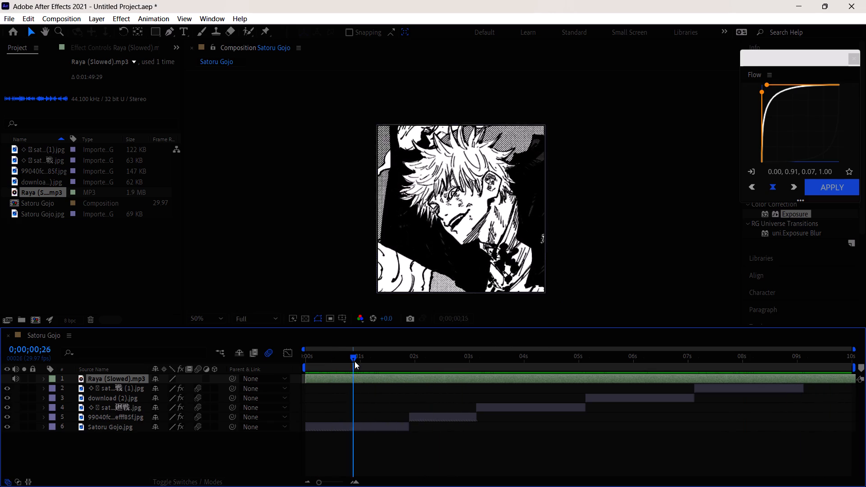
# Set the project's audio sample rate to 96.000 kHz in Project Settings.
pyautogui.click(50, 102)
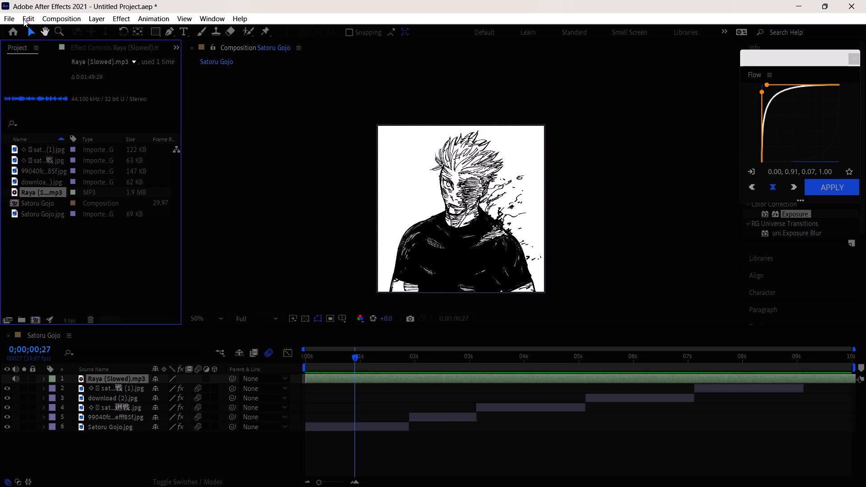
pyautogui.click(9, 17)
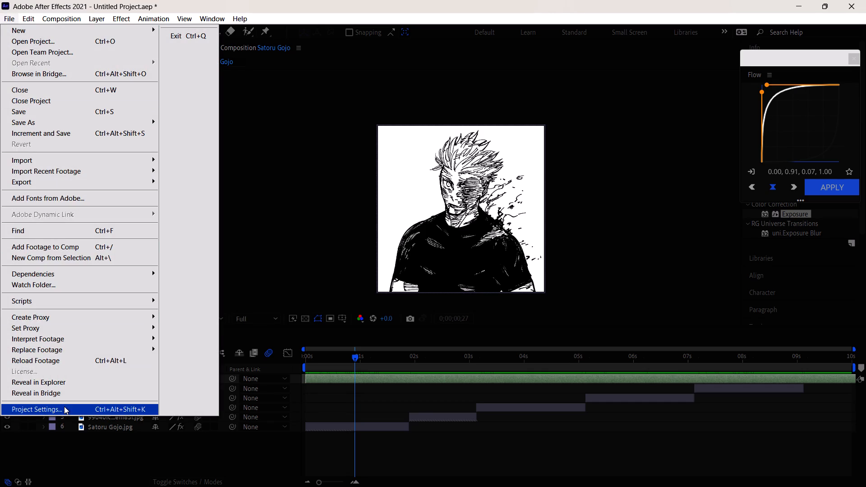
pyautogui.click(64, 406)
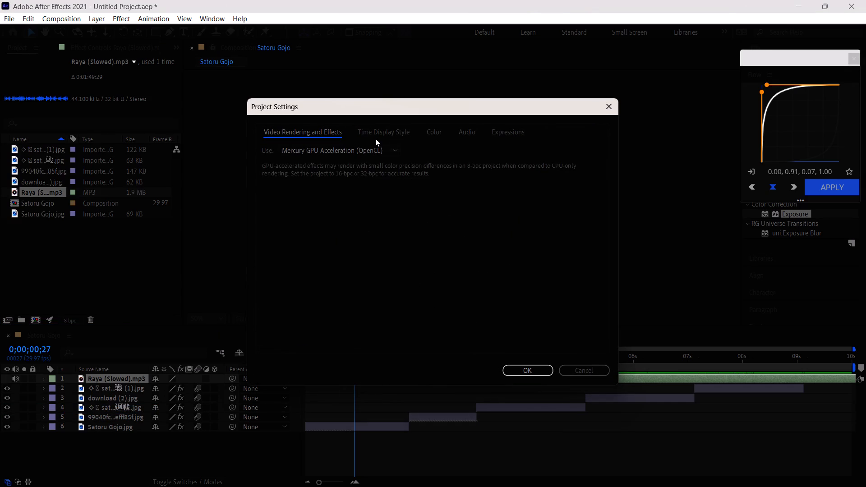
pyautogui.click(376, 134)
pyautogui.click(437, 135)
pyautogui.click(451, 133)
pyautogui.click(434, 148)
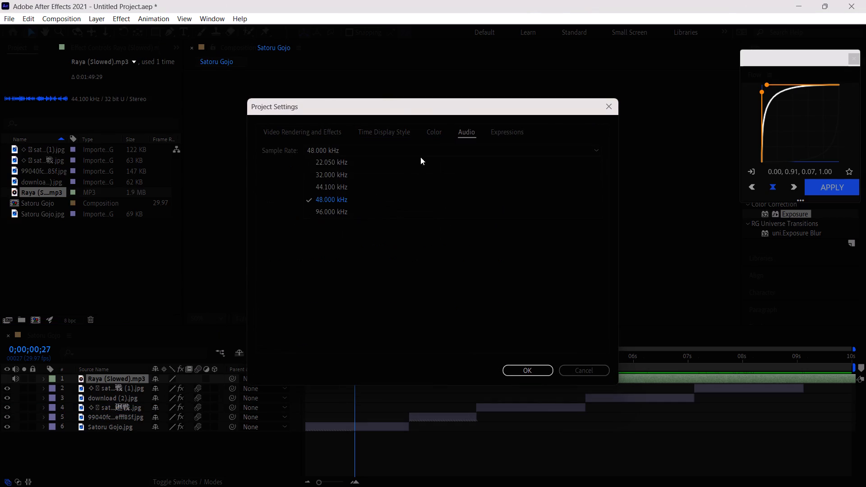
pyautogui.click(360, 209)
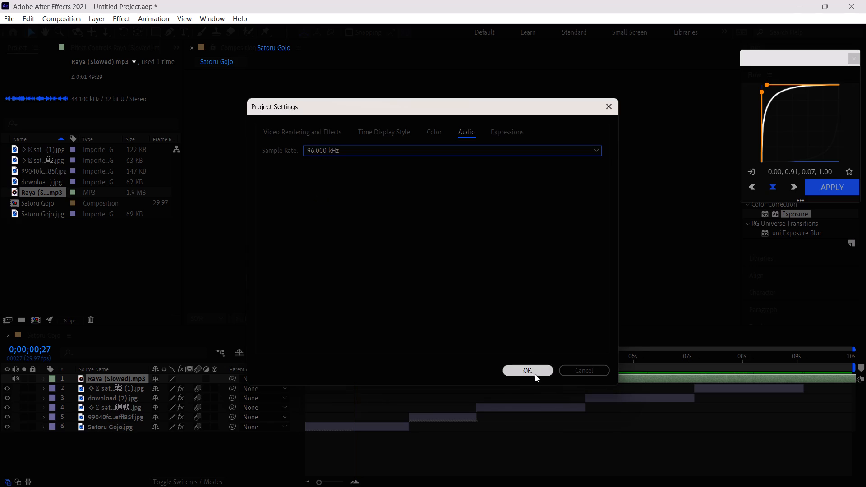
pyautogui.click(533, 374)
# Play the composition with its audio from 0;00;00;00.
pyautogui.moveTo(350, 367); pyautogui.dragTo(304, 367)
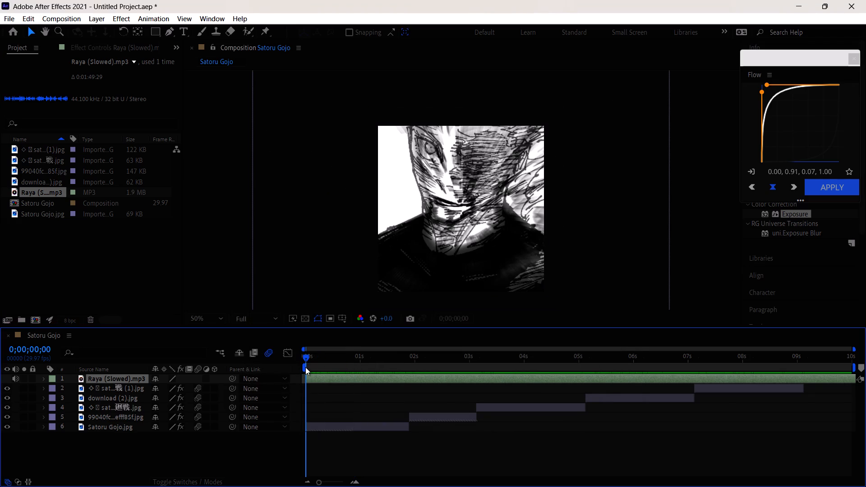
pyautogui.press('space')
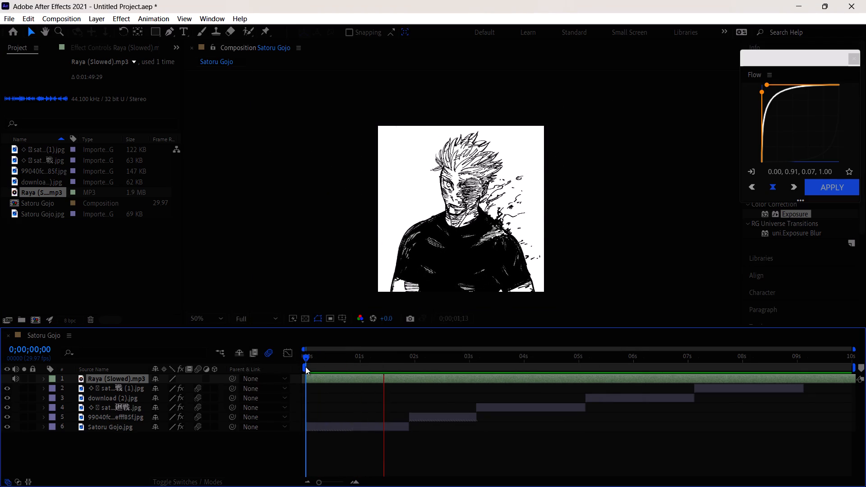
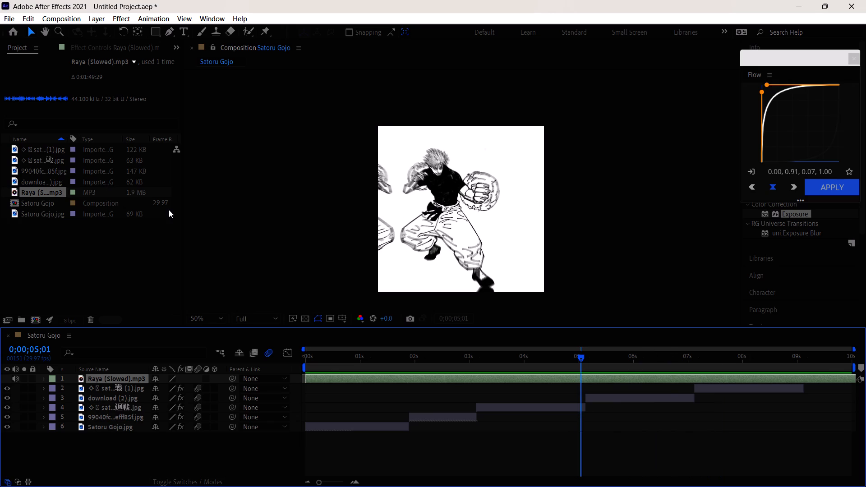
# Add a second copy of download (2).jpg to the composition and place its layer directly below the audio layer.
pyautogui.moveTo(33, 179); pyautogui.dragTo(542, 464)
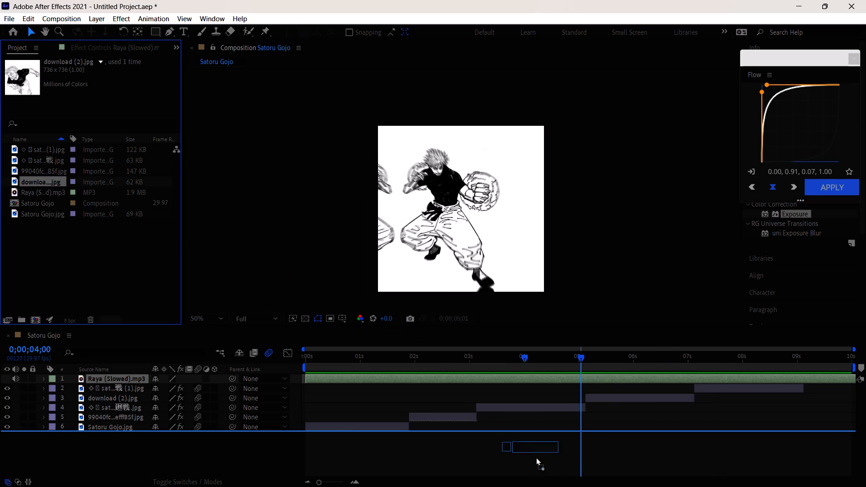
pyautogui.moveTo(542, 464); pyautogui.dragTo(767, 452)
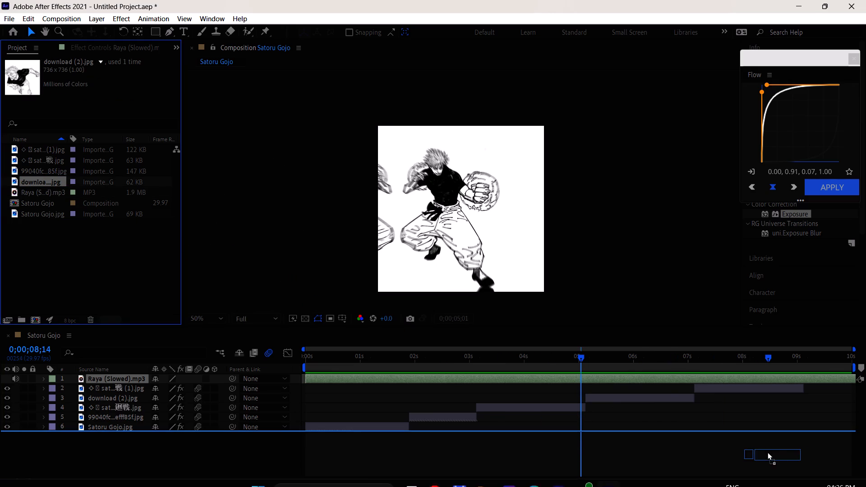
pyautogui.moveTo(767, 452); pyautogui.dragTo(803, 449)
pyautogui.moveTo(807, 438); pyautogui.dragTo(793, 437)
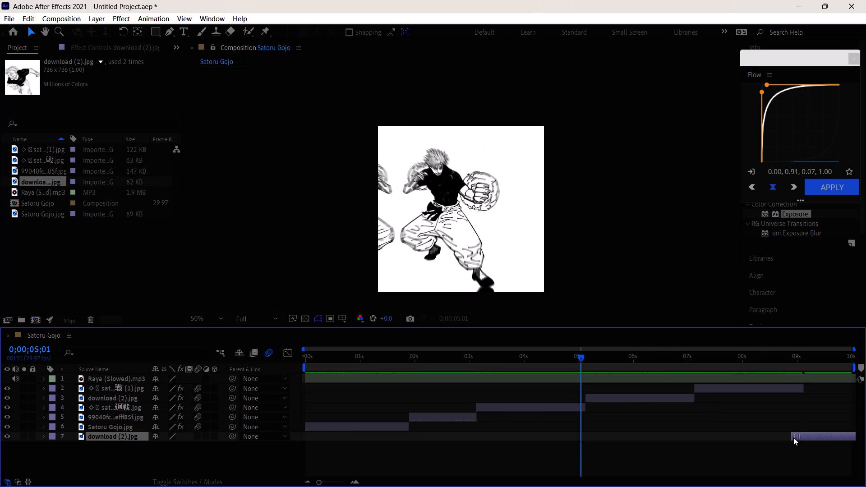
pyautogui.moveTo(793, 437); pyautogui.dragTo(543, 439)
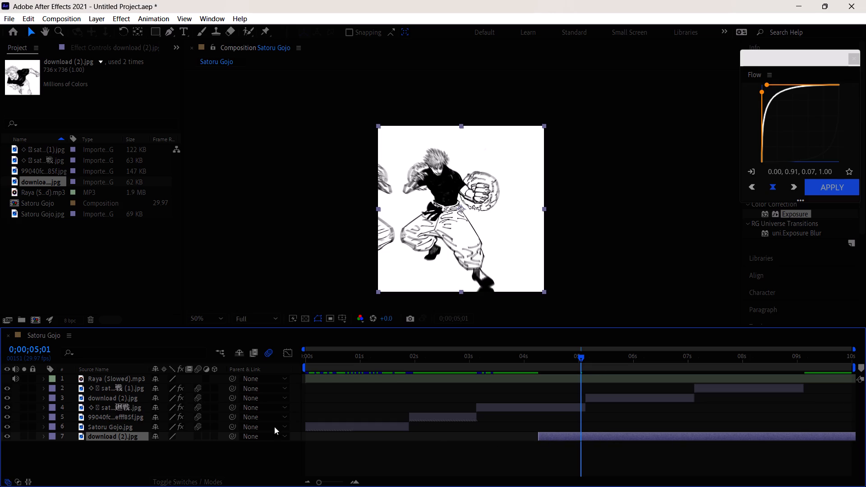
pyautogui.moveTo(100, 435); pyautogui.dragTo(99, 383)
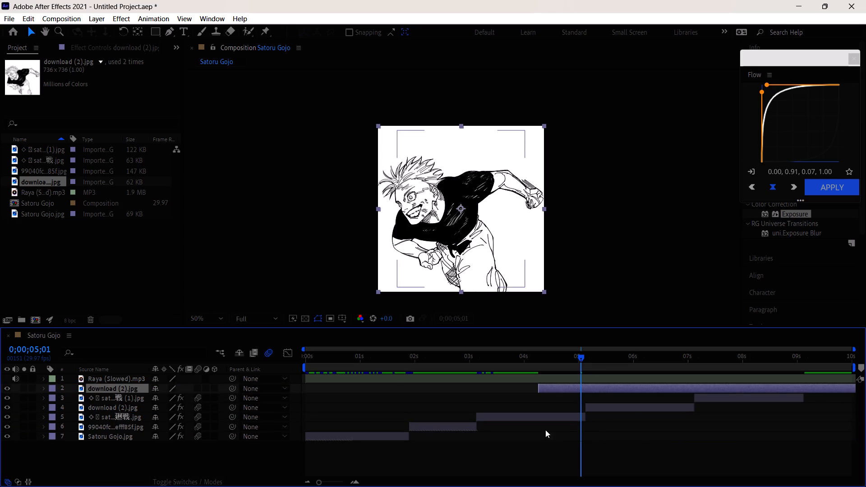
pyautogui.moveTo(597, 391); pyautogui.dragTo(609, 391)
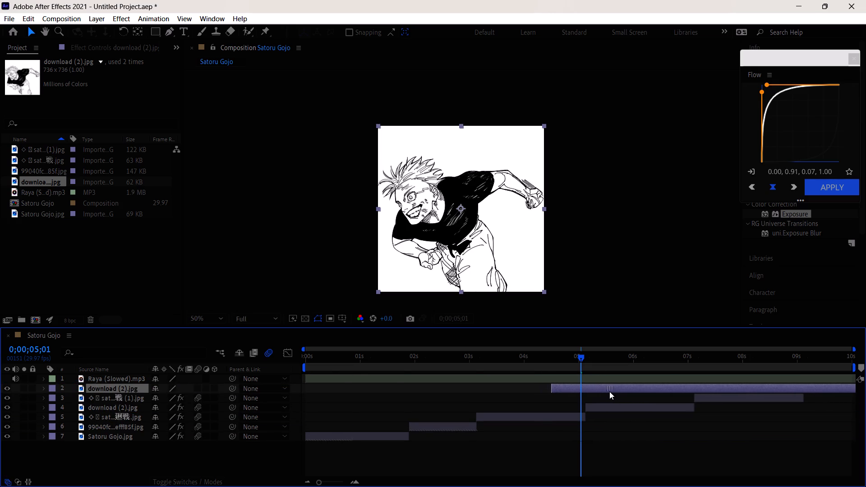
pyautogui.moveTo(609, 391); pyautogui.dragTo(610, 391)
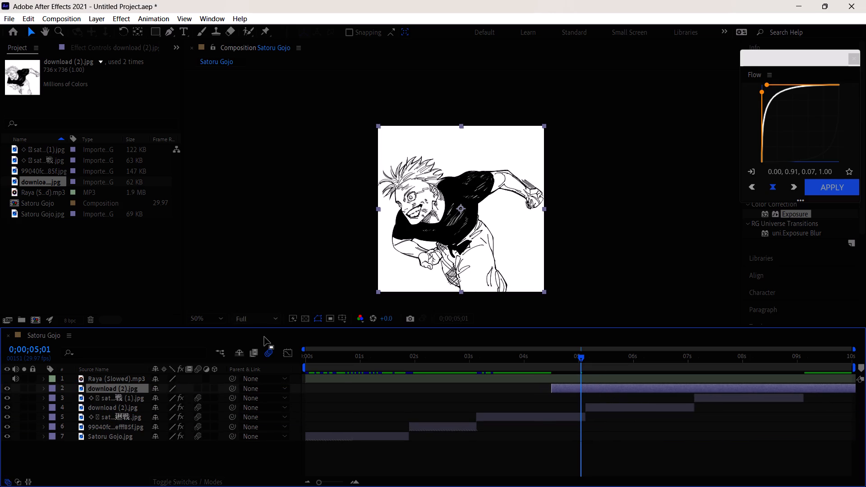
# Scale the new download (2).jpg layer down to 43%.
pyautogui.press('s')
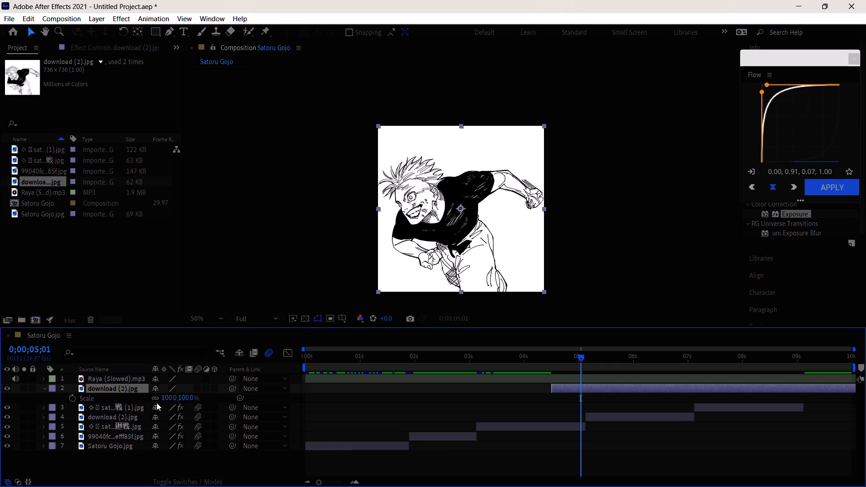
pyautogui.moveTo(164, 396); pyautogui.dragTo(134, 398)
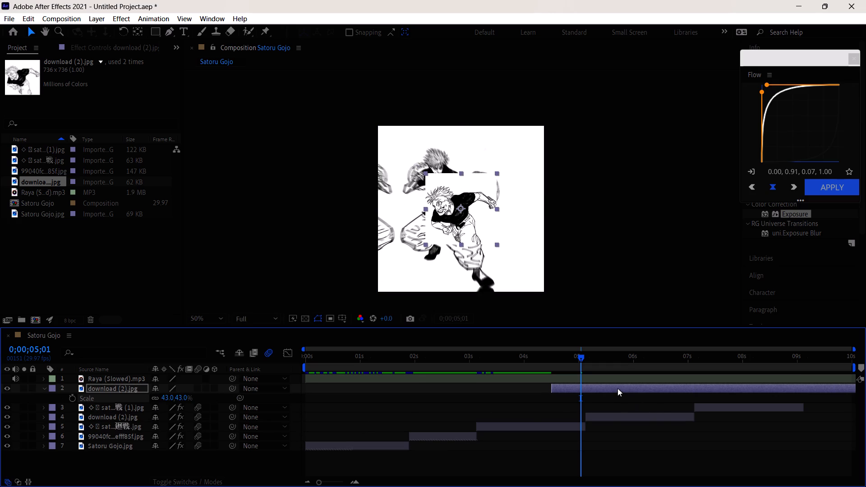
# Shift the small download (2).jpg layer in time so it starts at 0;00;05;04, together with the original download (2).jpg layer.
pyautogui.moveTo(617, 388); pyautogui.dragTo(746, 400)
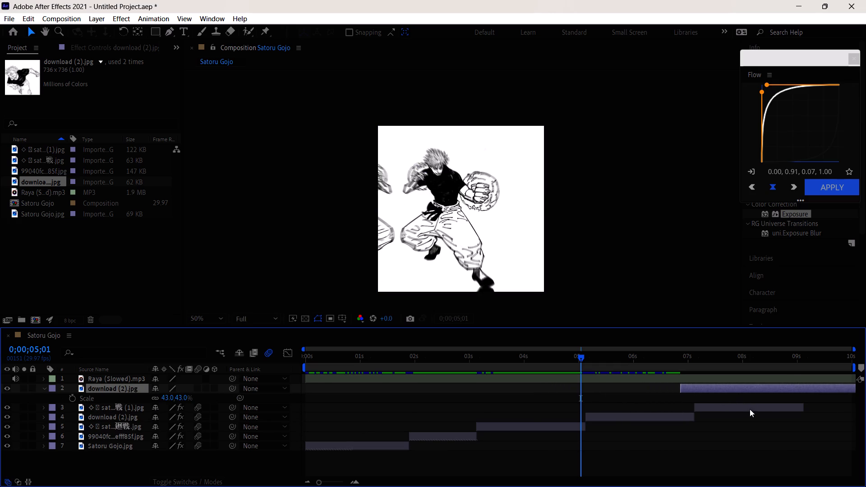
pyautogui.moveTo(732, 390); pyautogui.dragTo(434, 404)
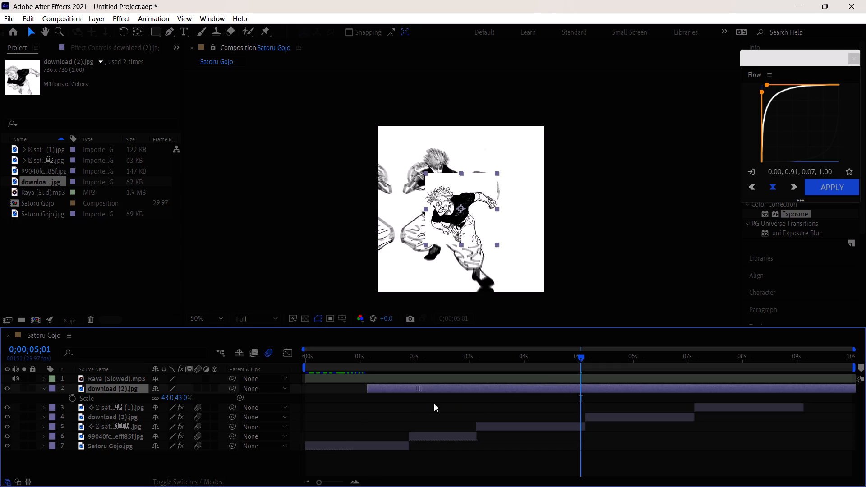
pyautogui.moveTo(434, 404); pyautogui.dragTo(607, 402)
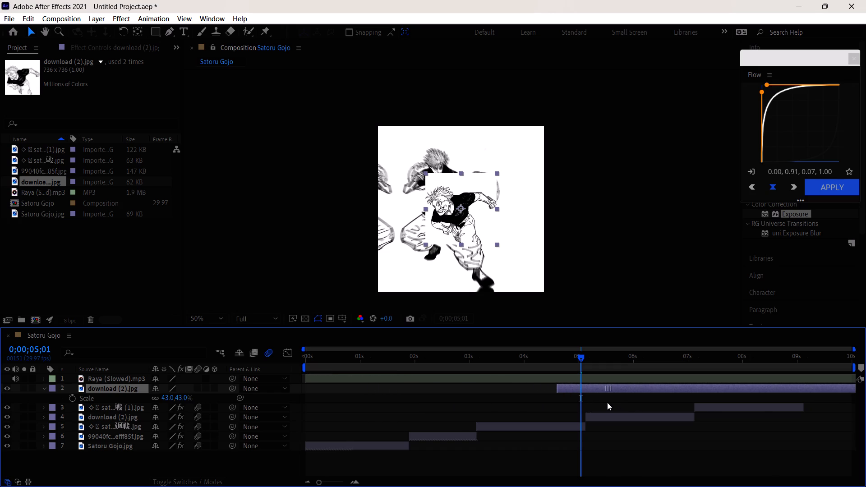
pyautogui.moveTo(607, 402); pyautogui.dragTo(607, 402)
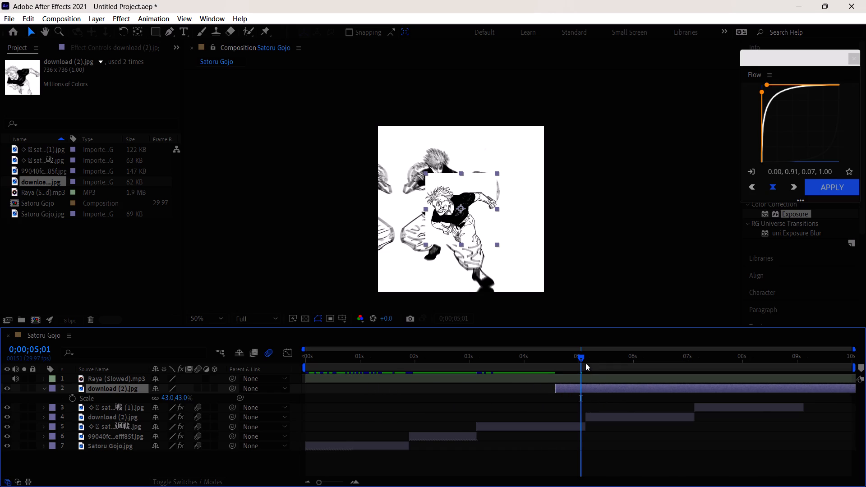
pyautogui.moveTo(625, 389); pyautogui.dragTo(655, 393)
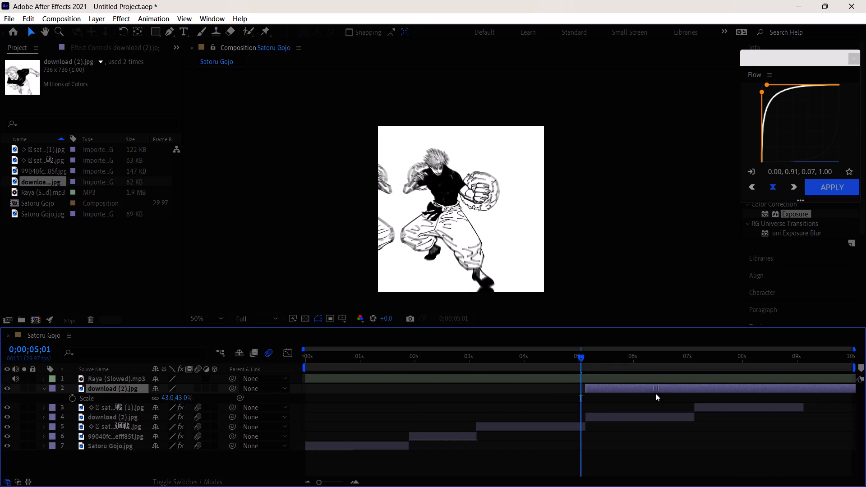
pyautogui.moveTo(655, 393); pyautogui.dragTo(654, 393)
pyautogui.click(588, 363)
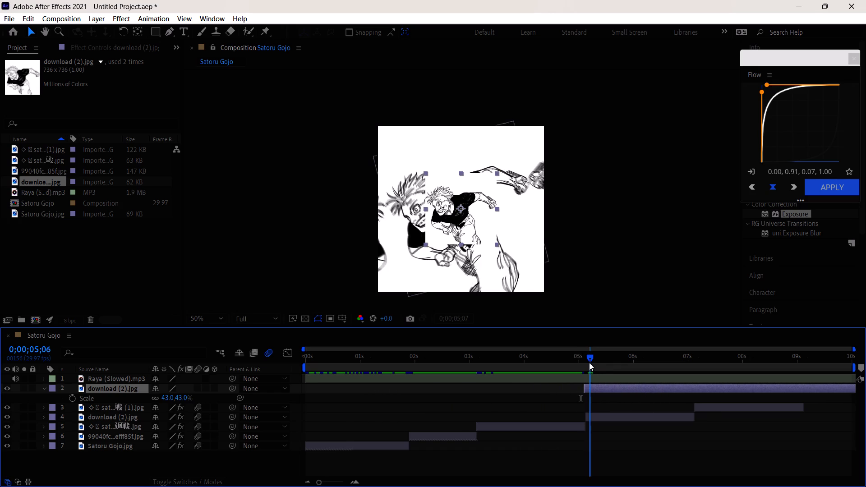
pyautogui.moveTo(602, 393); pyautogui.dragTo(606, 393)
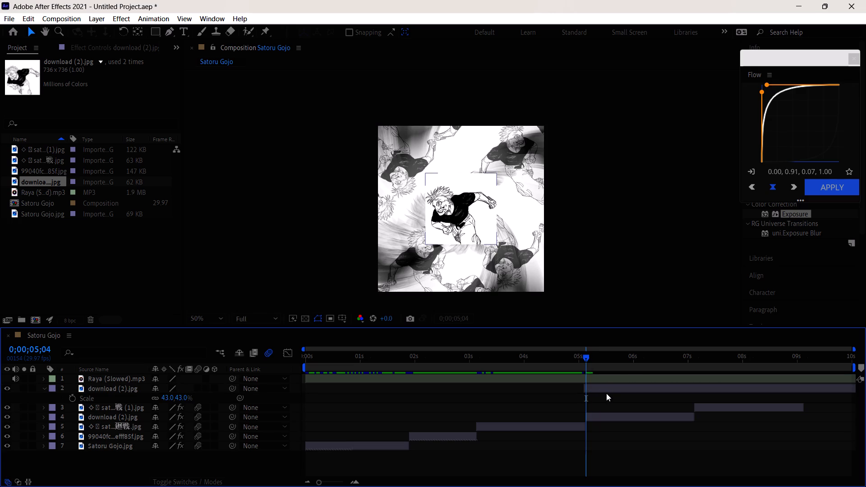
pyautogui.moveTo(606, 393); pyautogui.dragTo(607, 393)
pyautogui.click(600, 388)
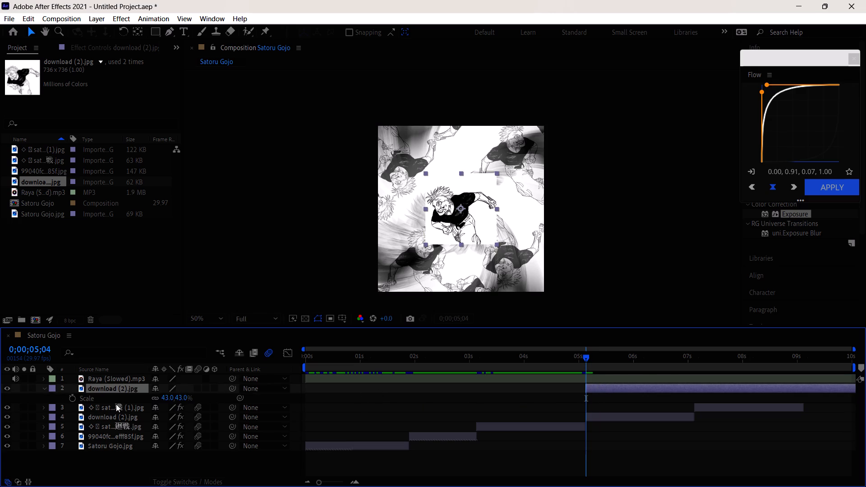
# Set the small layer's Position to 365, 901 so that it sits just below the bottom edge of the frame.
pyautogui.click(48, 387)
pyautogui.click(43, 387)
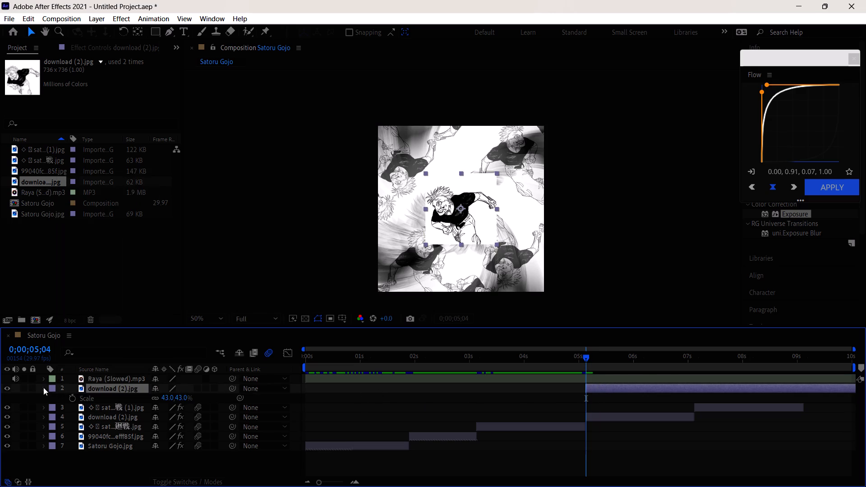
pyautogui.click(44, 387)
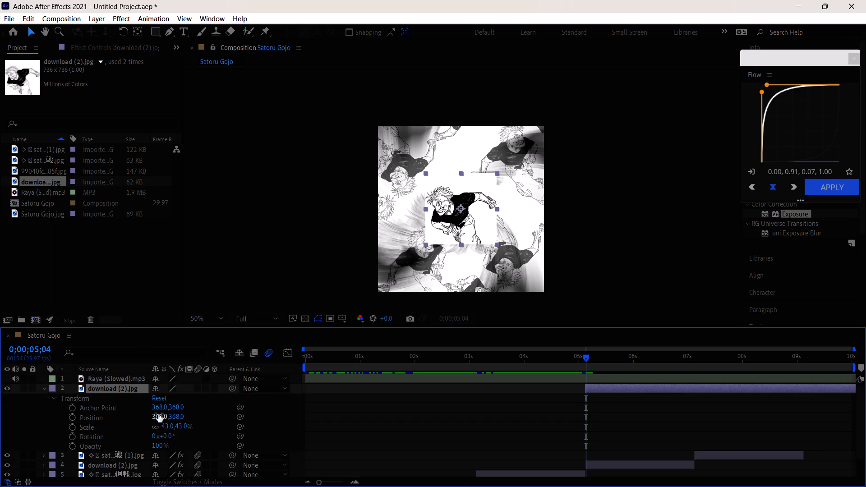
pyautogui.moveTo(159, 413); pyautogui.dragTo(163, 418)
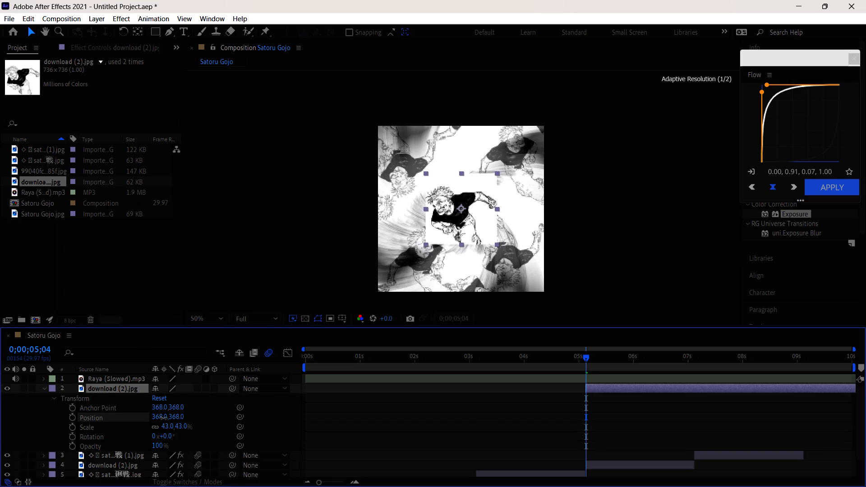
pyautogui.moveTo(163, 418); pyautogui.dragTo(163, 419)
pyautogui.moveTo(175, 416); pyautogui.dragTo(177, 423)
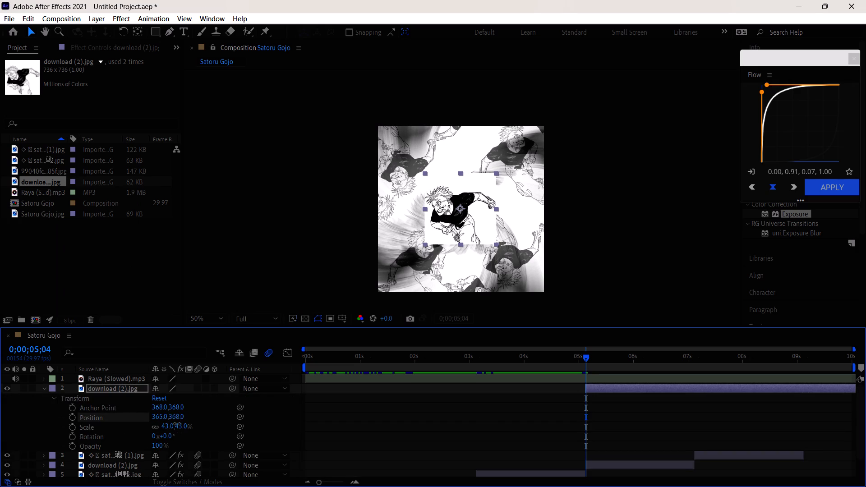
pyautogui.moveTo(177, 423); pyautogui.dragTo(198, 486)
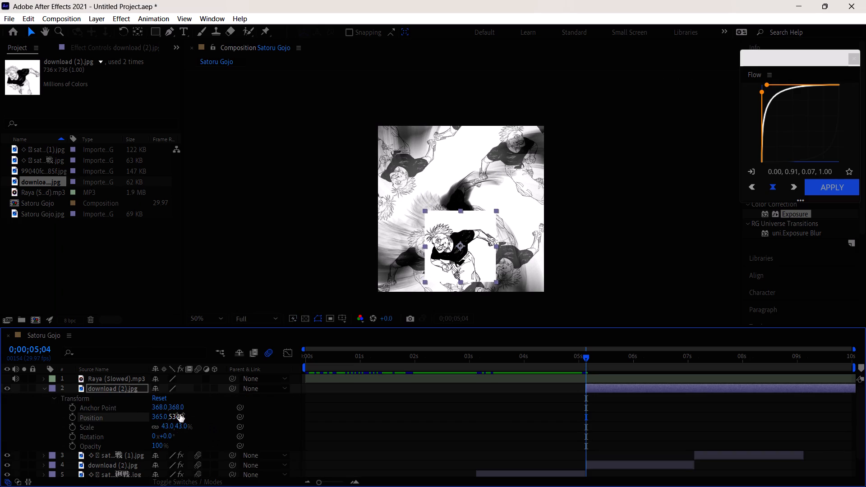
pyautogui.moveTo(180, 414); pyautogui.dragTo(190, 486)
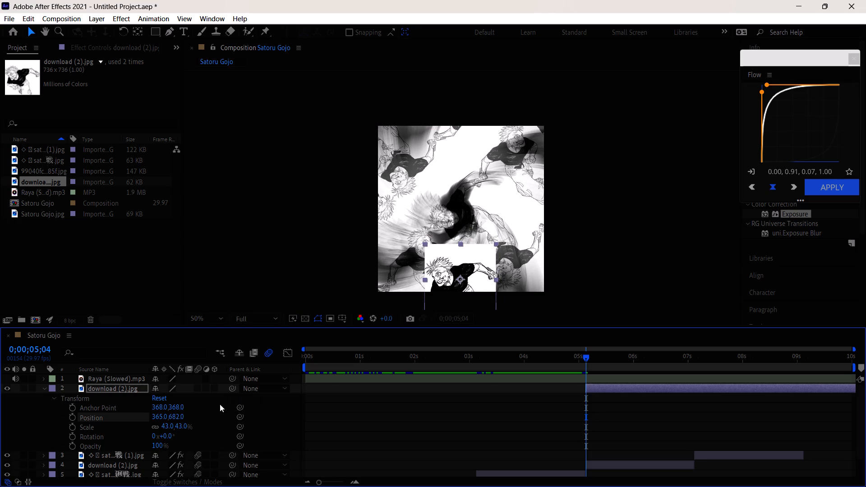
pyautogui.moveTo(175, 417); pyautogui.dragTo(185, 486)
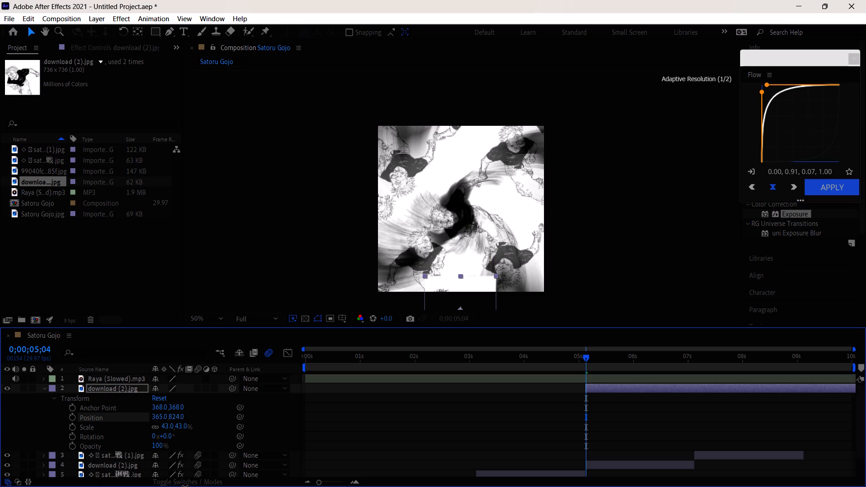
pyautogui.moveTo(185, 486); pyautogui.dragTo(184, 486)
pyautogui.moveTo(177, 417); pyautogui.dragTo(185, 455)
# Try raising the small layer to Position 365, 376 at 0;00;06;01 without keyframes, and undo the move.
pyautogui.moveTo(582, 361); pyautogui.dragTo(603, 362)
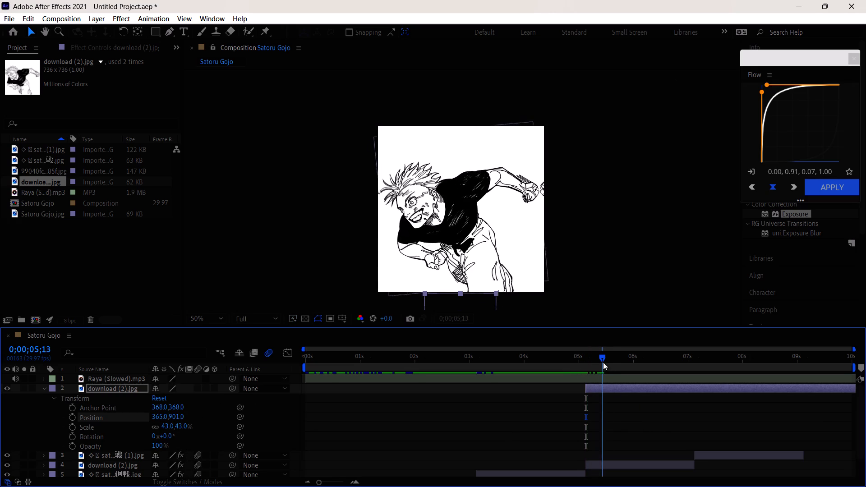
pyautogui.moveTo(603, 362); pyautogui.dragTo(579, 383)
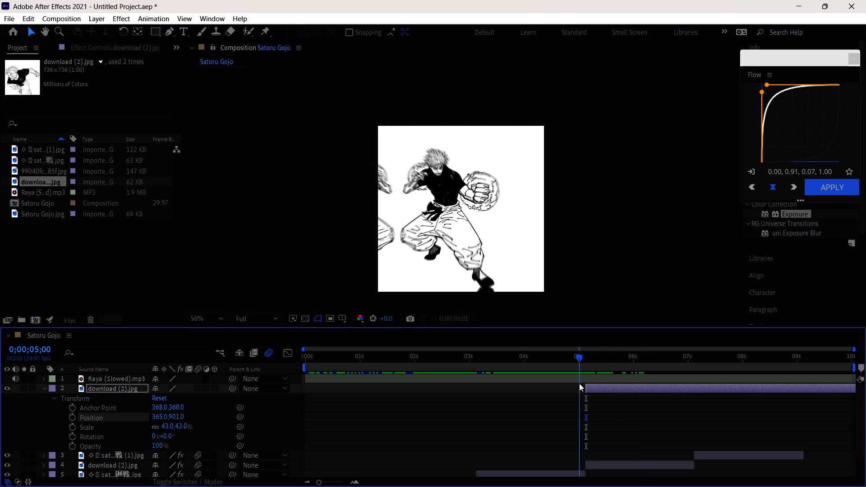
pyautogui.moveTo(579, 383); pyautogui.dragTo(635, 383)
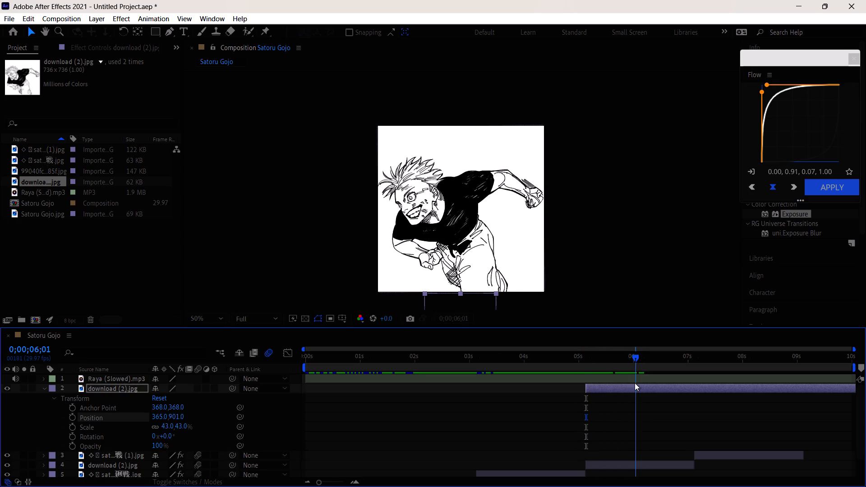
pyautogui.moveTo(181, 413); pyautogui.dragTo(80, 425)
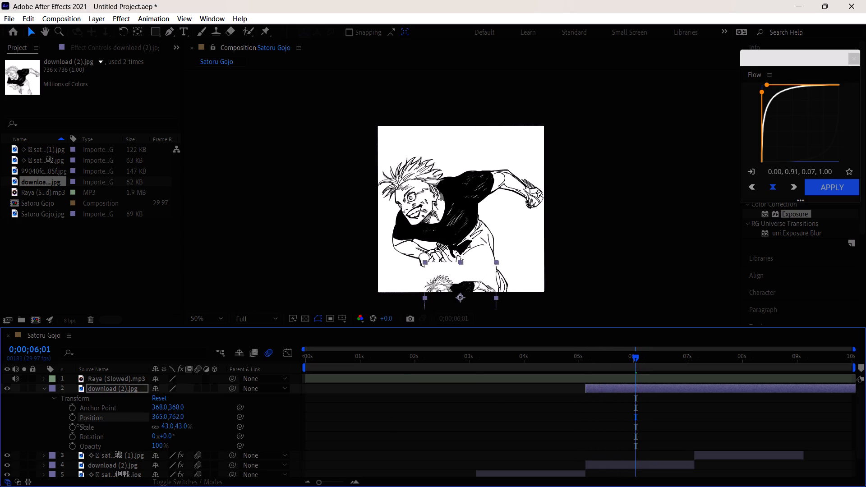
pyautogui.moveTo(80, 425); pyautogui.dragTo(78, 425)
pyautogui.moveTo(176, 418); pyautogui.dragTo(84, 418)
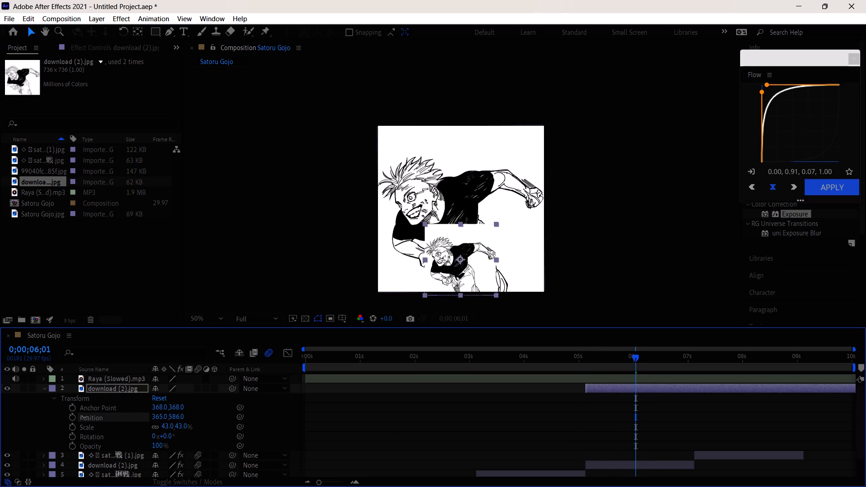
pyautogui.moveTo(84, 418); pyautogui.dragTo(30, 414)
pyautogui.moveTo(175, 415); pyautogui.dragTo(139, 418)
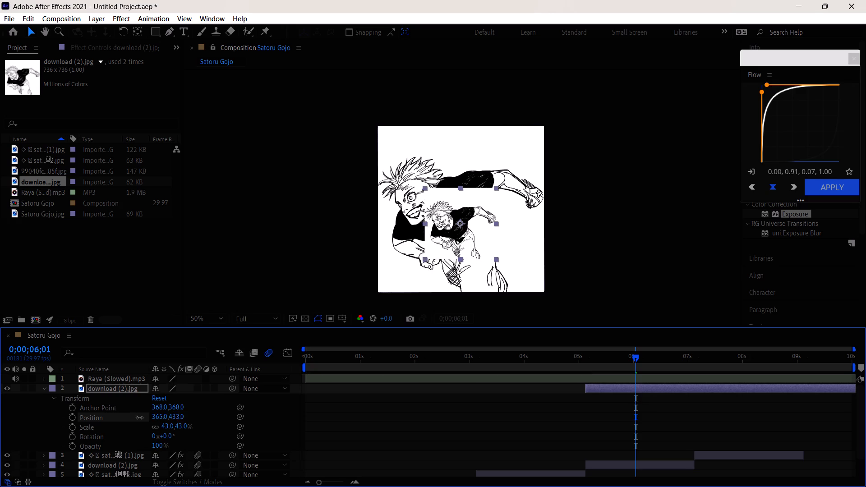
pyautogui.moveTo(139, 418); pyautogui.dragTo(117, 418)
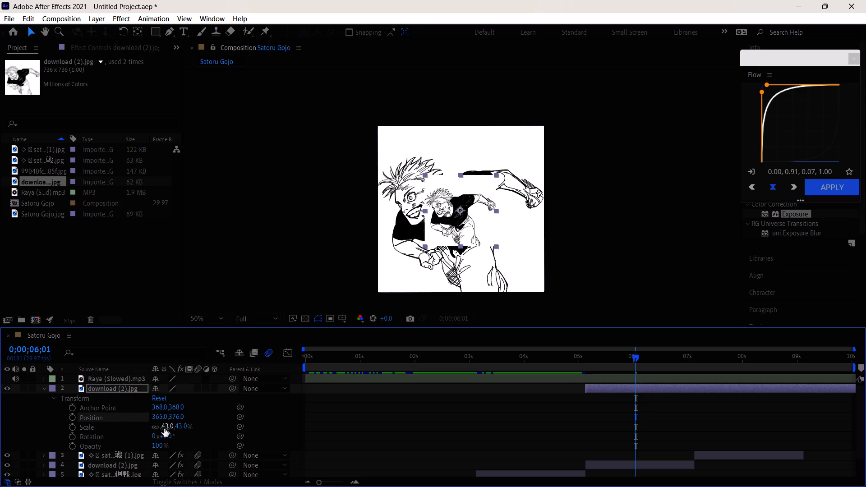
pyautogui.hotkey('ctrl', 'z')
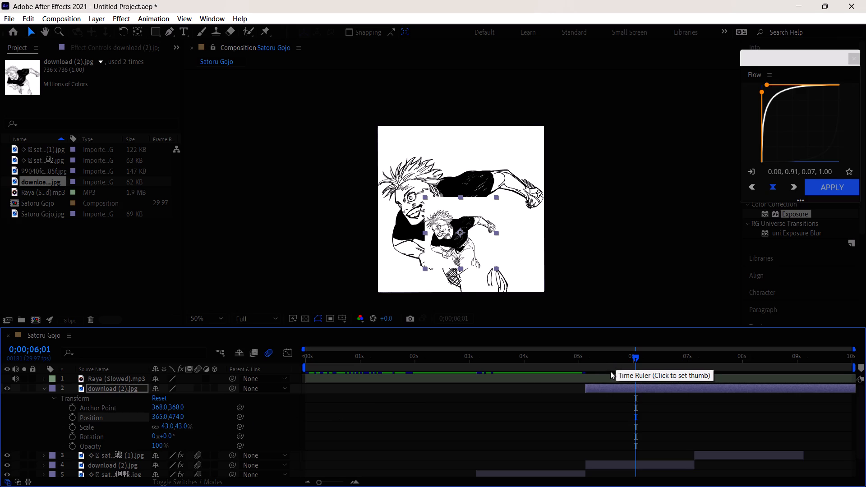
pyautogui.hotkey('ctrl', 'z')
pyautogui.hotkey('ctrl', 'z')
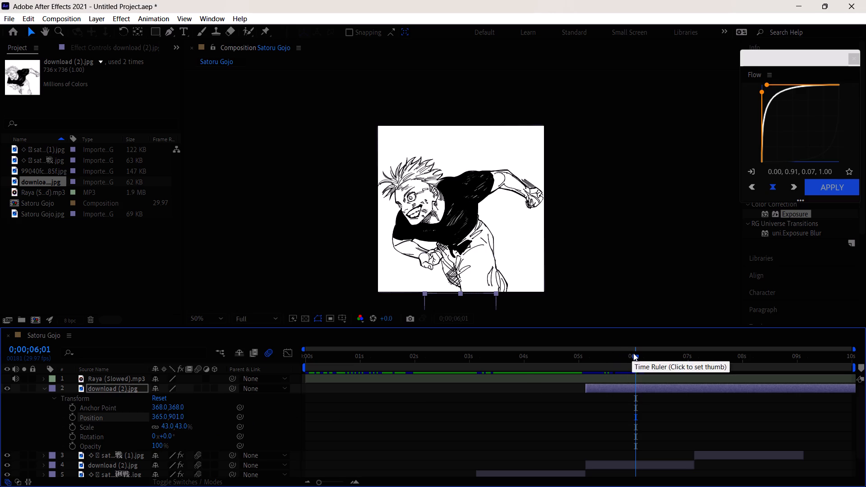
# Start Position keyframing on the small download (2).jpg layer with a keyframe at 0;00;05;04.
pyautogui.moveTo(634, 354); pyautogui.dragTo(586, 362)
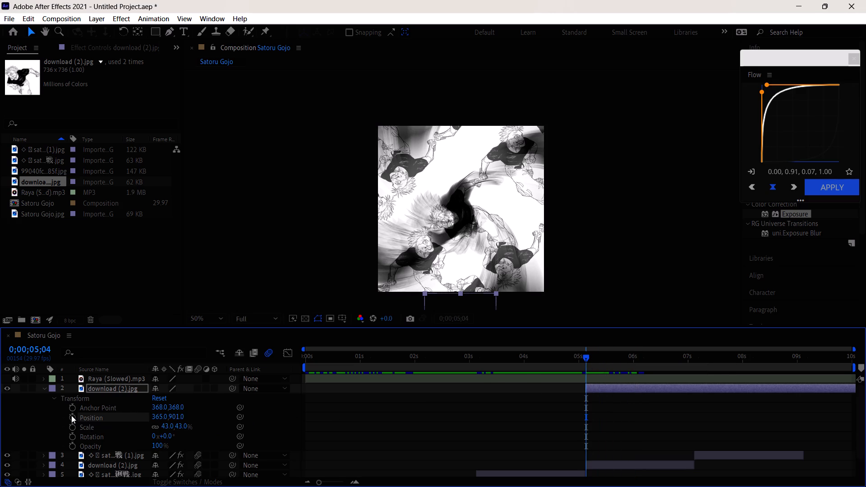
pyautogui.click(71, 415)
# Keyframe the small download (2).jpg layer's Position at 365, 395 at 0;00;06;06 so that it rises into the frame.
pyautogui.moveTo(587, 359); pyautogui.dragTo(645, 374)
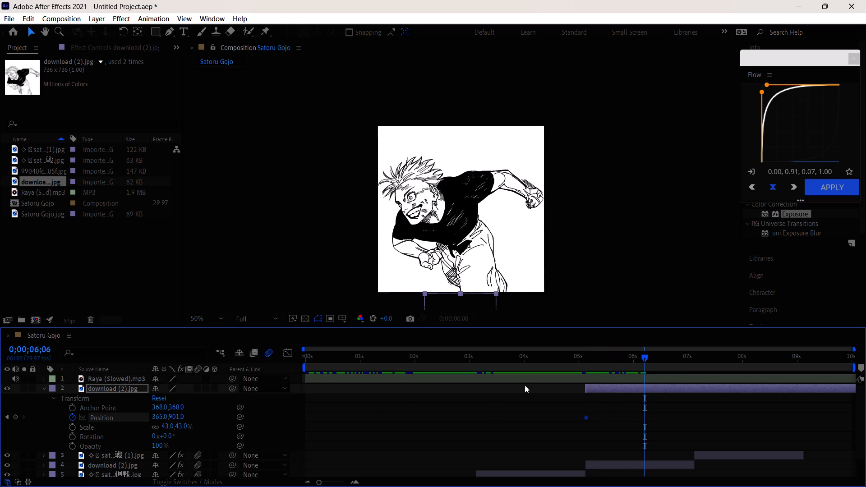
pyautogui.moveTo(159, 418); pyautogui.dragTo(170, 426)
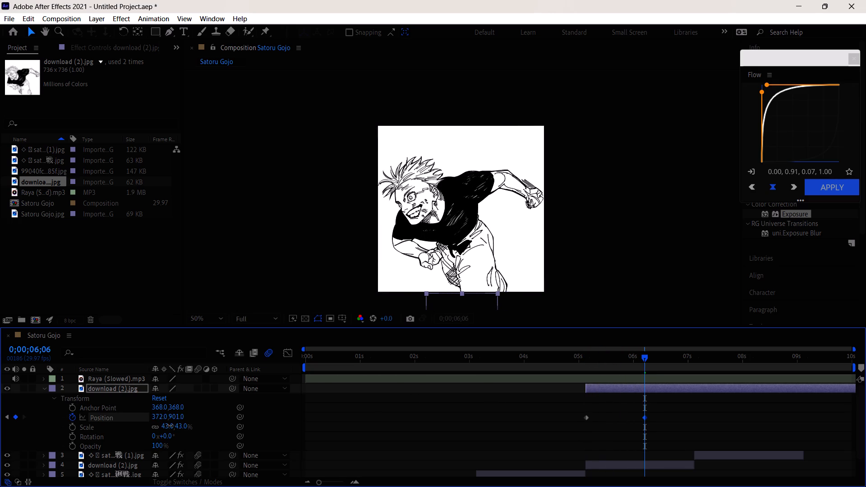
pyautogui.moveTo(170, 426); pyautogui.dragTo(163, 427)
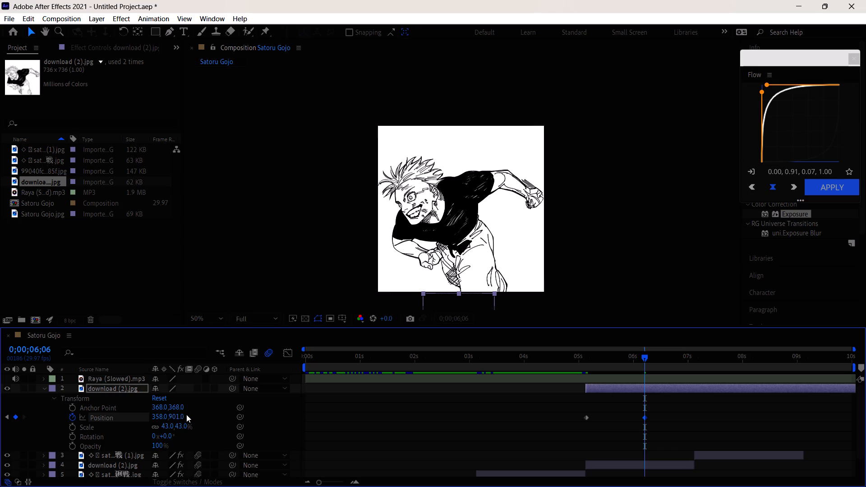
pyautogui.hotkey('ctrl', 'z')
pyautogui.moveTo(177, 415); pyautogui.dragTo(88, 416)
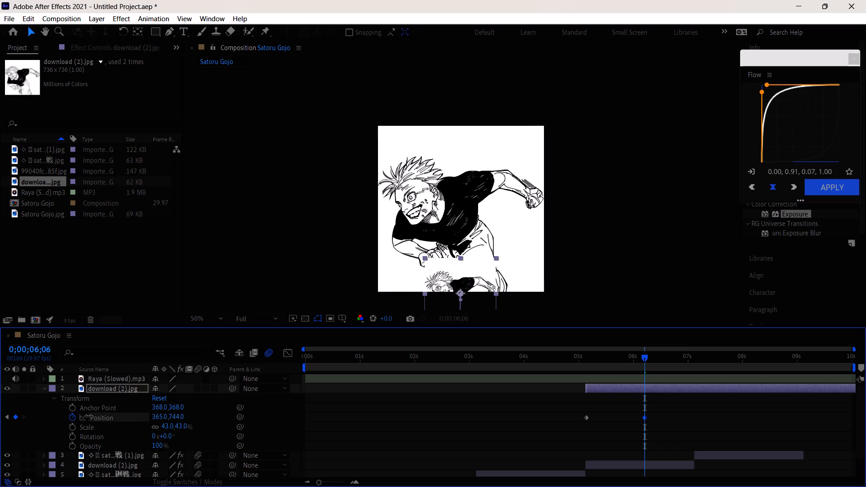
pyautogui.moveTo(88, 416); pyautogui.dragTo(69, 423)
pyautogui.moveTo(177, 415); pyautogui.dragTo(85, 409)
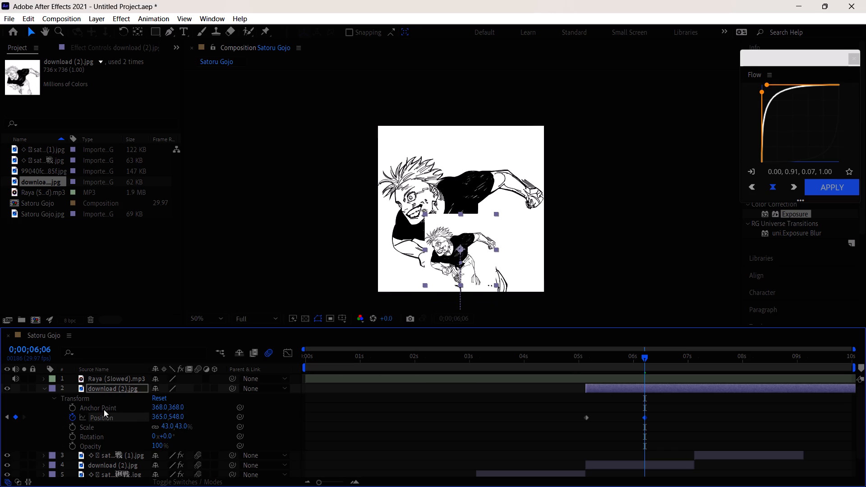
pyautogui.moveTo(177, 414); pyautogui.dragTo(75, 418)
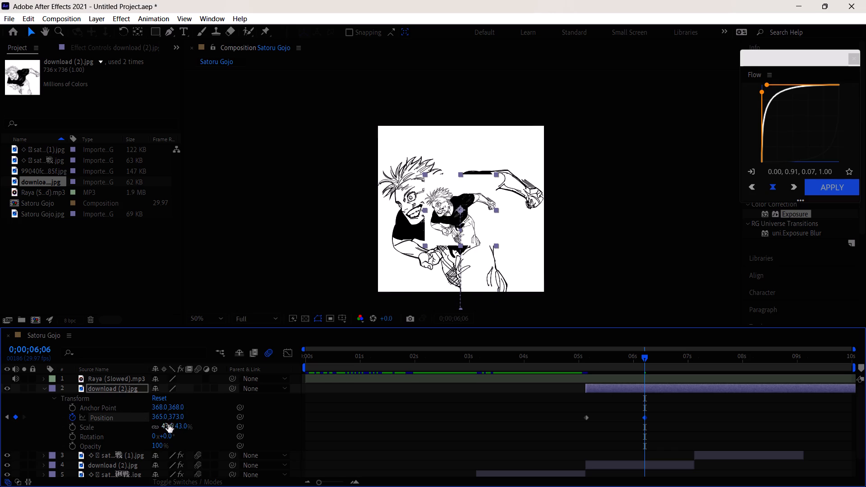
pyautogui.moveTo(172, 418); pyautogui.dragTo(184, 419)
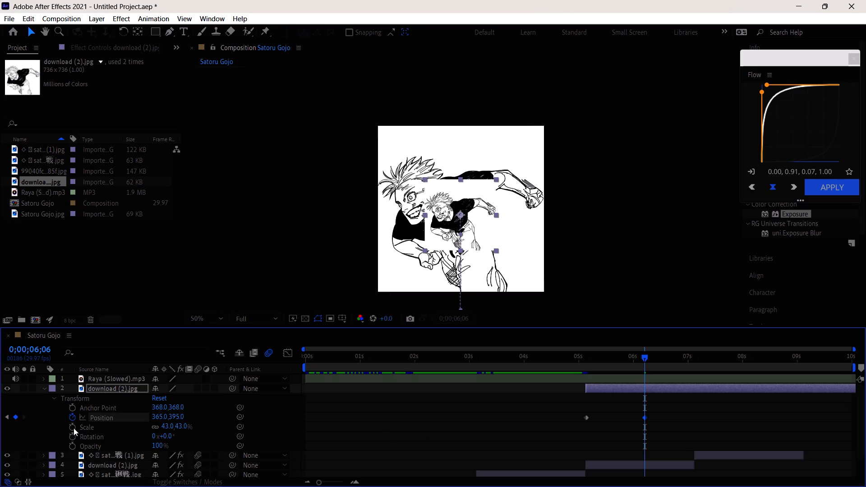
# Keyframe the small layer's Scale from 43% at 0;00;05;04 to 101% at 0;00;06;06.
pyautogui.moveTo(644, 355); pyautogui.dragTo(587, 363)
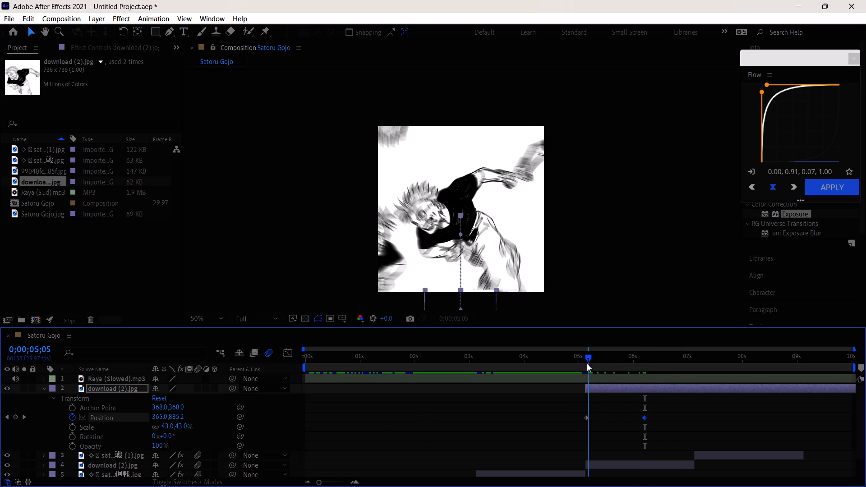
pyautogui.moveTo(587, 363); pyautogui.dragTo(585, 364)
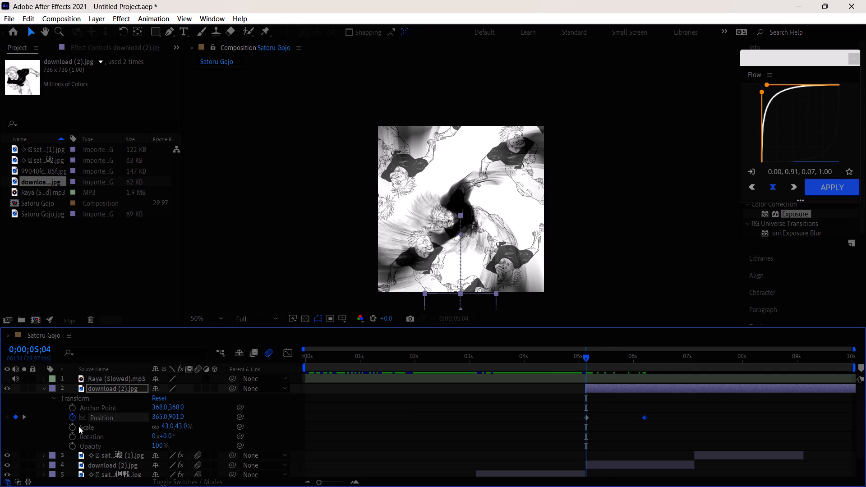
pyautogui.click(70, 424)
pyautogui.moveTo(585, 360); pyautogui.dragTo(641, 374)
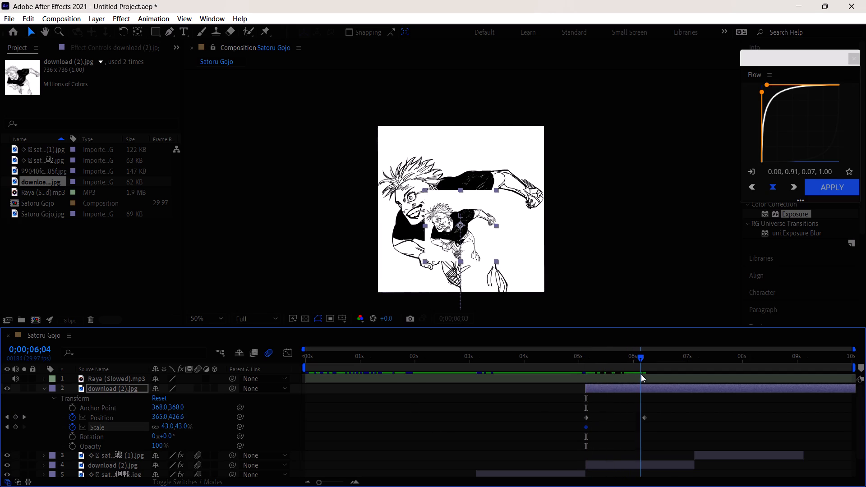
pyautogui.moveTo(641, 374); pyautogui.dragTo(644, 375)
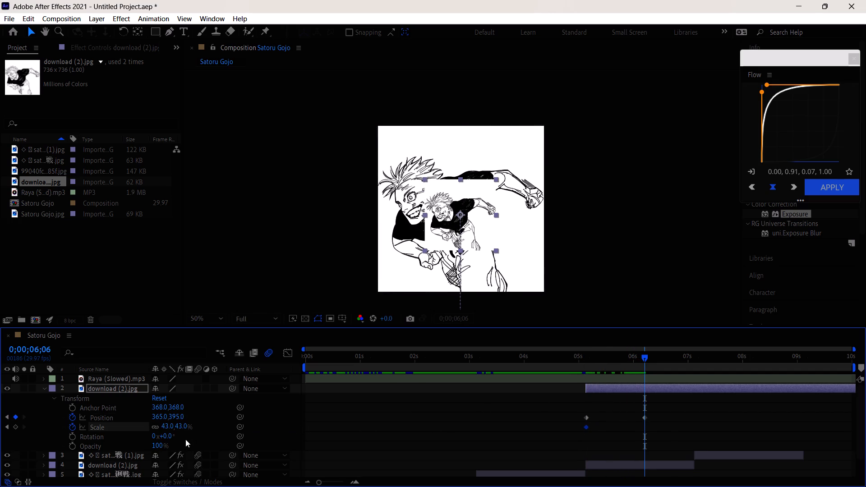
pyautogui.moveTo(165, 426); pyautogui.dragTo(189, 428)
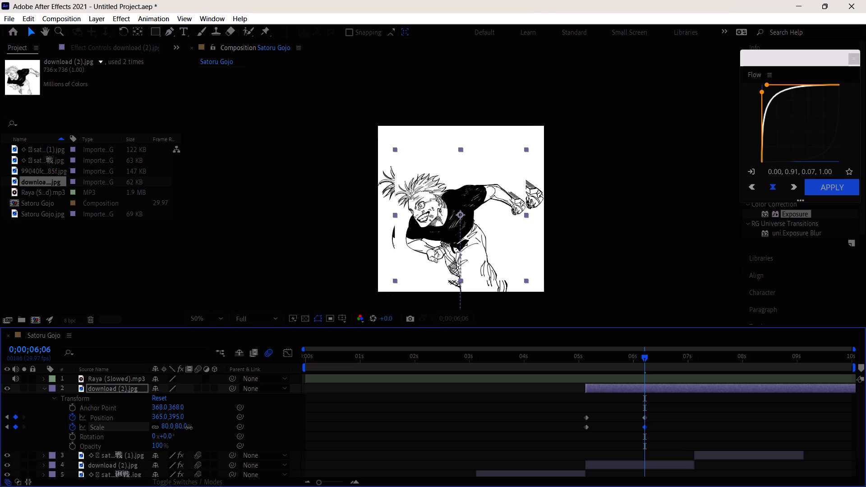
pyautogui.moveTo(189, 428); pyautogui.dragTo(199, 431)
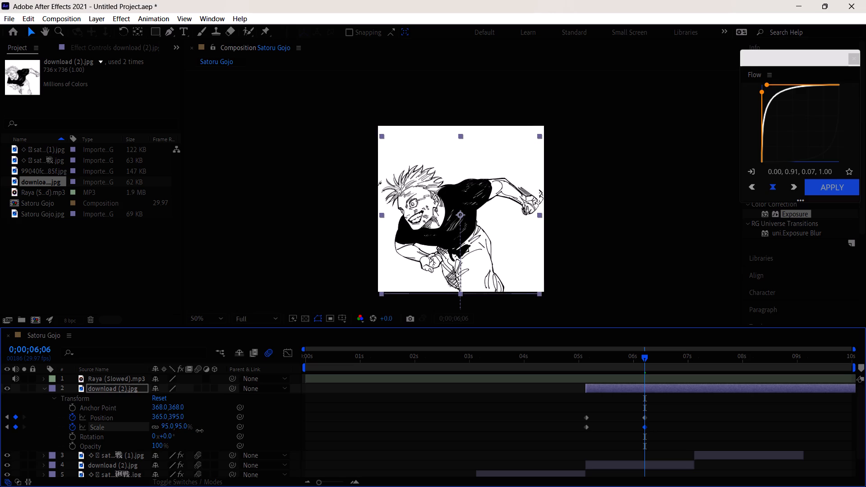
pyautogui.moveTo(199, 431); pyautogui.dragTo(202, 431)
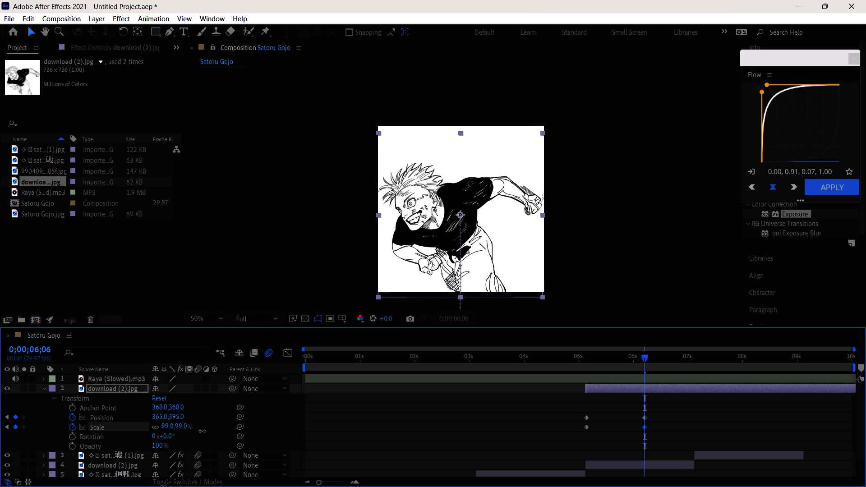
pyautogui.moveTo(202, 431); pyautogui.dragTo(203, 432)
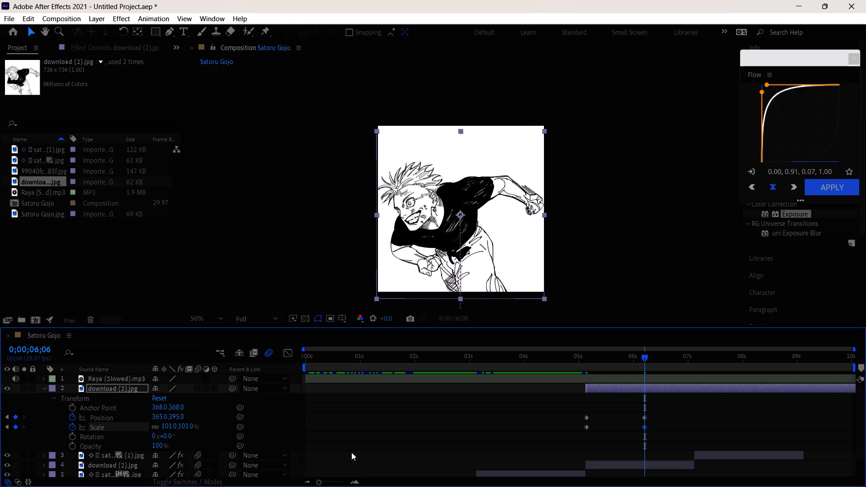
# Fine-tune the small layer's keyframes at 0;00;06;06 to Position 365, 367 and Scale 100% so that it fills the frame.
pyautogui.click(644, 418)
pyautogui.moveTo(181, 418); pyautogui.dragTo(172, 418)
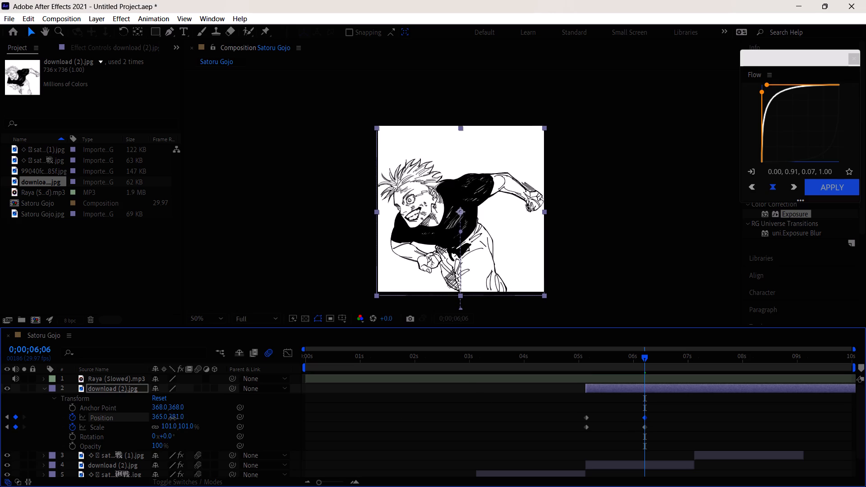
pyautogui.moveTo(172, 418); pyautogui.dragTo(163, 420)
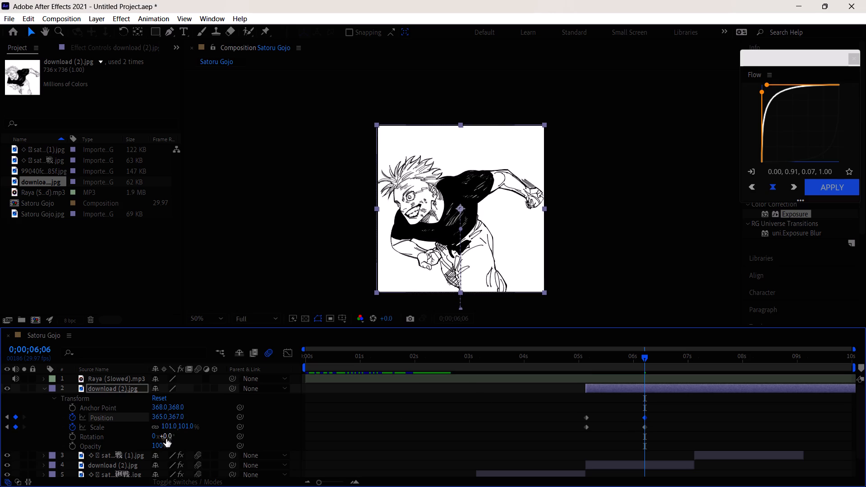
pyautogui.click(169, 427)
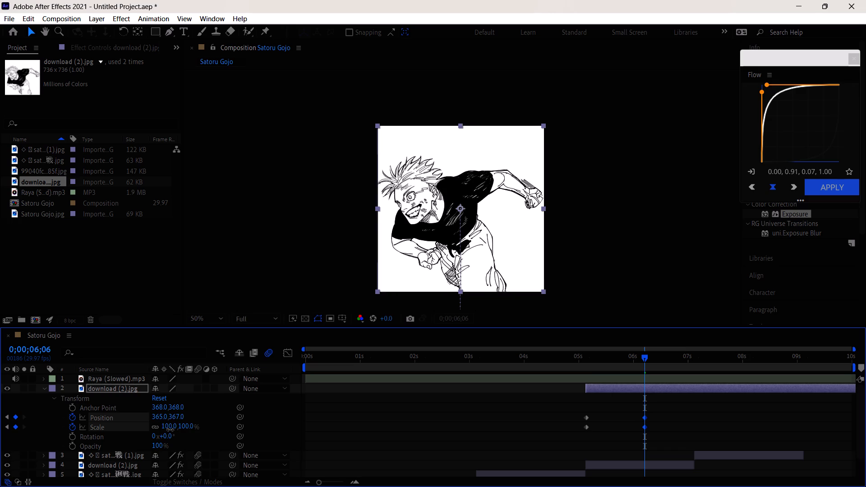
# Examine the enlarged layer's fit and detail in the composition preview at different magnifications.
pyautogui.scroll(4, 413, 224)
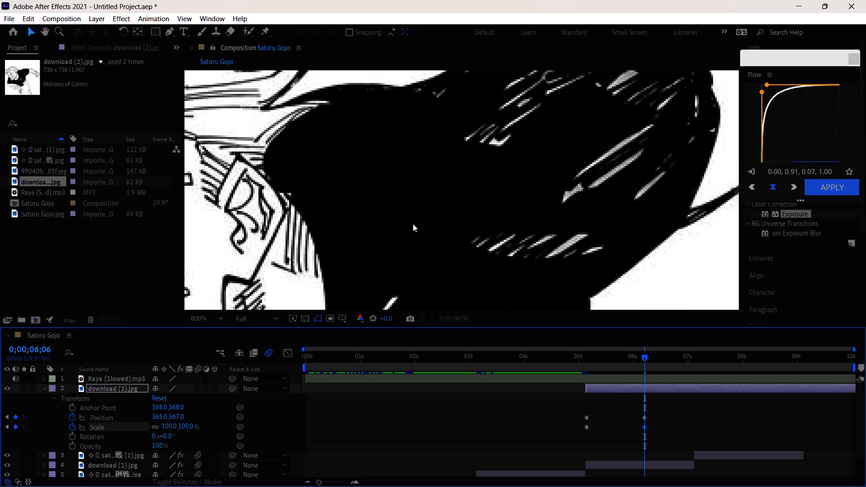
pyautogui.scroll(1, 413, 224)
pyautogui.scroll(-9, 413, 224)
pyautogui.scroll(3, 412, 231)
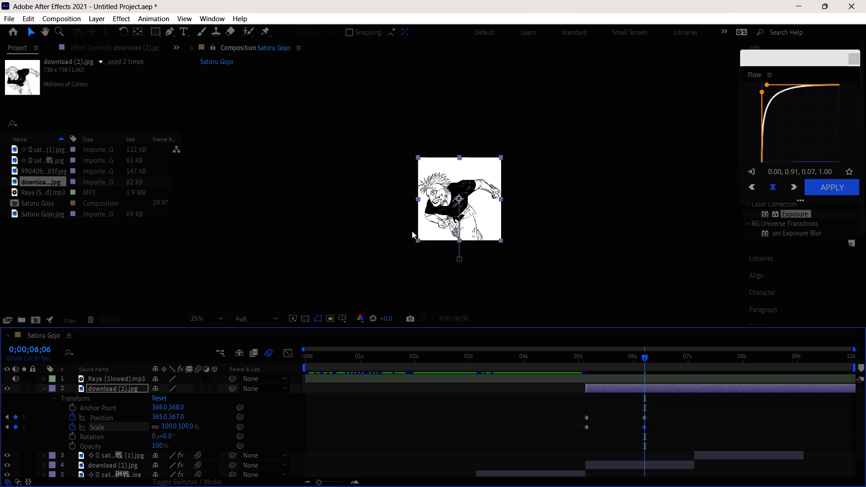
pyautogui.scroll(14, 412, 231)
pyautogui.scroll(-6, 412, 228)
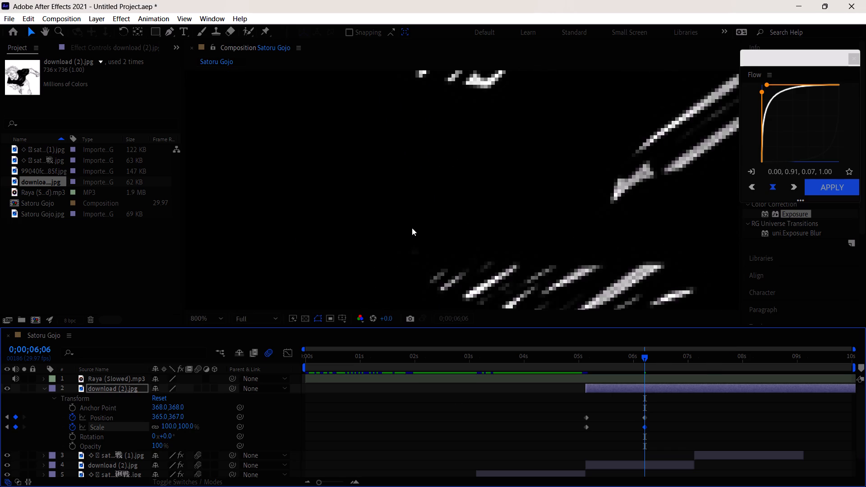
pyautogui.scroll(-4, 412, 228)
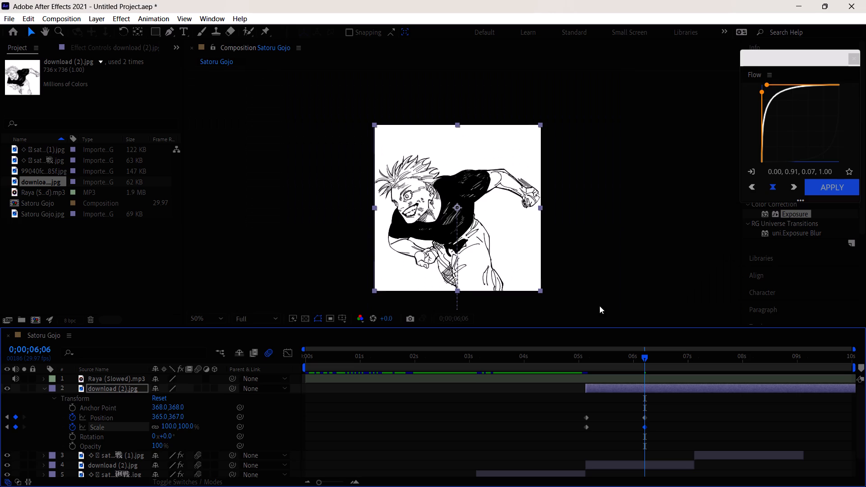
# Apply the 0.00, 0.91, 0.07, 1.00 Flow curve to the layer's Position and Scale keyframes and scrub through the eased movement.
pyautogui.moveTo(578, 435); pyautogui.dragTo(660, 409)
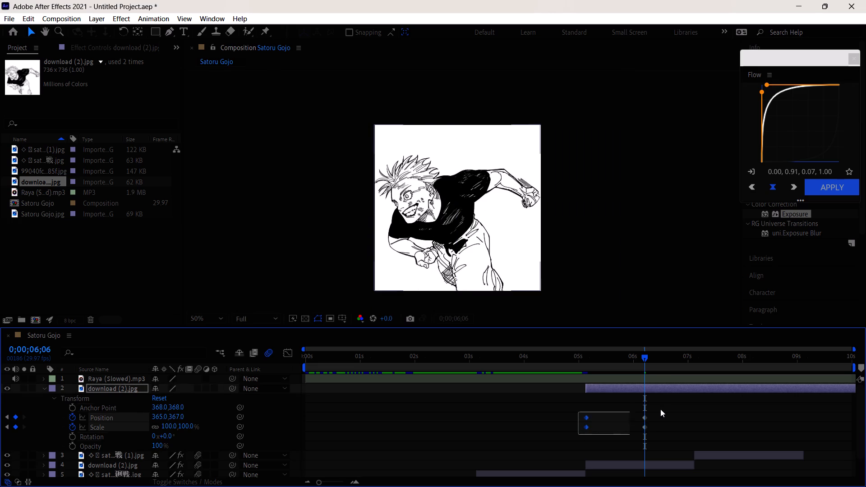
pyautogui.moveTo(660, 409); pyautogui.dragTo(668, 406)
pyautogui.click(843, 183)
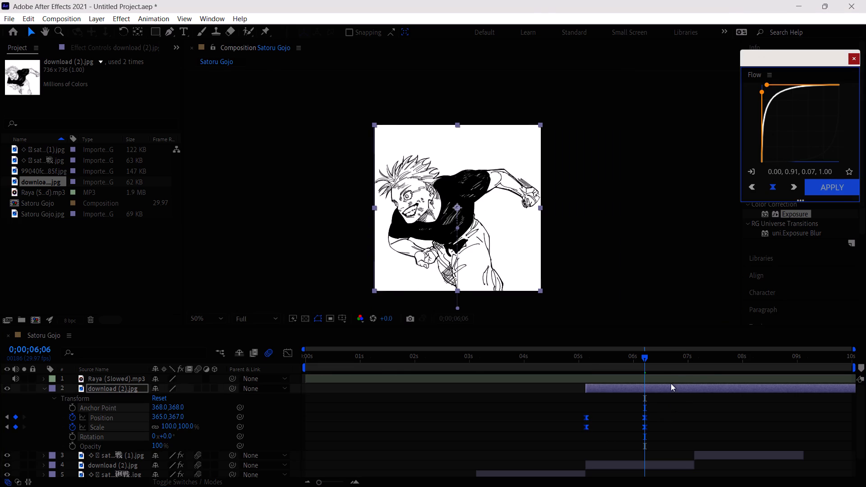
pyautogui.moveTo(644, 369); pyautogui.dragTo(630, 378)
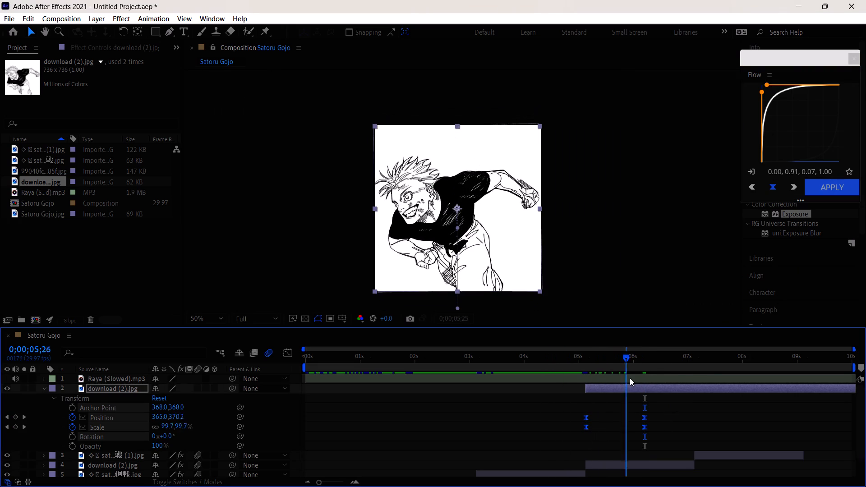
pyautogui.moveTo(630, 378); pyautogui.dragTo(588, 375)
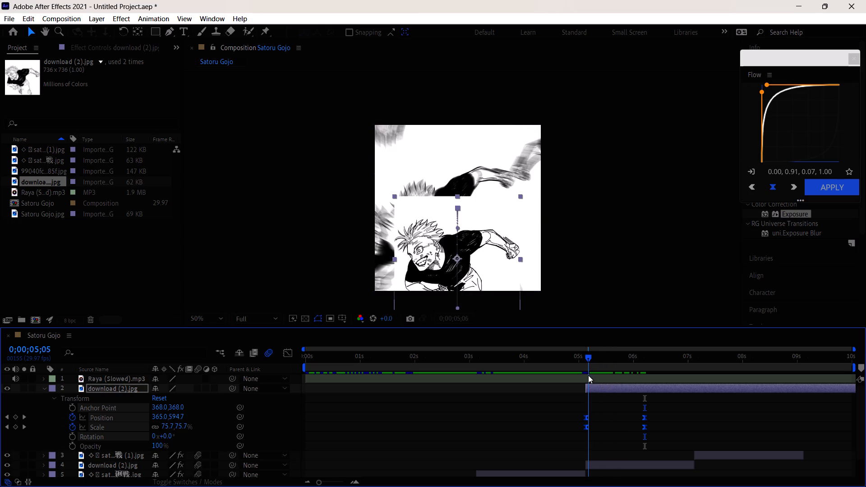
pyautogui.moveTo(588, 375); pyautogui.dragTo(596, 378)
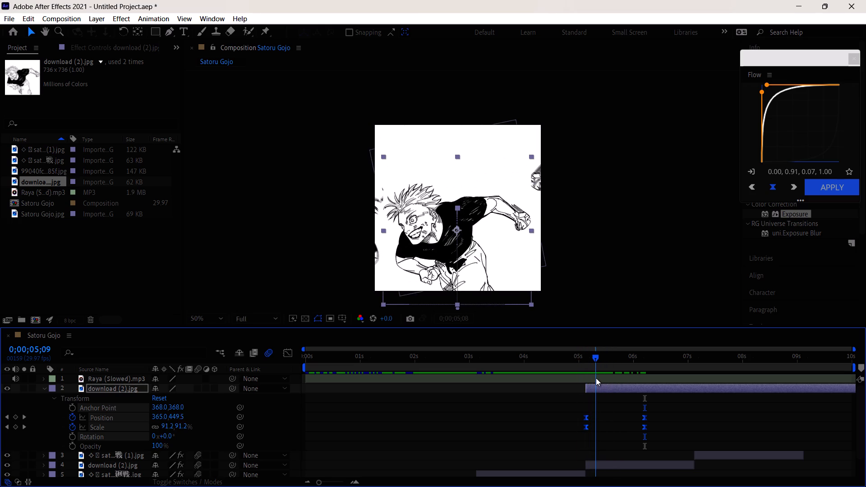
pyautogui.moveTo(596, 378); pyautogui.dragTo(607, 379)
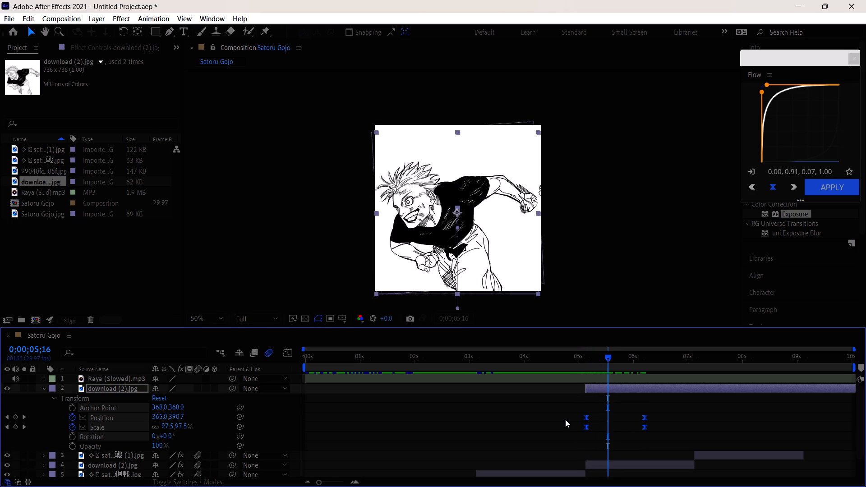
# Shift the layer's Position keyframes later, the first to the final Scale keyframe's time and the second to about 0;00;06;28.
pyautogui.click(565, 419)
pyautogui.moveTo(586, 419); pyautogui.dragTo(596, 419)
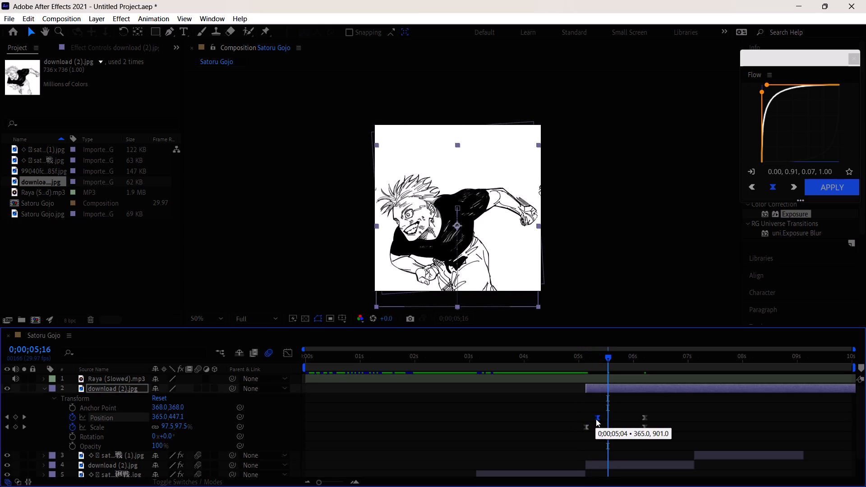
pyautogui.moveTo(596, 419); pyautogui.dragTo(614, 419)
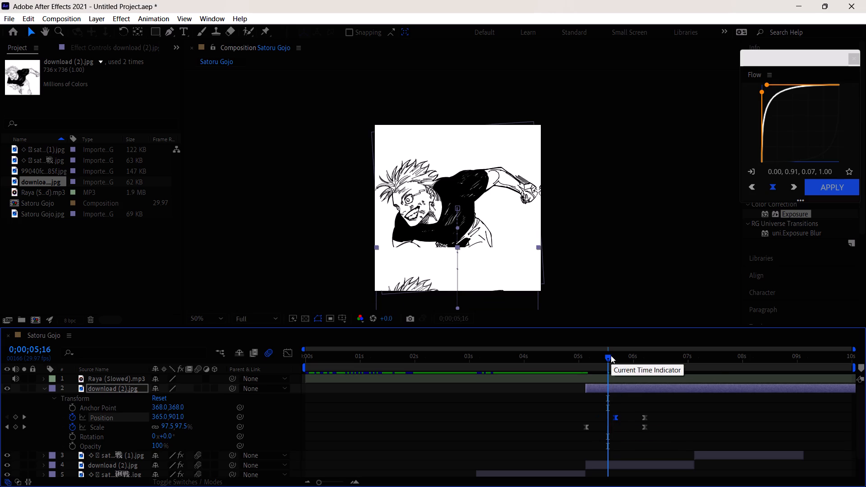
pyautogui.moveTo(608, 356); pyautogui.dragTo(603, 366)
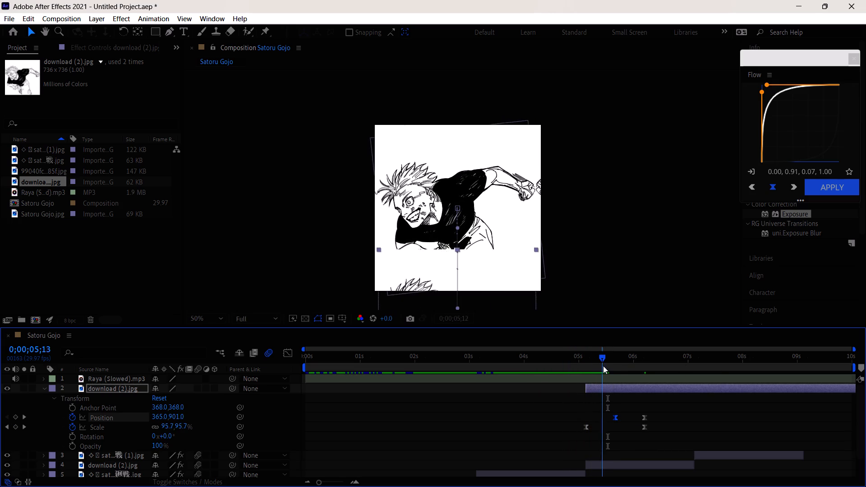
pyautogui.moveTo(603, 366); pyautogui.dragTo(609, 367)
pyautogui.moveTo(645, 418); pyautogui.dragTo(652, 418)
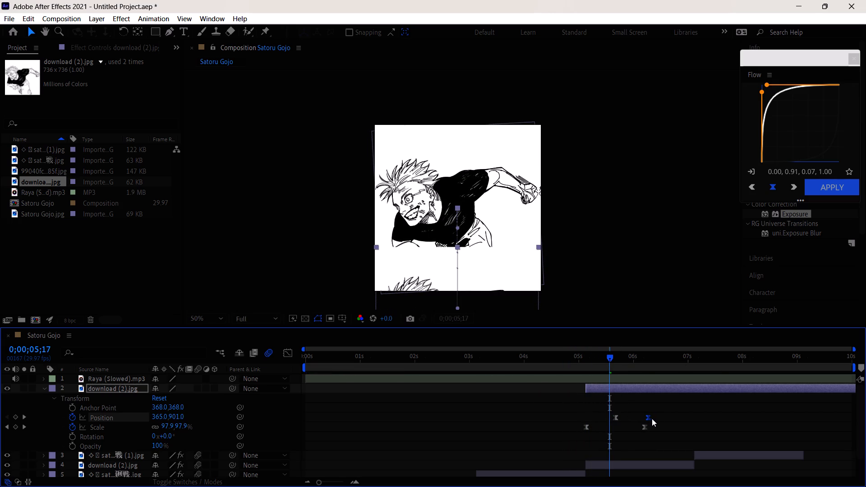
pyautogui.moveTo(652, 418); pyautogui.dragTo(683, 421)
pyautogui.moveTo(617, 416); pyautogui.dragTo(645, 418)
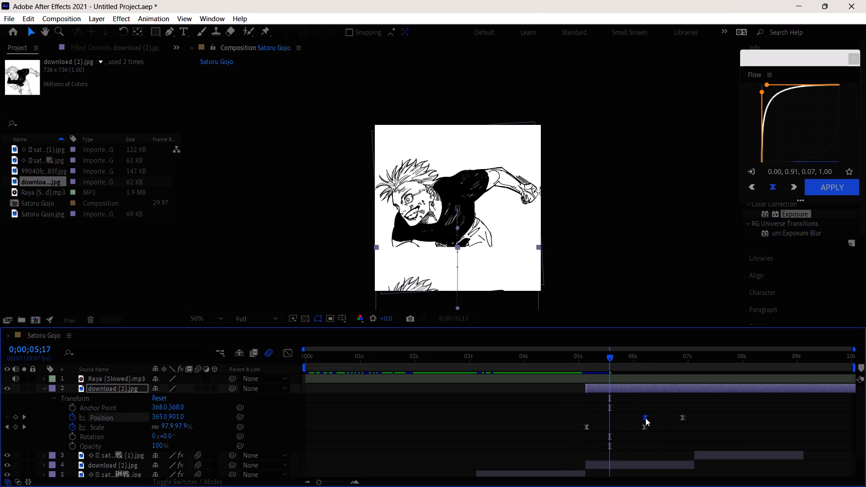
# Scrub through the overlay layer's retimed slide and scale between about 0;00;05;00 and 0;00;07;00.
pyautogui.moveTo(645, 418); pyautogui.dragTo(645, 418)
pyautogui.moveTo(606, 363); pyautogui.dragTo(595, 375)
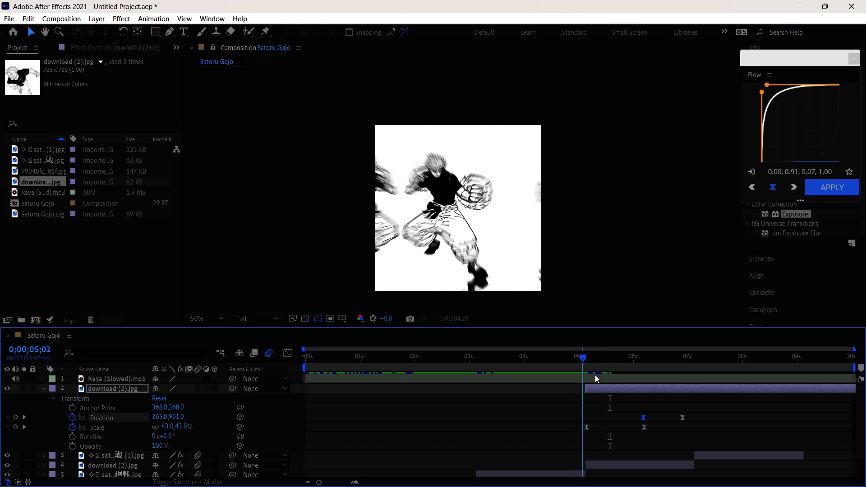
pyautogui.moveTo(595, 375); pyautogui.dragTo(584, 382)
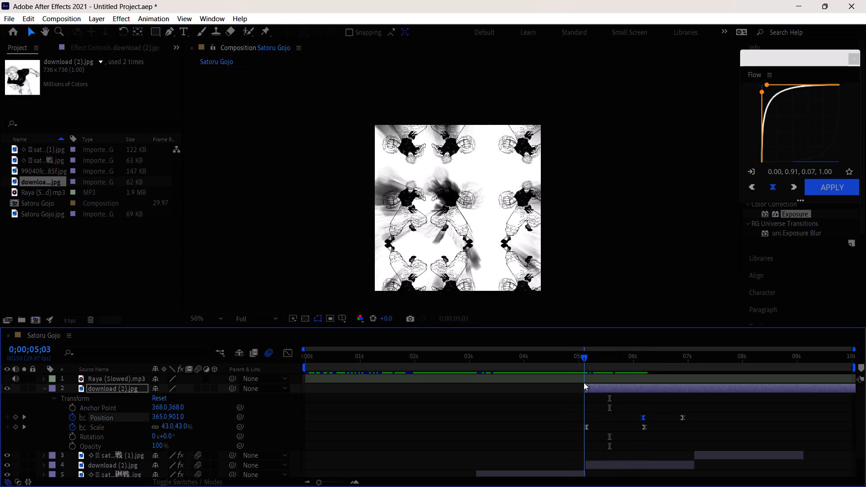
pyautogui.moveTo(584, 382); pyautogui.dragTo(646, 393)
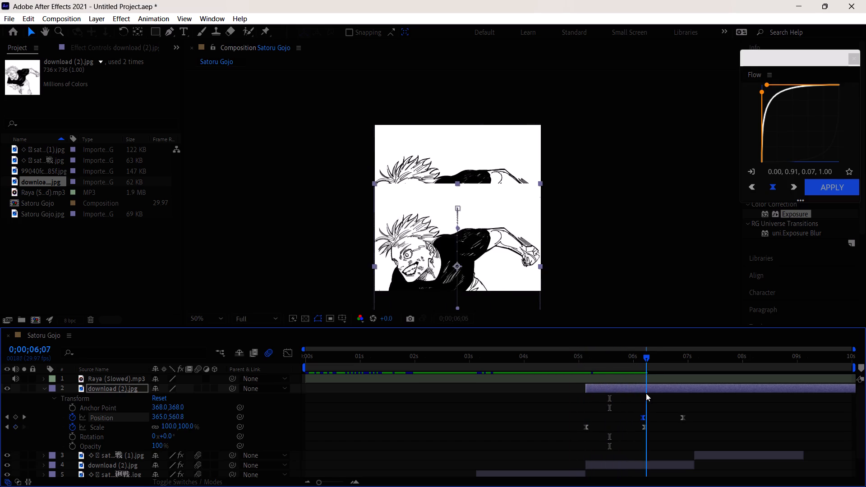
pyautogui.moveTo(646, 393); pyautogui.dragTo(688, 401)
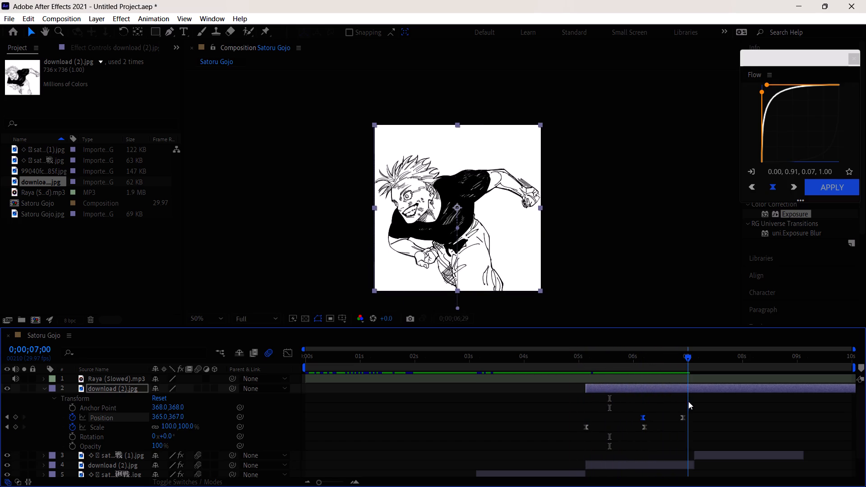
pyautogui.moveTo(688, 401); pyautogui.dragTo(580, 395)
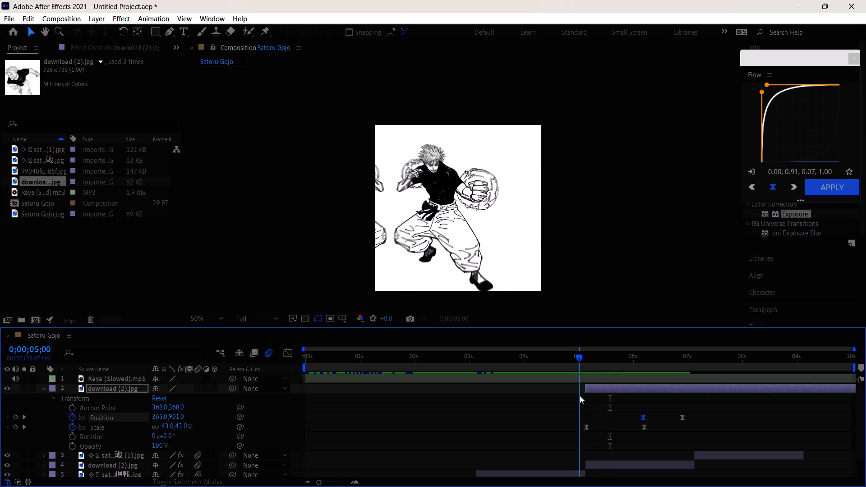
pyautogui.moveTo(580, 395); pyautogui.dragTo(596, 399)
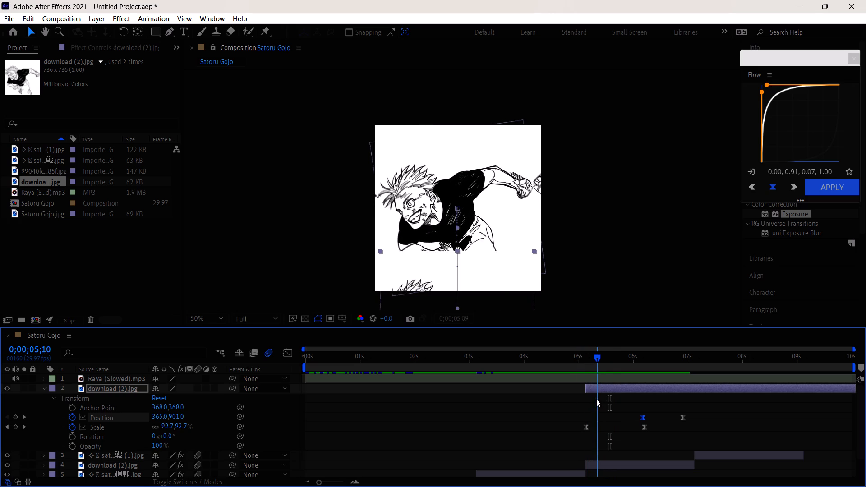
pyautogui.moveTo(596, 399); pyautogui.dragTo(595, 399)
# Move the overlay's Position keyframes earlier, the first to the layer's start and the second to 0;00;06;06.
pyautogui.moveTo(644, 416); pyautogui.dragTo(630, 418)
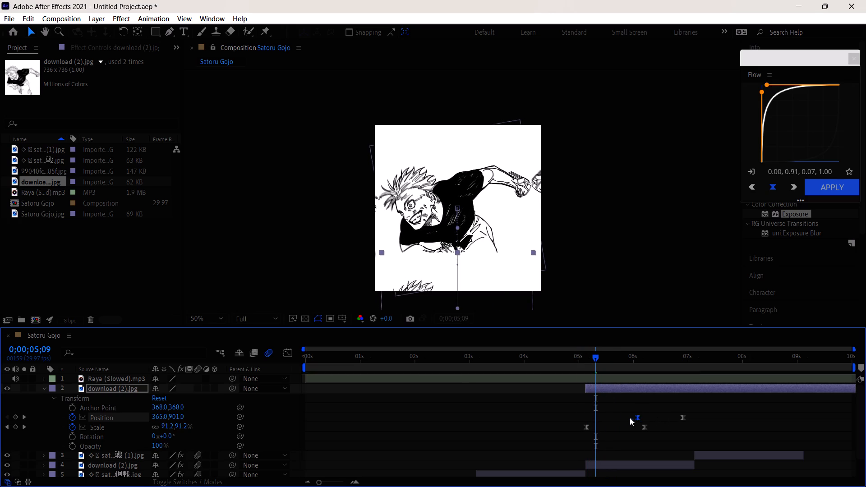
pyautogui.moveTo(630, 418); pyautogui.dragTo(588, 419)
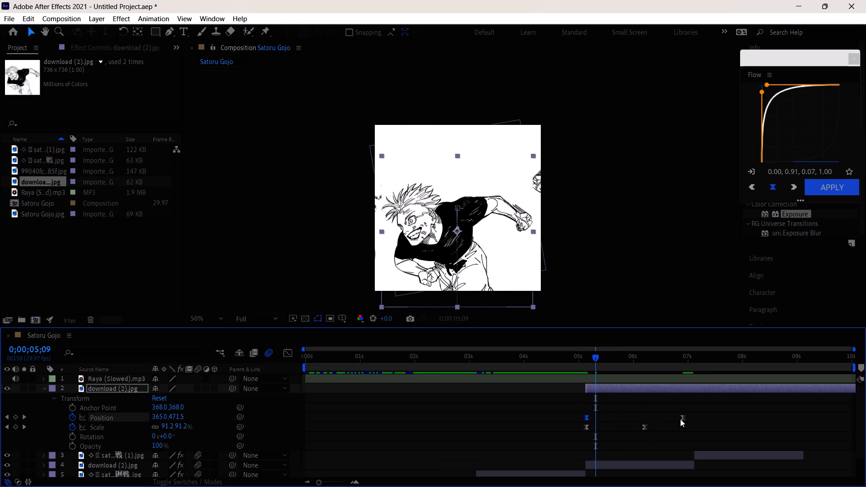
pyautogui.moveTo(680, 419); pyautogui.dragTo(663, 418)
pyautogui.moveTo(685, 418); pyautogui.dragTo(646, 421)
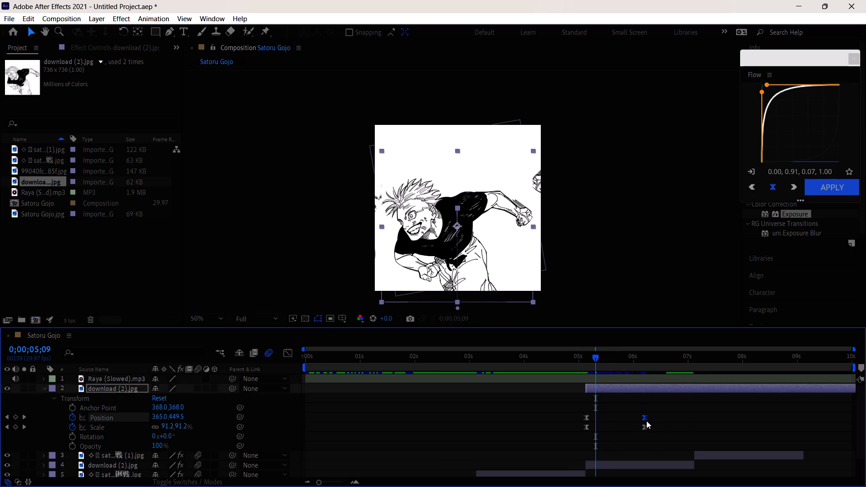
pyautogui.moveTo(646, 421); pyautogui.dragTo(646, 421)
# Move the overlay's Scale keyframes later, the first to 0;00;06;06 and the last to about 0;00;07;03.
pyautogui.moveTo(645, 424); pyautogui.dragTo(677, 426)
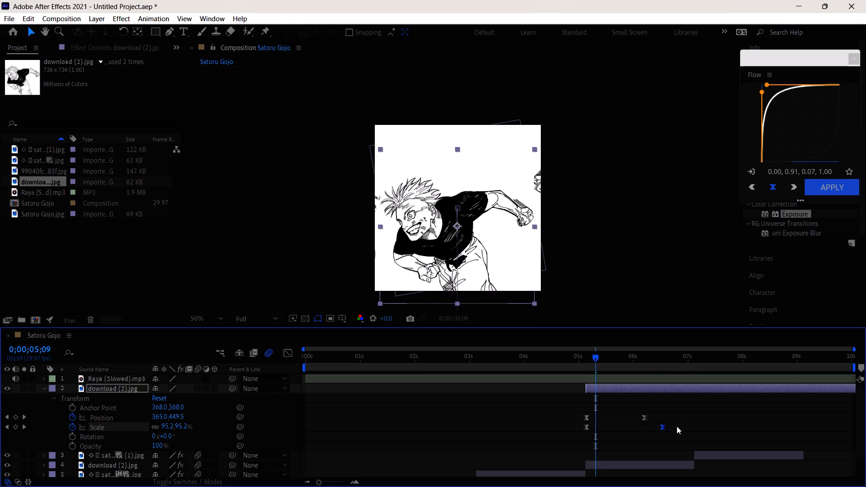
pyautogui.moveTo(677, 426); pyautogui.dragTo(698, 427)
pyautogui.moveTo(587, 427); pyautogui.dragTo(615, 427)
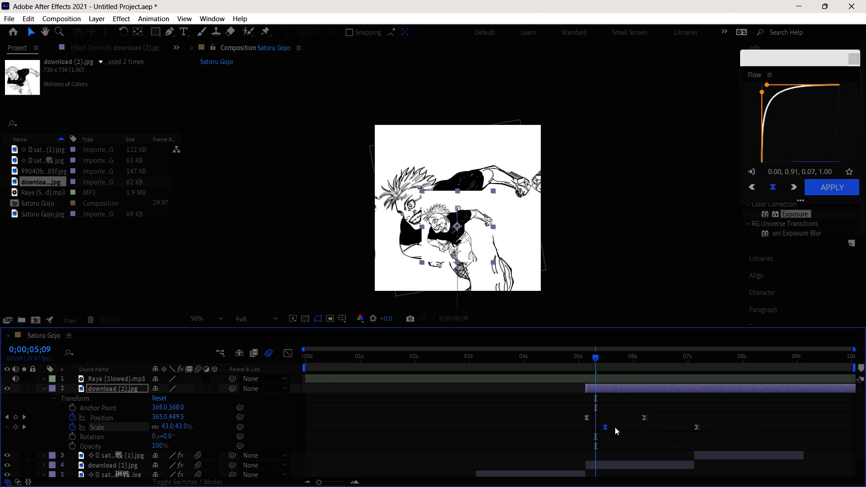
pyautogui.moveTo(615, 427); pyautogui.dragTo(645, 429)
pyautogui.moveTo(698, 426); pyautogui.dragTo(693, 426)
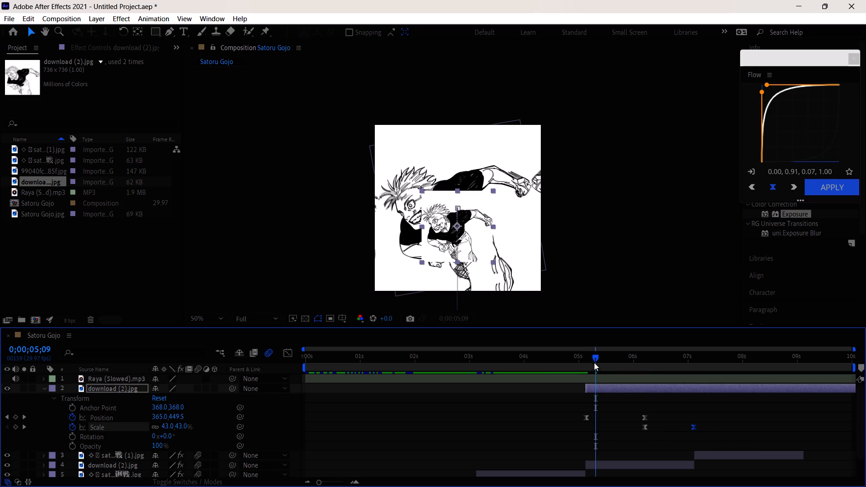
# Split the overlay layer at 0;00;07;03, where the next image starts, and remove the part after it.
pyautogui.moveTo(594, 361); pyautogui.dragTo(623, 369)
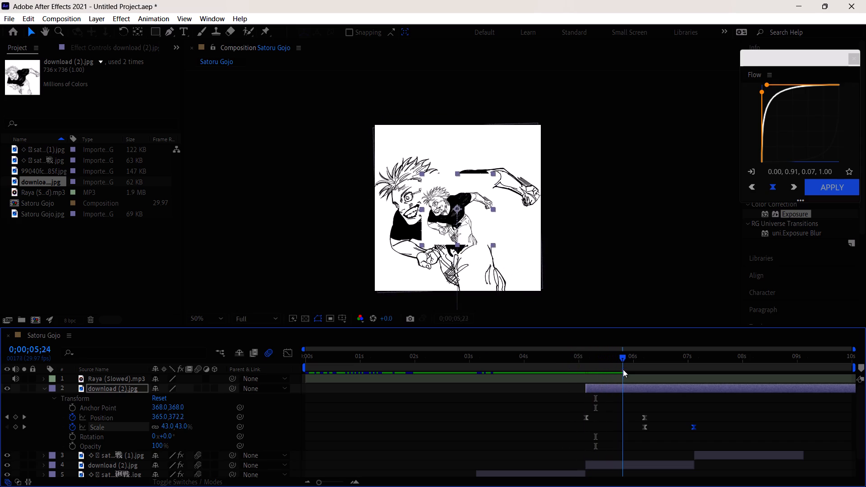
pyautogui.moveTo(623, 369); pyautogui.dragTo(696, 382)
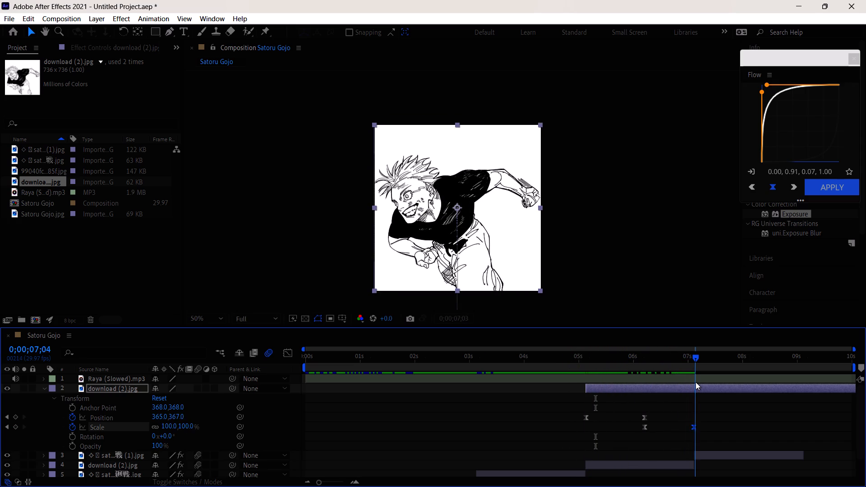
pyautogui.moveTo(696, 382); pyautogui.dragTo(693, 382)
pyautogui.click(695, 384)
pyautogui.hotkey('ctrl', 'shift', 'd')
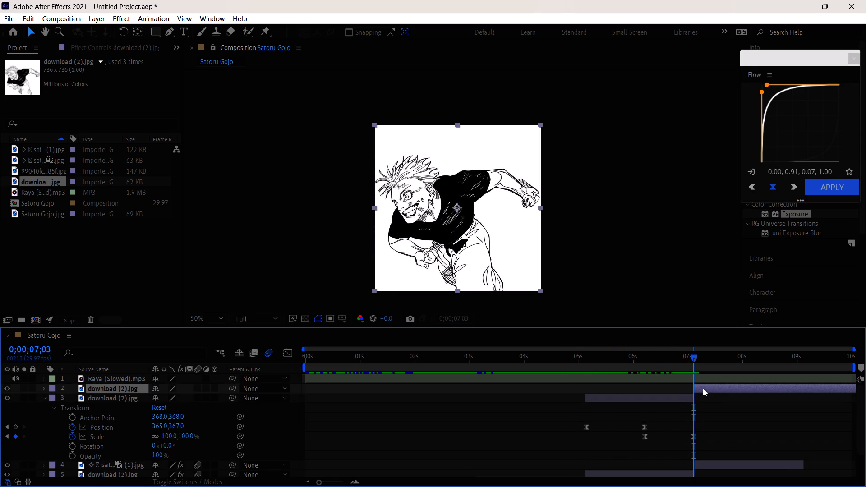
pyautogui.hotkey('ctrl', 'x')
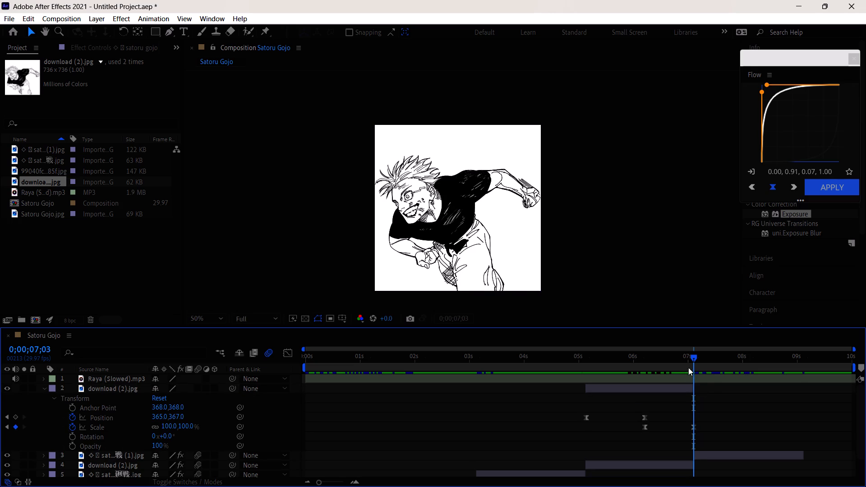
# Scrub through the trimmed overlay's slide, its scale-up and the change to the next image.
pyautogui.moveTo(694, 359); pyautogui.dragTo(624, 385)
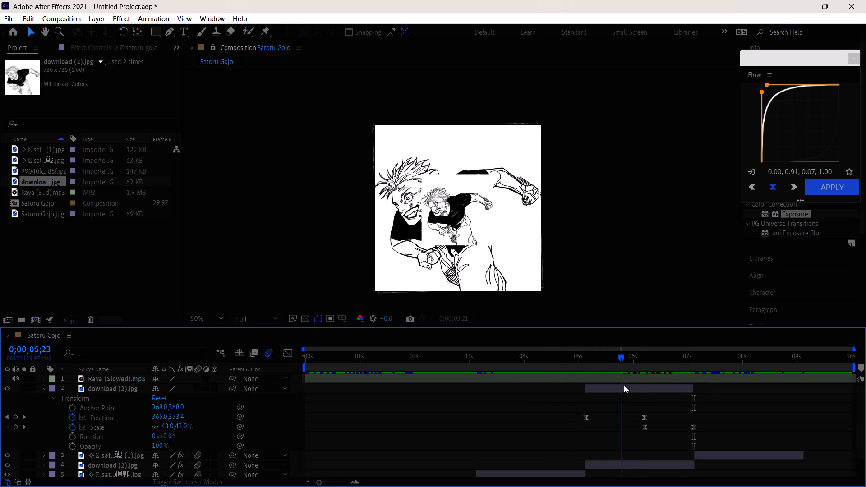
pyautogui.moveTo(624, 385); pyautogui.dragTo(586, 384)
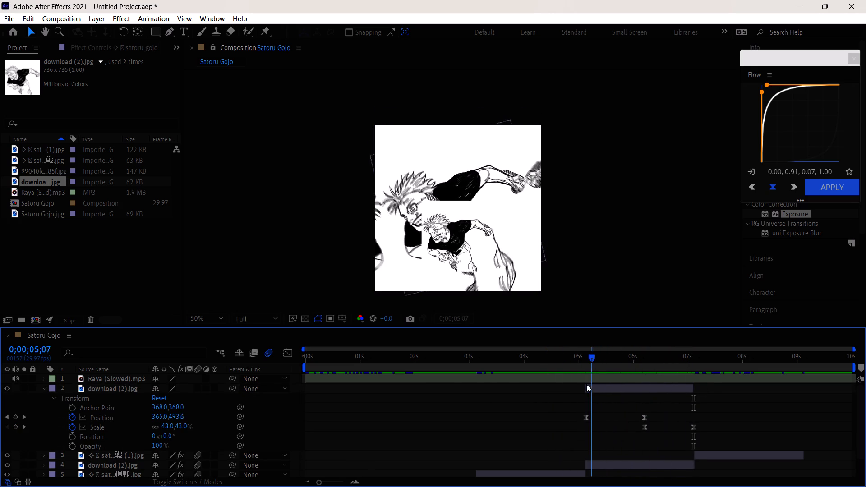
pyautogui.moveTo(586, 384); pyautogui.dragTo(705, 388)
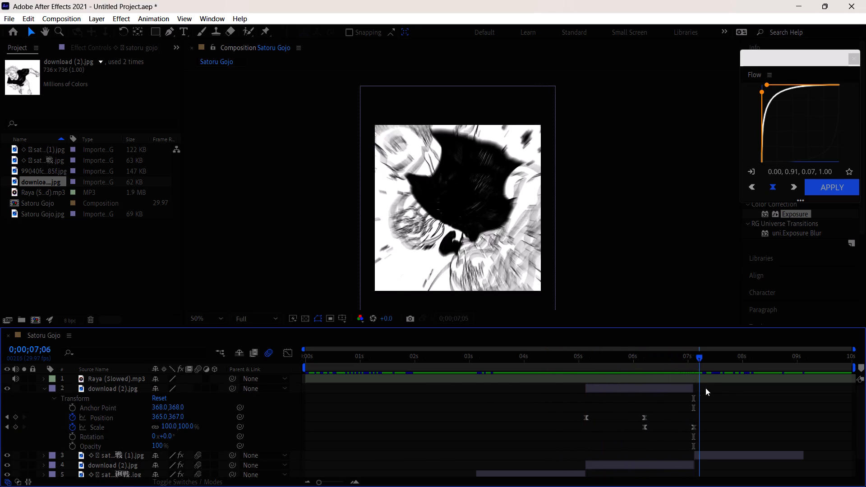
pyautogui.moveTo(705, 388); pyautogui.dragTo(711, 413)
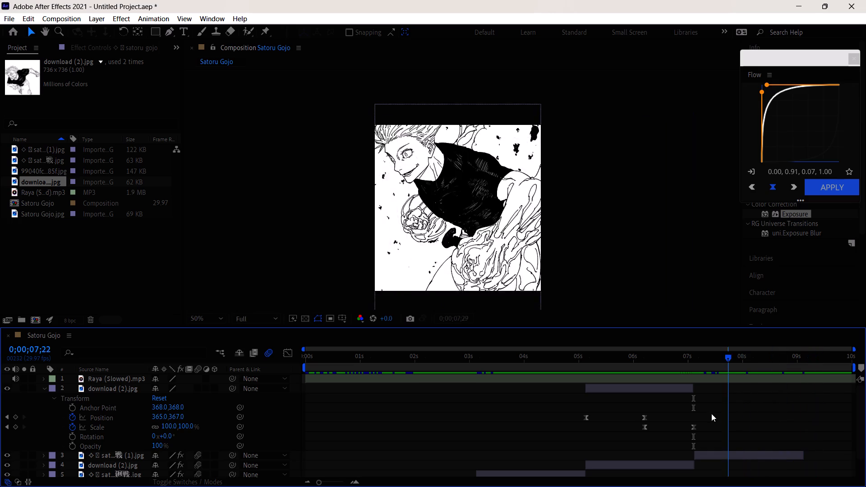
pyautogui.moveTo(711, 413); pyautogui.dragTo(683, 428)
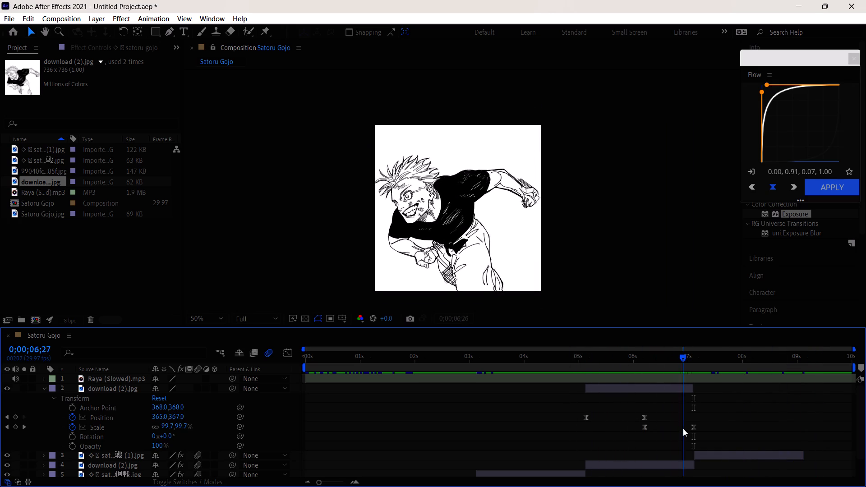
pyautogui.moveTo(683, 428); pyautogui.dragTo(661, 427)
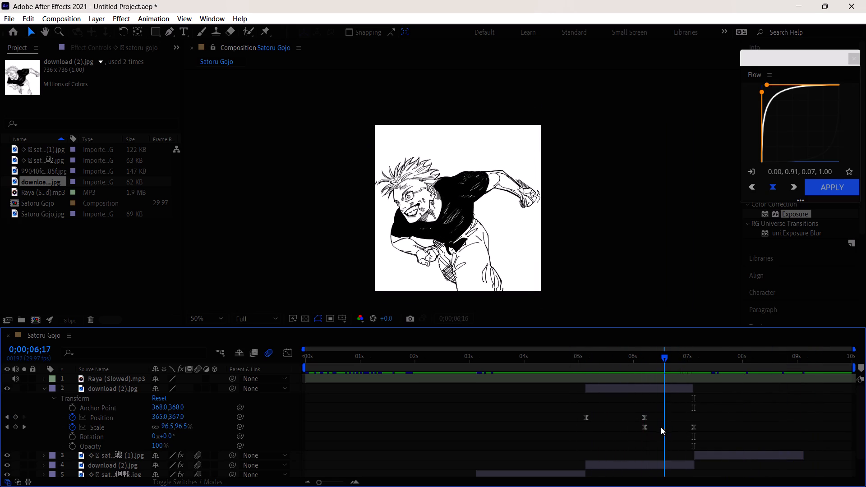
pyautogui.moveTo(661, 427); pyautogui.dragTo(652, 426)
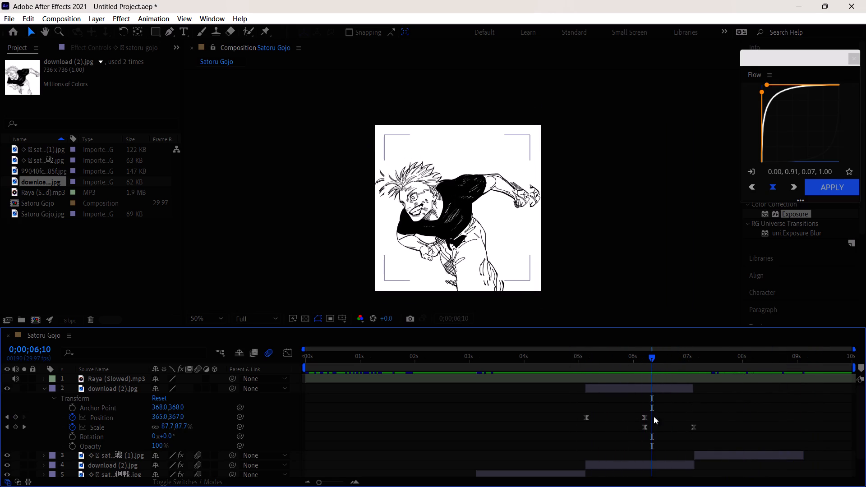
# Enable motion blur on the overlay layer and scrub through its scale-up around 0;00;06;06.
pyautogui.click(657, 390)
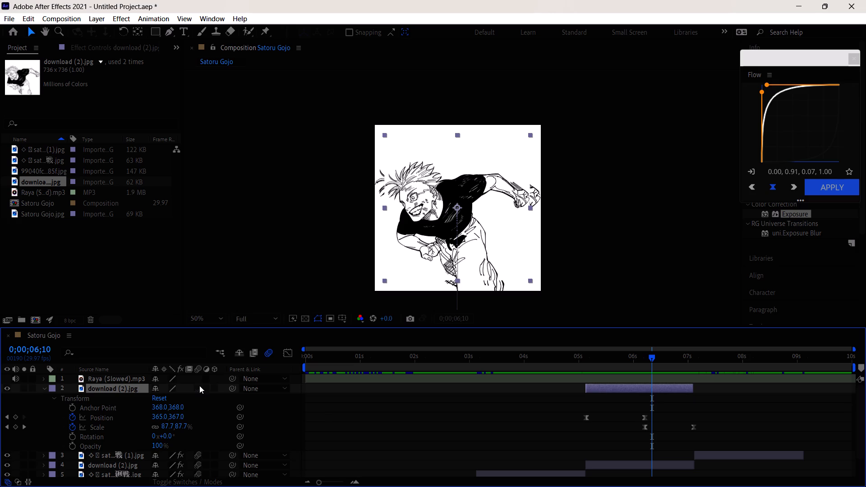
pyautogui.click(199, 386)
pyautogui.scroll(1, 198, 407)
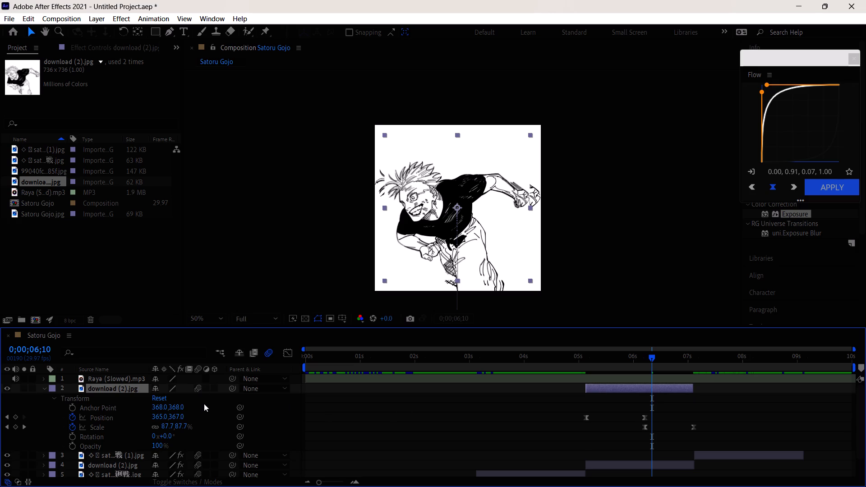
pyautogui.scroll(-2, 204, 404)
pyautogui.scroll(3, 205, 404)
pyautogui.moveTo(652, 354); pyautogui.dragTo(668, 356)
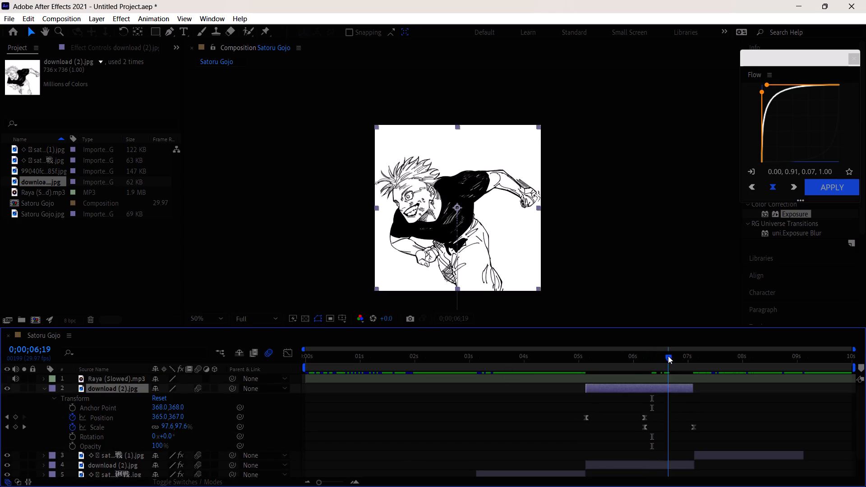
pyautogui.moveTo(668, 356); pyautogui.dragTo(647, 361)
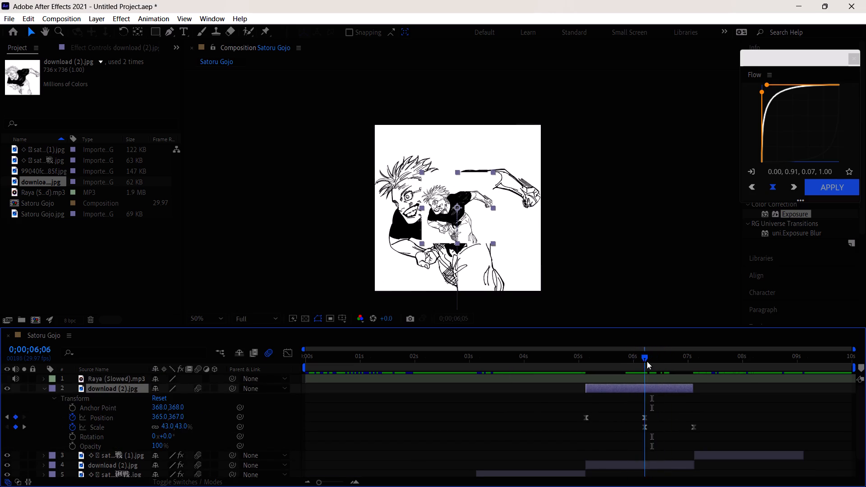
pyautogui.moveTo(647, 361); pyautogui.dragTo(642, 362)
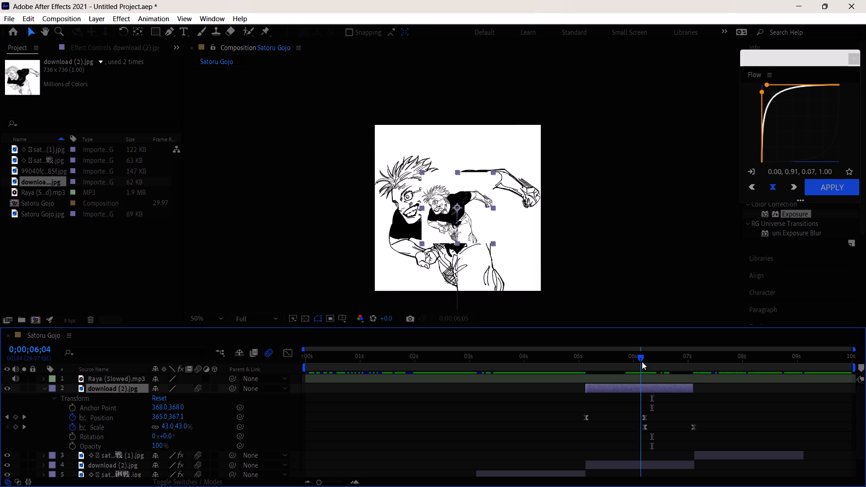
pyautogui.moveTo(642, 362); pyautogui.dragTo(646, 363)
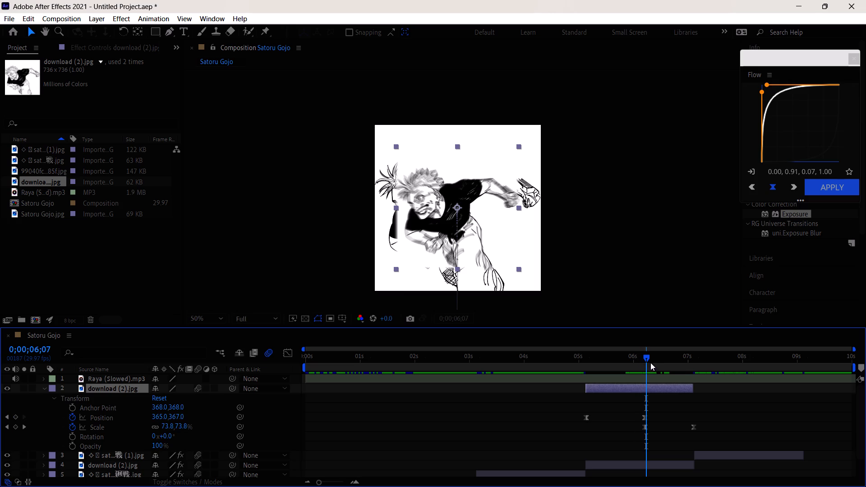
pyautogui.moveTo(649, 362); pyautogui.dragTo(384, 426)
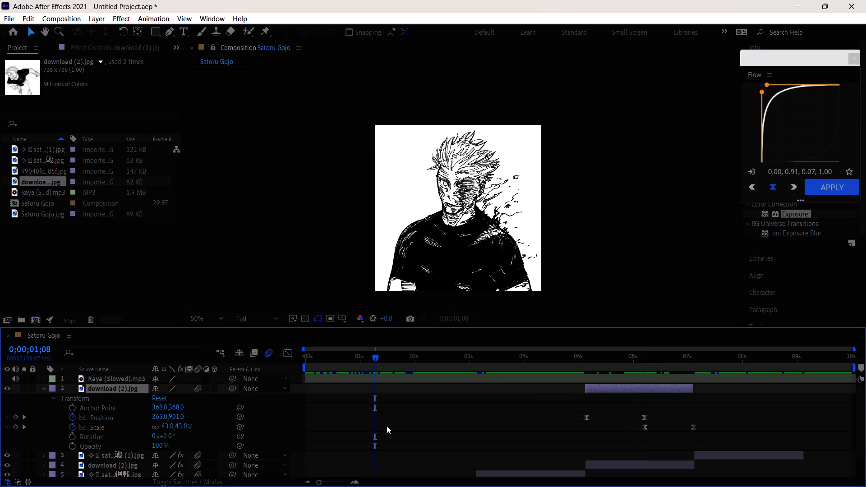
# Collapse the overlay layer's properties and move it below the (1).jpg image layer, directly above the other download (2).jpg layer.
pyautogui.scroll(-4, 387, 426)
pyautogui.scroll(1, 546, 433)
pyautogui.click(42, 388)
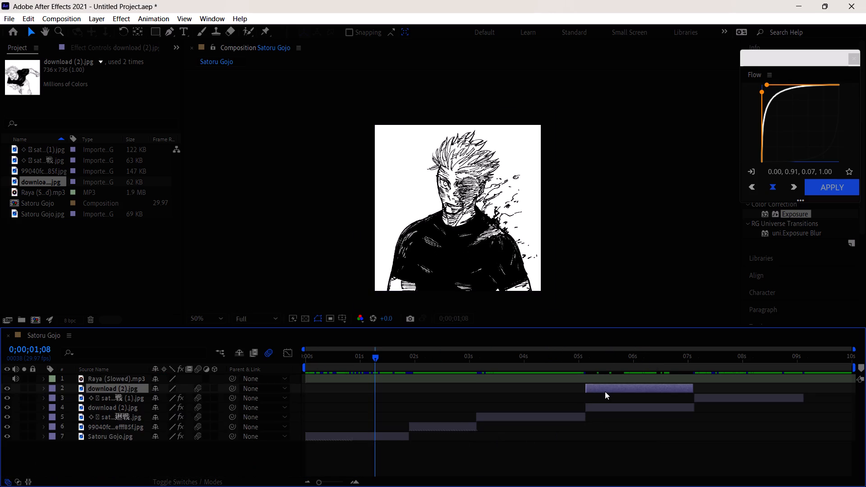
pyautogui.moveTo(605, 390); pyautogui.dragTo(604, 396)
pyautogui.moveTo(95, 391); pyautogui.dragTo(96, 397)
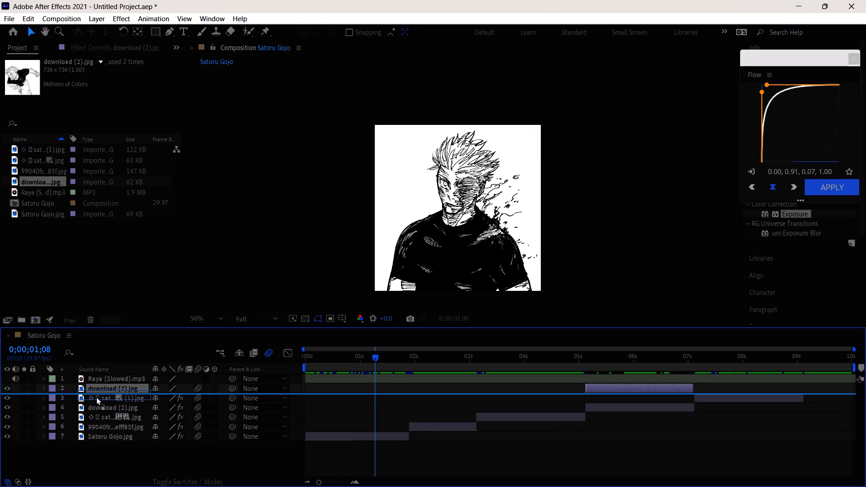
pyautogui.moveTo(96, 397); pyautogui.dragTo(96, 400)
pyautogui.moveTo(593, 359); pyautogui.dragTo(653, 363)
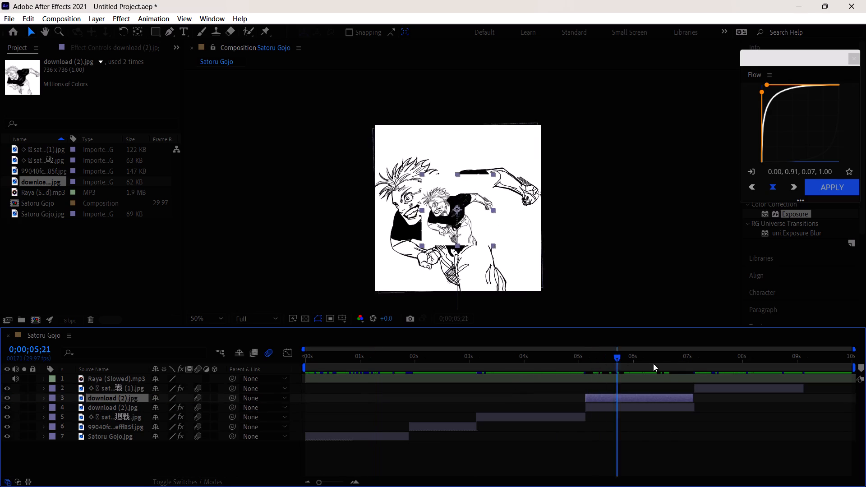
# Move the Flow window off the effects list and clear the "expo" search to list all effects and presets.
pyautogui.moveTo(653, 363); pyautogui.dragTo(701, 372)
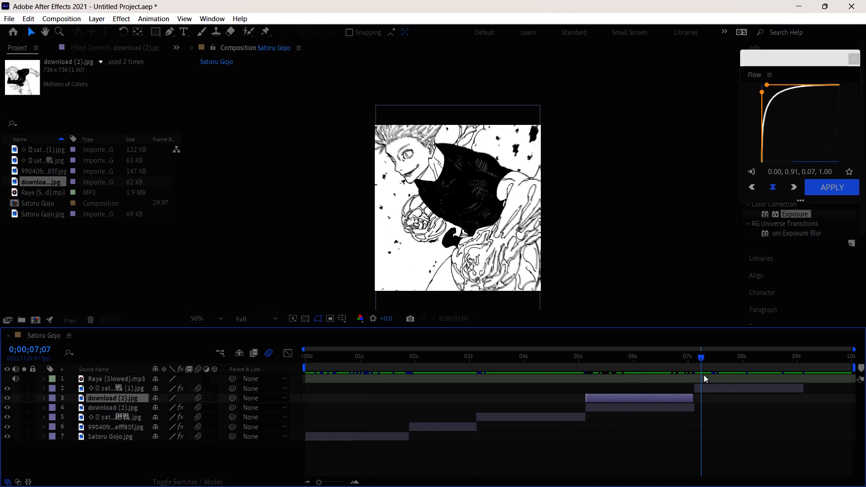
pyautogui.scroll(2, 726, 382)
pyautogui.moveTo(770, 60); pyautogui.dragTo(54, 105)
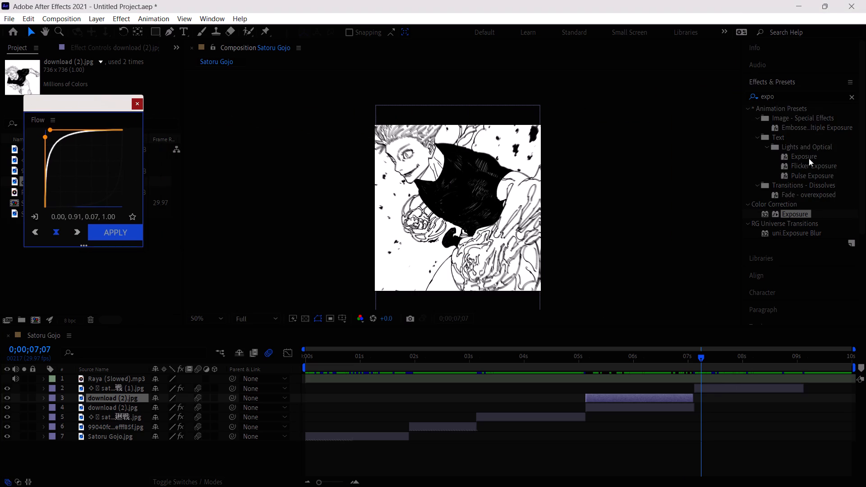
pyautogui.scroll(-1, 807, 169)
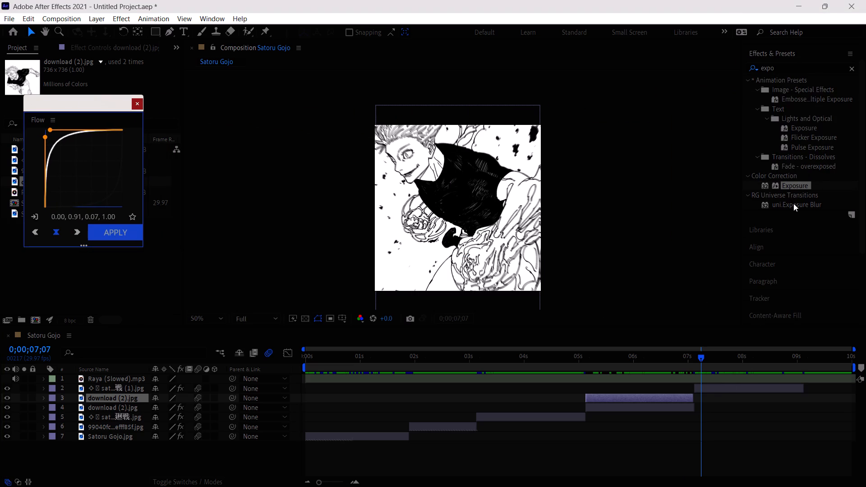
pyautogui.click(850, 68)
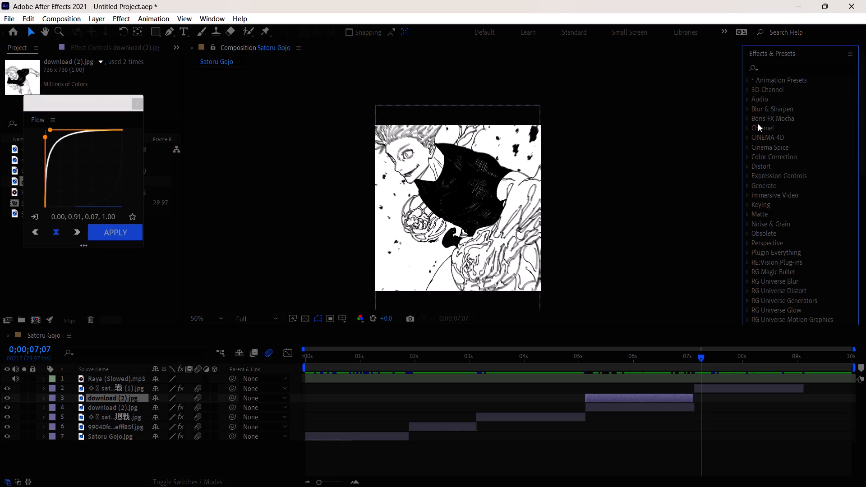
# Look through the effect categories and the Sound Effects folder of the animation presets.
pyautogui.scroll(-6, 771, 146)
pyautogui.scroll(1, 771, 146)
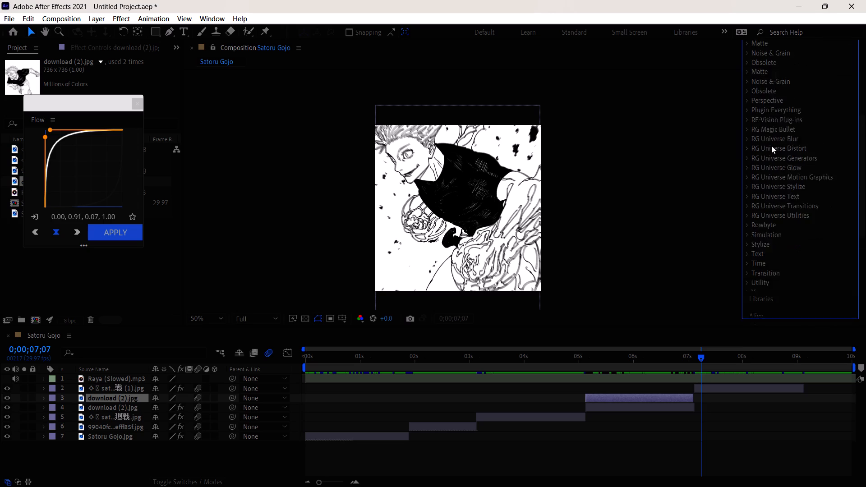
pyautogui.scroll(6, 771, 146)
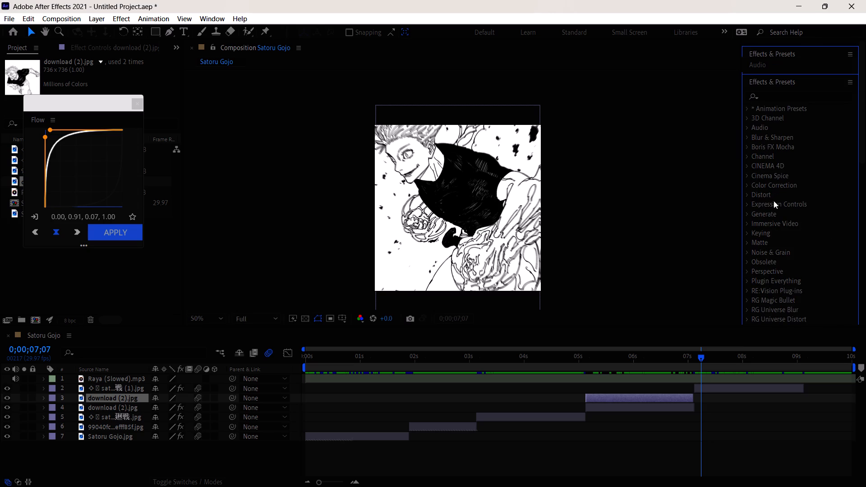
pyautogui.click(747, 112)
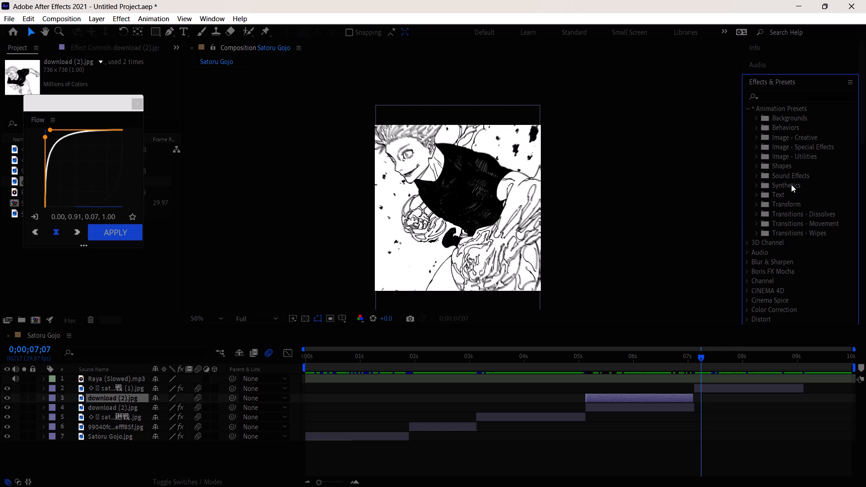
pyautogui.click(756, 179)
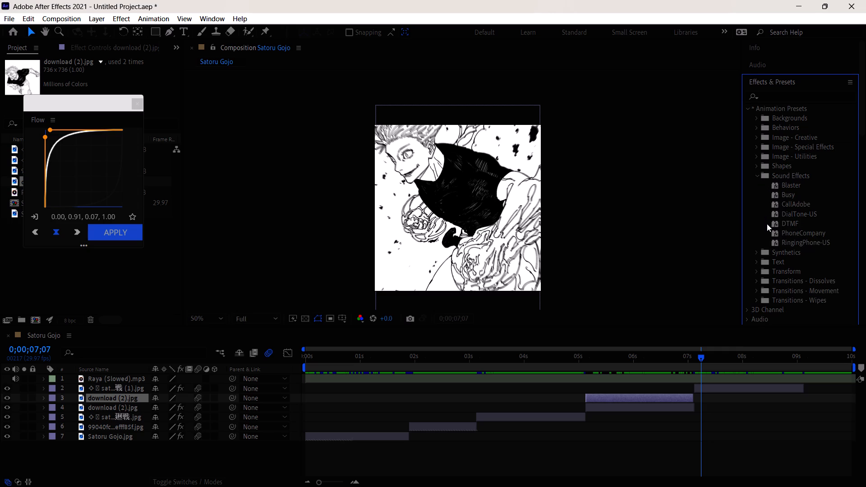
pyautogui.click(756, 175)
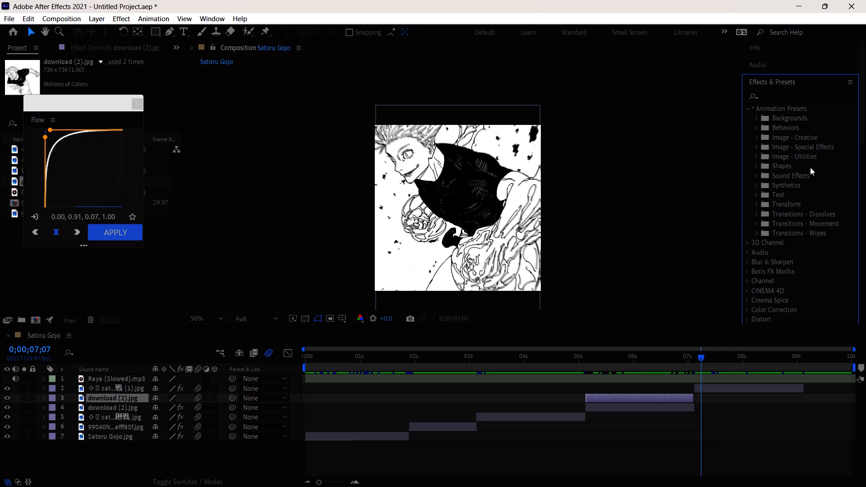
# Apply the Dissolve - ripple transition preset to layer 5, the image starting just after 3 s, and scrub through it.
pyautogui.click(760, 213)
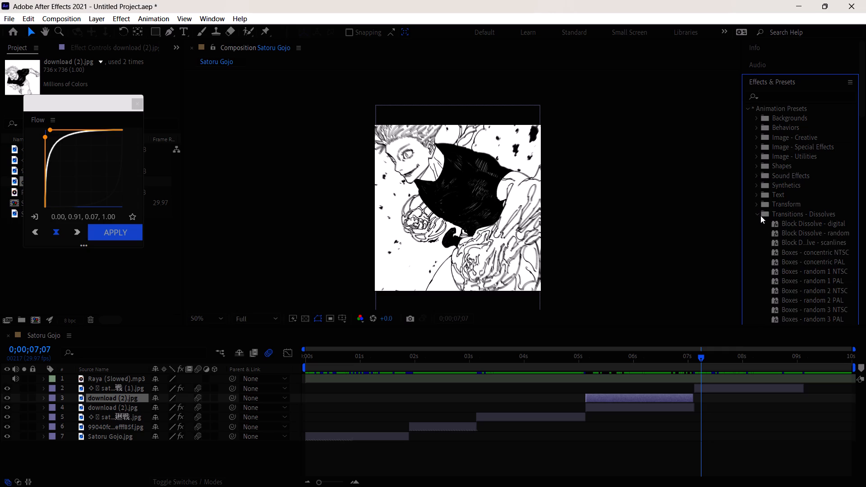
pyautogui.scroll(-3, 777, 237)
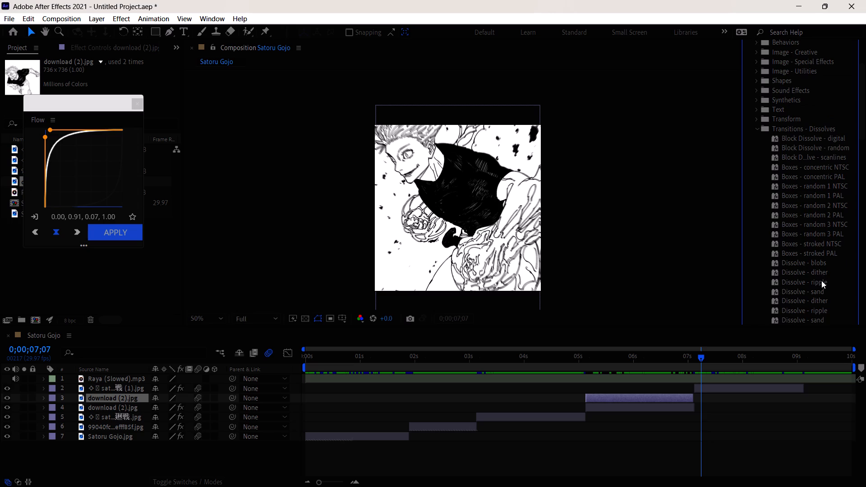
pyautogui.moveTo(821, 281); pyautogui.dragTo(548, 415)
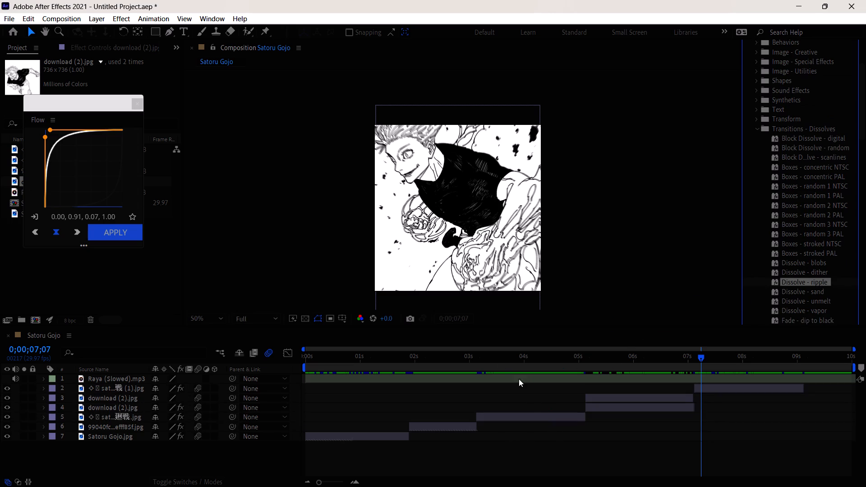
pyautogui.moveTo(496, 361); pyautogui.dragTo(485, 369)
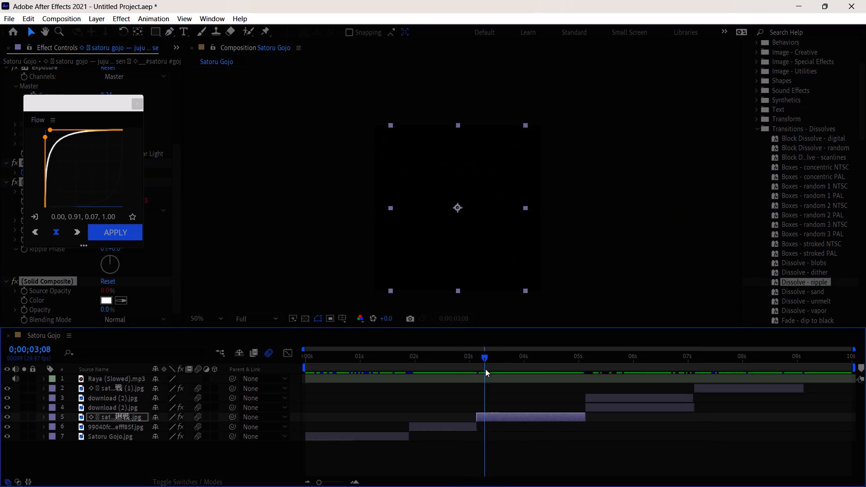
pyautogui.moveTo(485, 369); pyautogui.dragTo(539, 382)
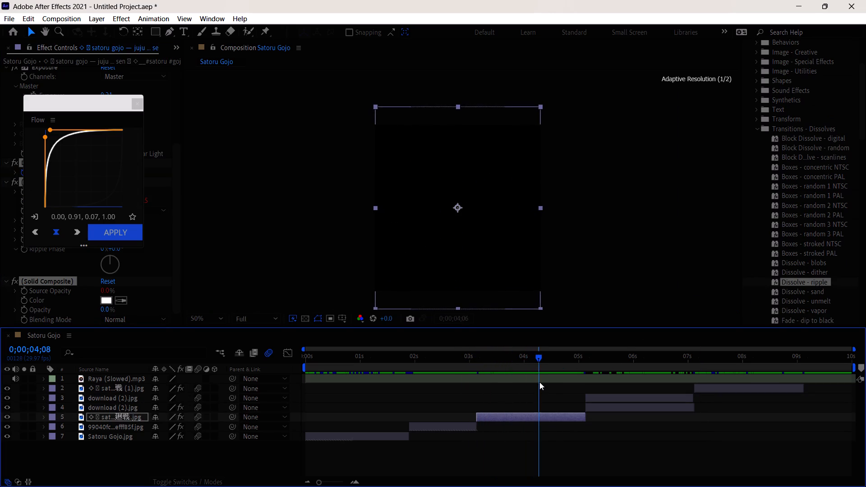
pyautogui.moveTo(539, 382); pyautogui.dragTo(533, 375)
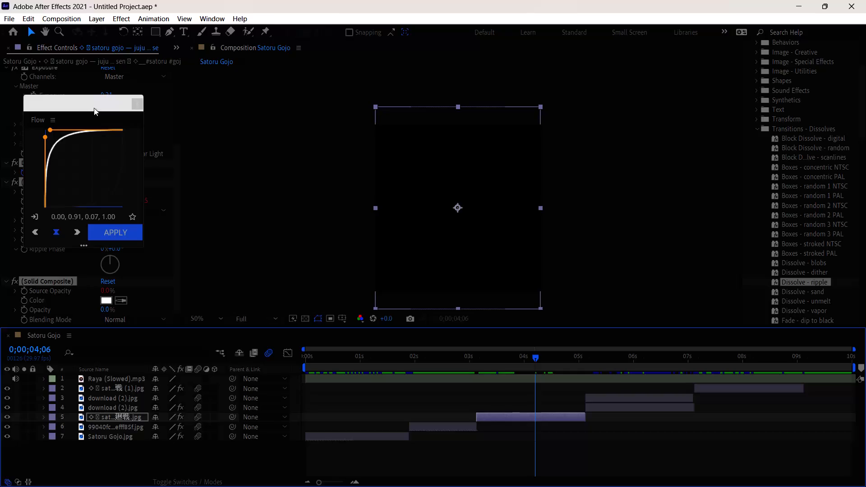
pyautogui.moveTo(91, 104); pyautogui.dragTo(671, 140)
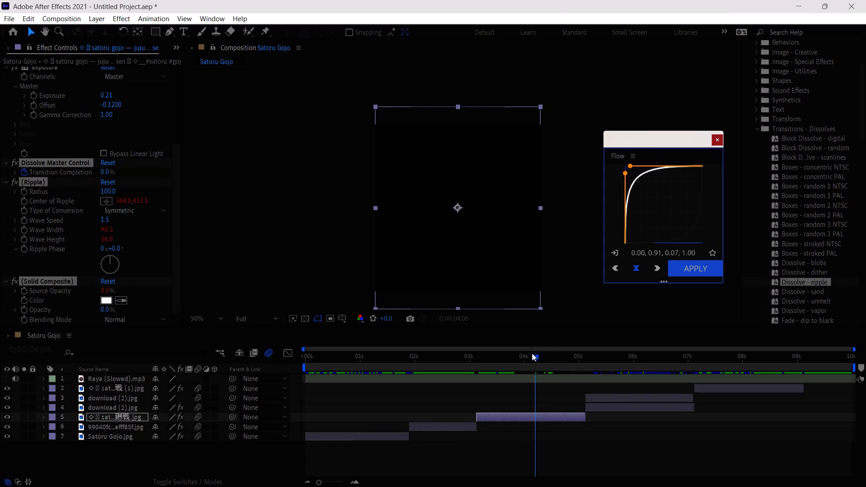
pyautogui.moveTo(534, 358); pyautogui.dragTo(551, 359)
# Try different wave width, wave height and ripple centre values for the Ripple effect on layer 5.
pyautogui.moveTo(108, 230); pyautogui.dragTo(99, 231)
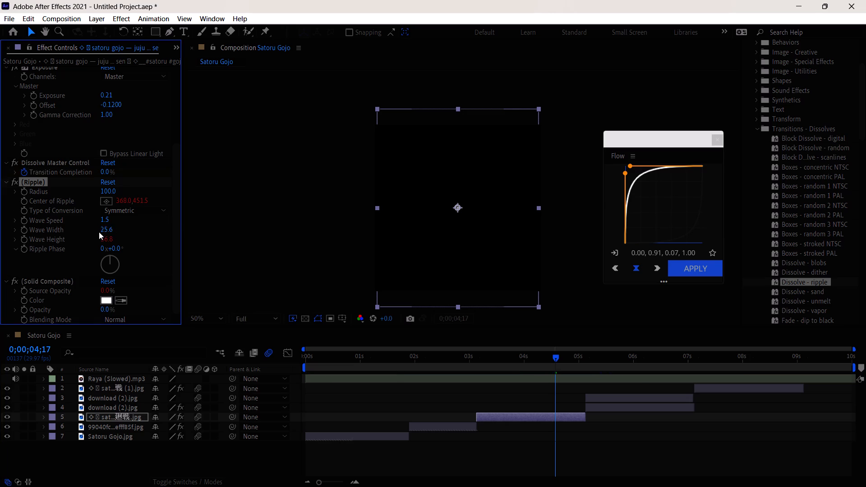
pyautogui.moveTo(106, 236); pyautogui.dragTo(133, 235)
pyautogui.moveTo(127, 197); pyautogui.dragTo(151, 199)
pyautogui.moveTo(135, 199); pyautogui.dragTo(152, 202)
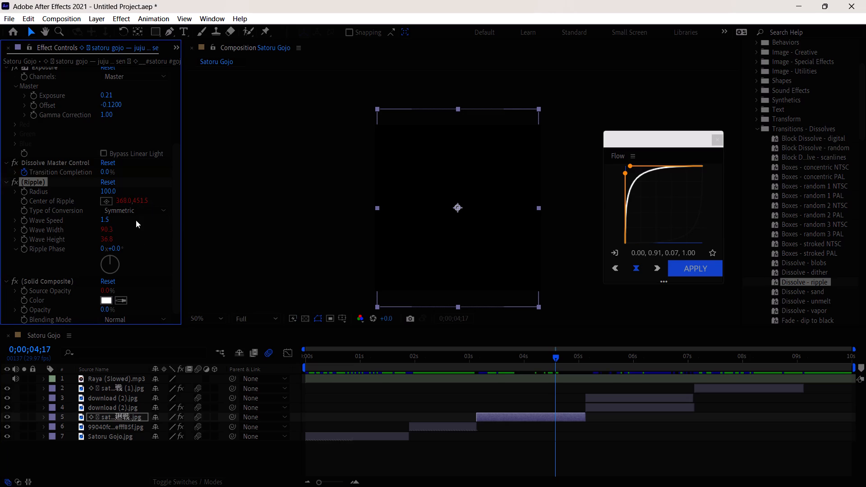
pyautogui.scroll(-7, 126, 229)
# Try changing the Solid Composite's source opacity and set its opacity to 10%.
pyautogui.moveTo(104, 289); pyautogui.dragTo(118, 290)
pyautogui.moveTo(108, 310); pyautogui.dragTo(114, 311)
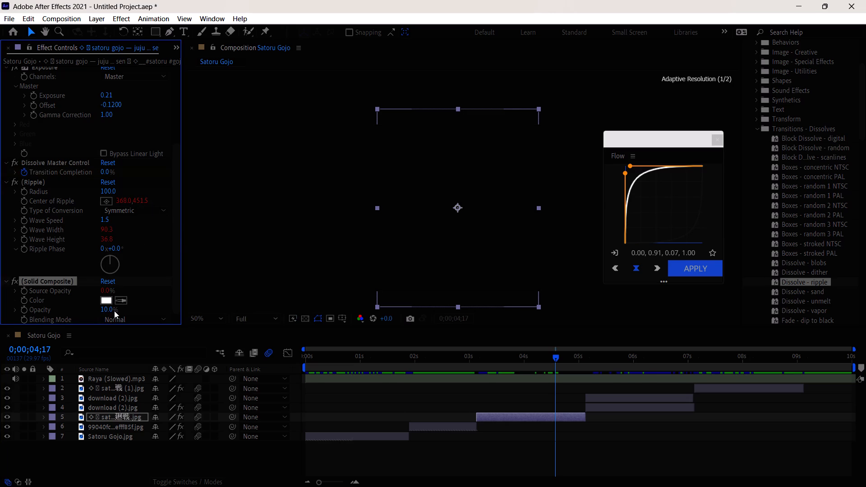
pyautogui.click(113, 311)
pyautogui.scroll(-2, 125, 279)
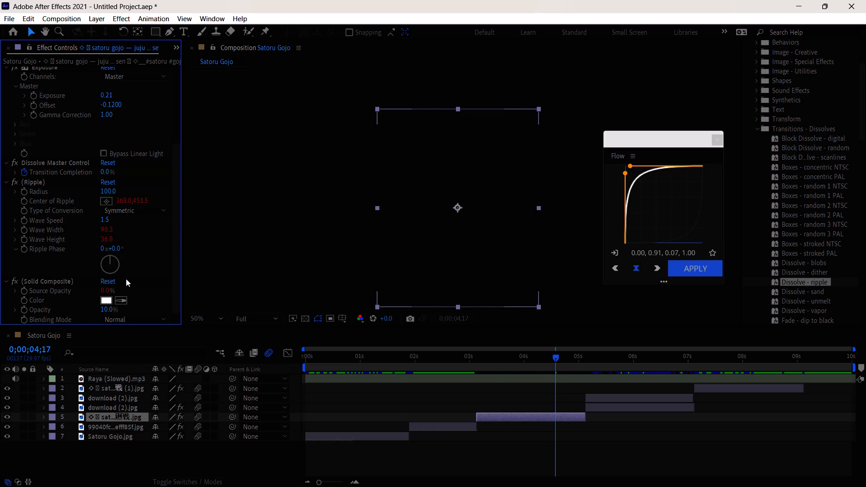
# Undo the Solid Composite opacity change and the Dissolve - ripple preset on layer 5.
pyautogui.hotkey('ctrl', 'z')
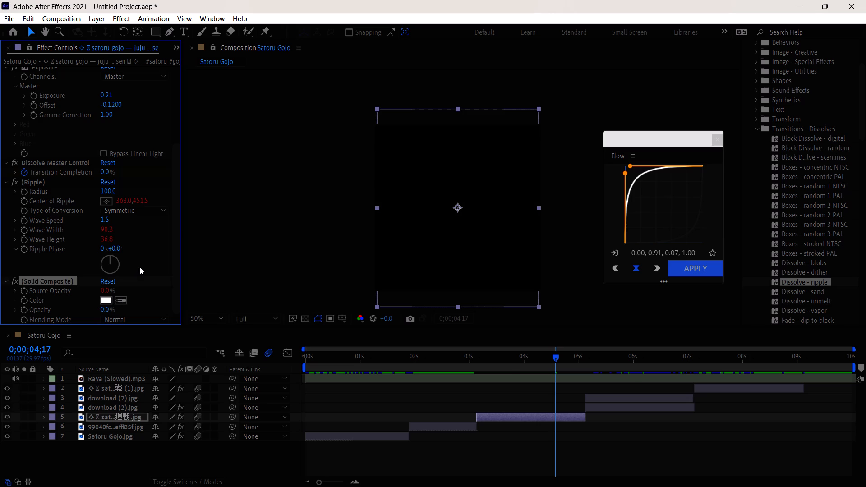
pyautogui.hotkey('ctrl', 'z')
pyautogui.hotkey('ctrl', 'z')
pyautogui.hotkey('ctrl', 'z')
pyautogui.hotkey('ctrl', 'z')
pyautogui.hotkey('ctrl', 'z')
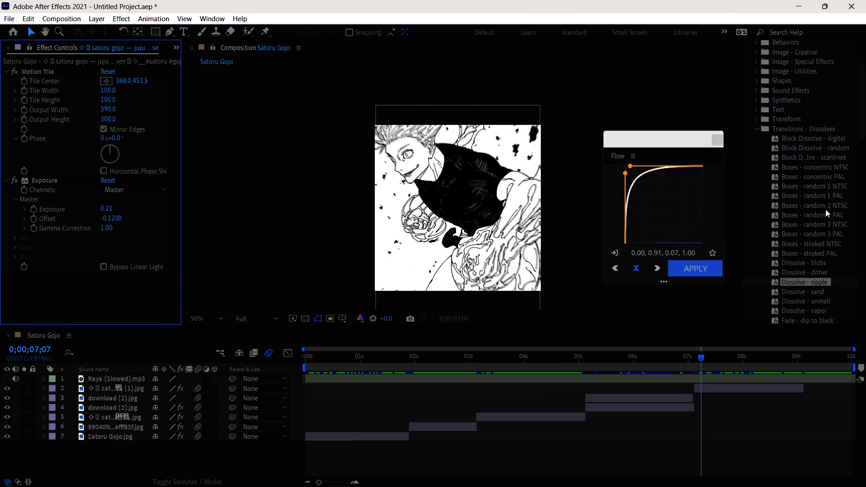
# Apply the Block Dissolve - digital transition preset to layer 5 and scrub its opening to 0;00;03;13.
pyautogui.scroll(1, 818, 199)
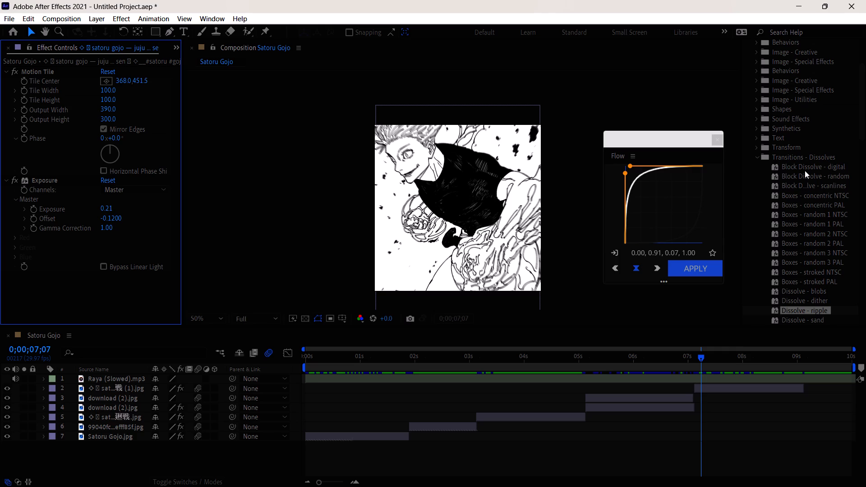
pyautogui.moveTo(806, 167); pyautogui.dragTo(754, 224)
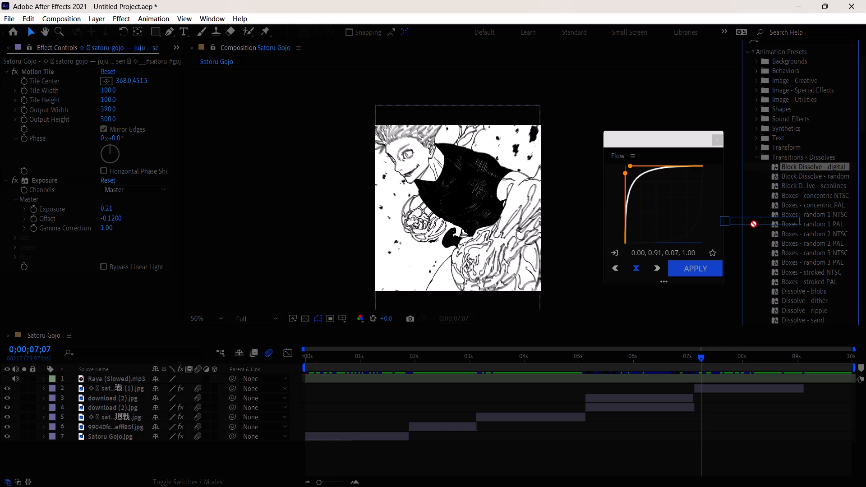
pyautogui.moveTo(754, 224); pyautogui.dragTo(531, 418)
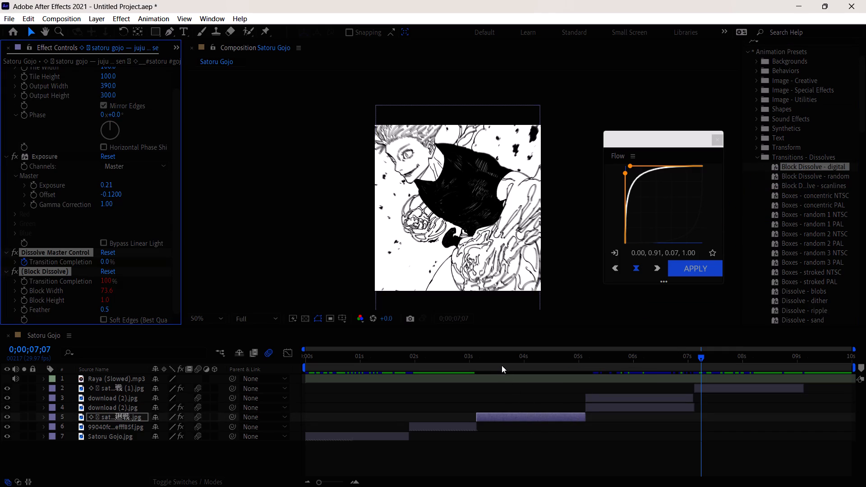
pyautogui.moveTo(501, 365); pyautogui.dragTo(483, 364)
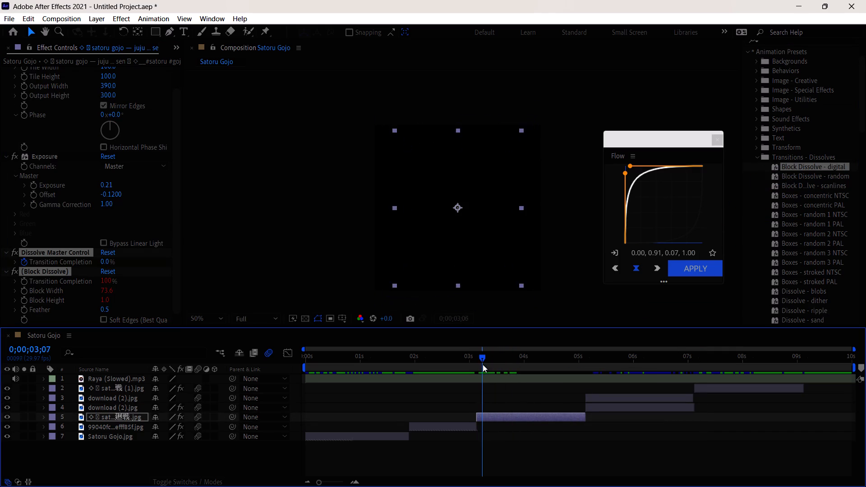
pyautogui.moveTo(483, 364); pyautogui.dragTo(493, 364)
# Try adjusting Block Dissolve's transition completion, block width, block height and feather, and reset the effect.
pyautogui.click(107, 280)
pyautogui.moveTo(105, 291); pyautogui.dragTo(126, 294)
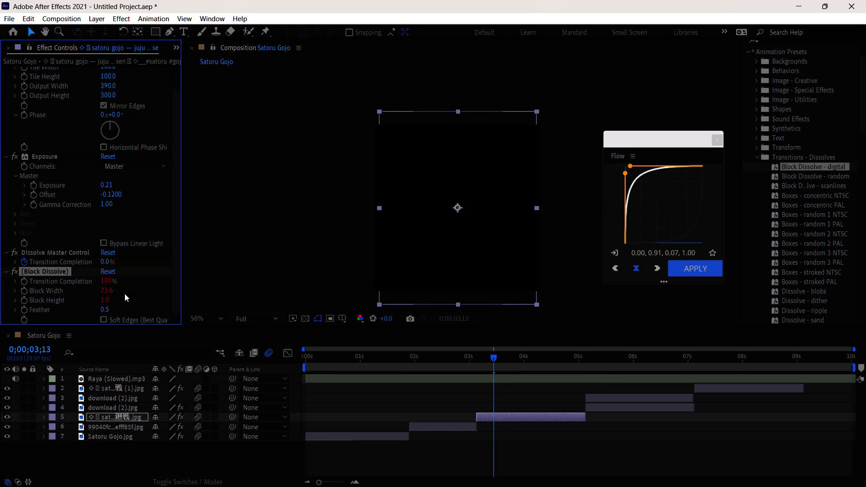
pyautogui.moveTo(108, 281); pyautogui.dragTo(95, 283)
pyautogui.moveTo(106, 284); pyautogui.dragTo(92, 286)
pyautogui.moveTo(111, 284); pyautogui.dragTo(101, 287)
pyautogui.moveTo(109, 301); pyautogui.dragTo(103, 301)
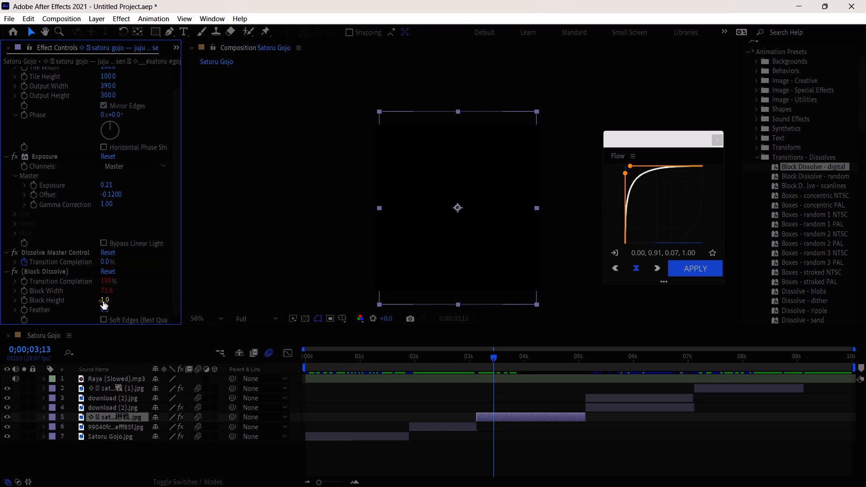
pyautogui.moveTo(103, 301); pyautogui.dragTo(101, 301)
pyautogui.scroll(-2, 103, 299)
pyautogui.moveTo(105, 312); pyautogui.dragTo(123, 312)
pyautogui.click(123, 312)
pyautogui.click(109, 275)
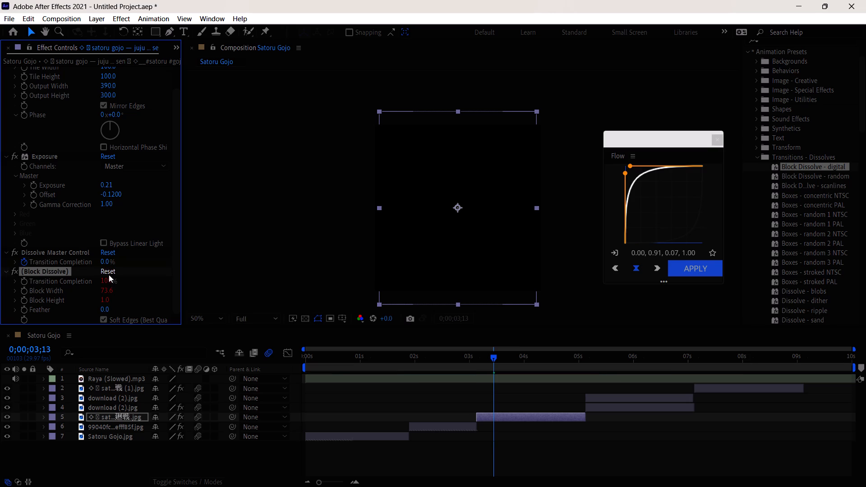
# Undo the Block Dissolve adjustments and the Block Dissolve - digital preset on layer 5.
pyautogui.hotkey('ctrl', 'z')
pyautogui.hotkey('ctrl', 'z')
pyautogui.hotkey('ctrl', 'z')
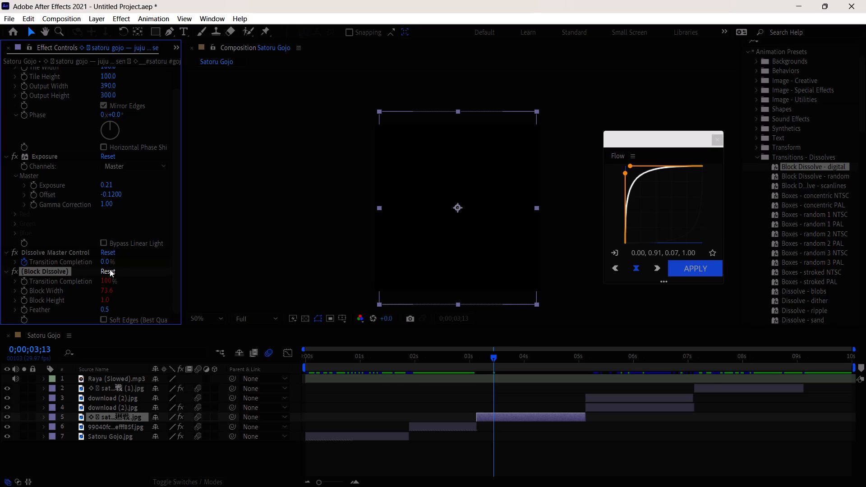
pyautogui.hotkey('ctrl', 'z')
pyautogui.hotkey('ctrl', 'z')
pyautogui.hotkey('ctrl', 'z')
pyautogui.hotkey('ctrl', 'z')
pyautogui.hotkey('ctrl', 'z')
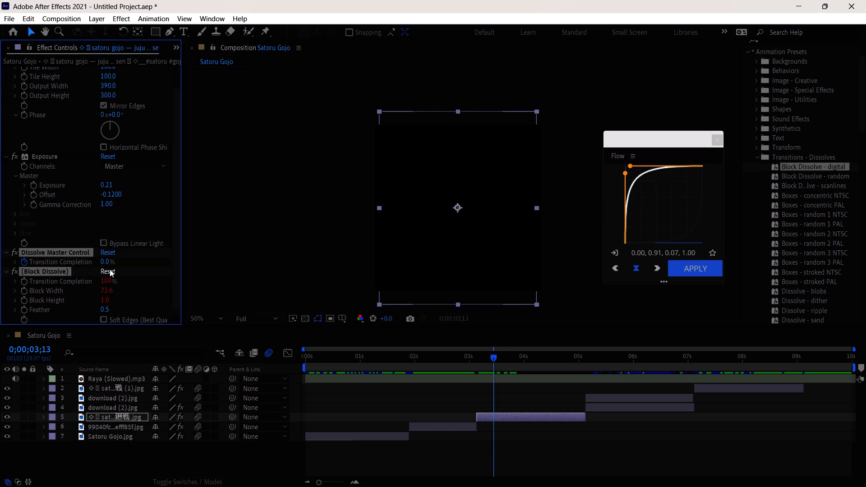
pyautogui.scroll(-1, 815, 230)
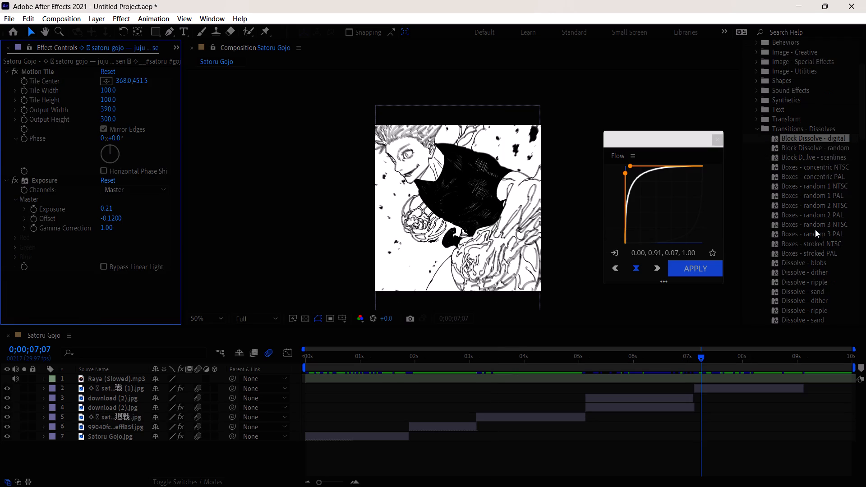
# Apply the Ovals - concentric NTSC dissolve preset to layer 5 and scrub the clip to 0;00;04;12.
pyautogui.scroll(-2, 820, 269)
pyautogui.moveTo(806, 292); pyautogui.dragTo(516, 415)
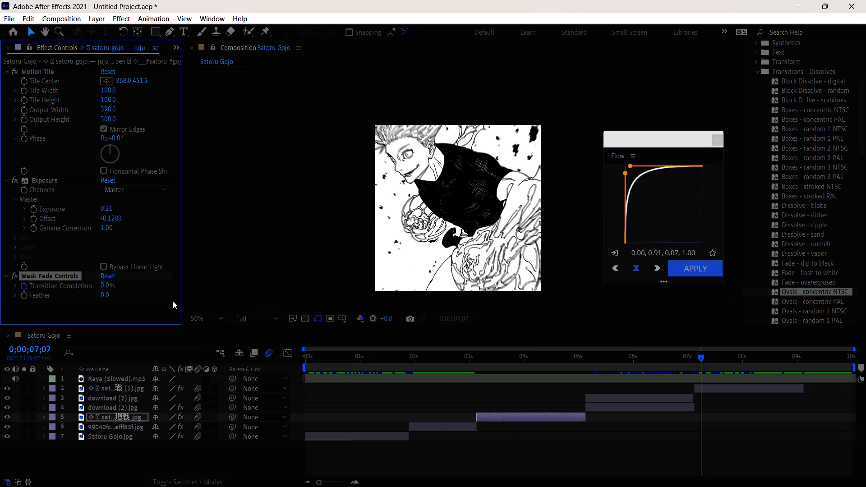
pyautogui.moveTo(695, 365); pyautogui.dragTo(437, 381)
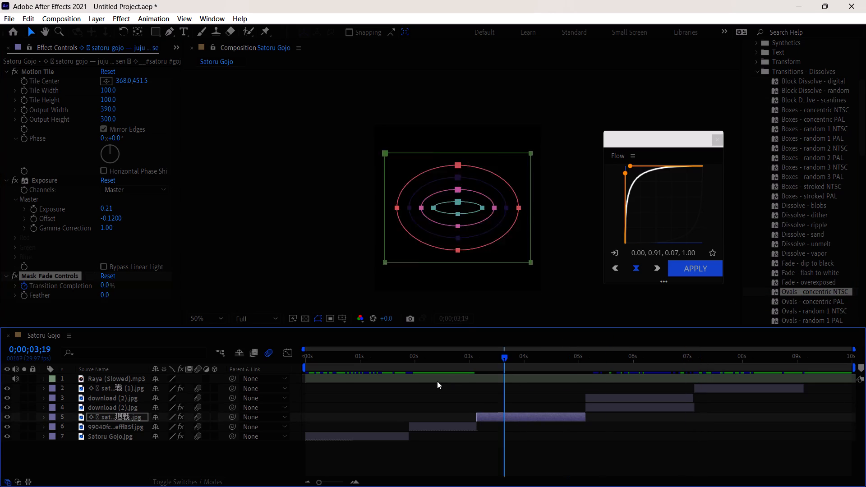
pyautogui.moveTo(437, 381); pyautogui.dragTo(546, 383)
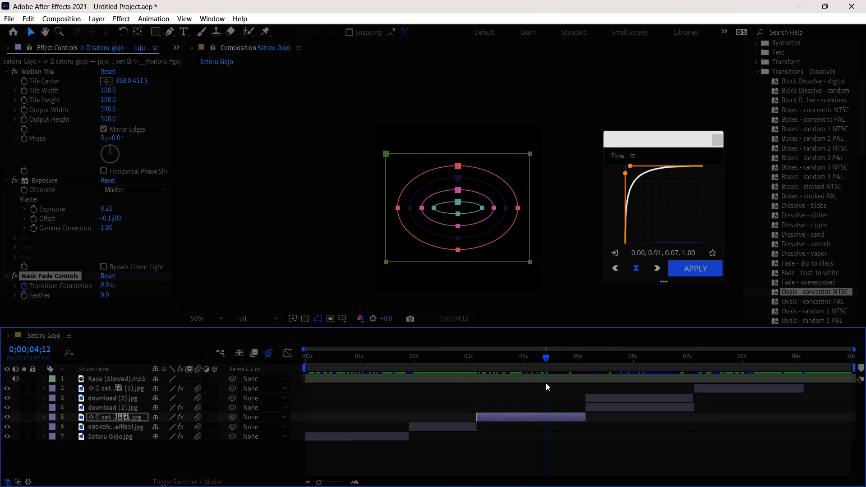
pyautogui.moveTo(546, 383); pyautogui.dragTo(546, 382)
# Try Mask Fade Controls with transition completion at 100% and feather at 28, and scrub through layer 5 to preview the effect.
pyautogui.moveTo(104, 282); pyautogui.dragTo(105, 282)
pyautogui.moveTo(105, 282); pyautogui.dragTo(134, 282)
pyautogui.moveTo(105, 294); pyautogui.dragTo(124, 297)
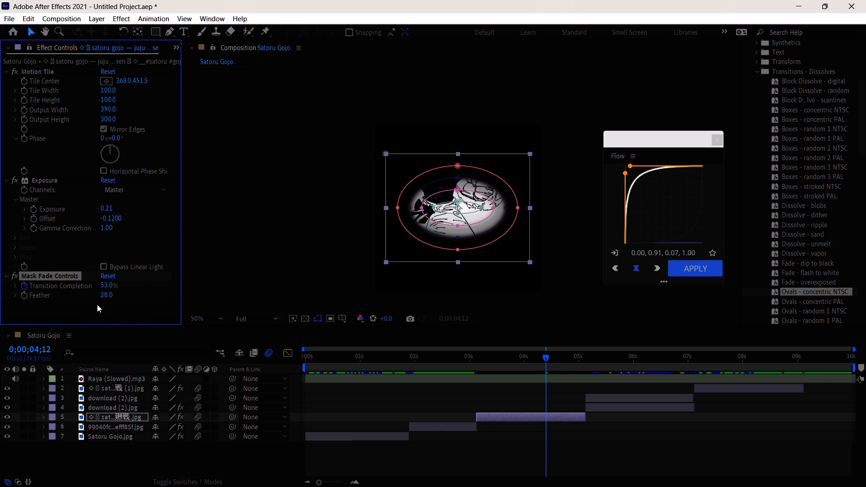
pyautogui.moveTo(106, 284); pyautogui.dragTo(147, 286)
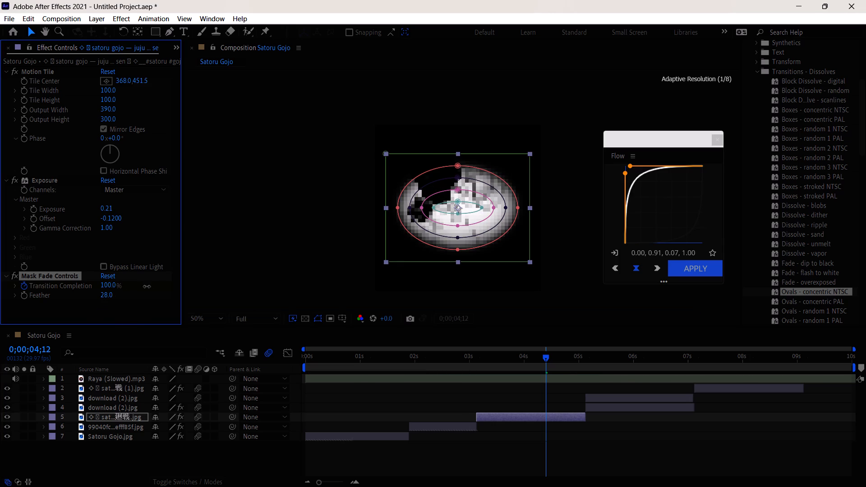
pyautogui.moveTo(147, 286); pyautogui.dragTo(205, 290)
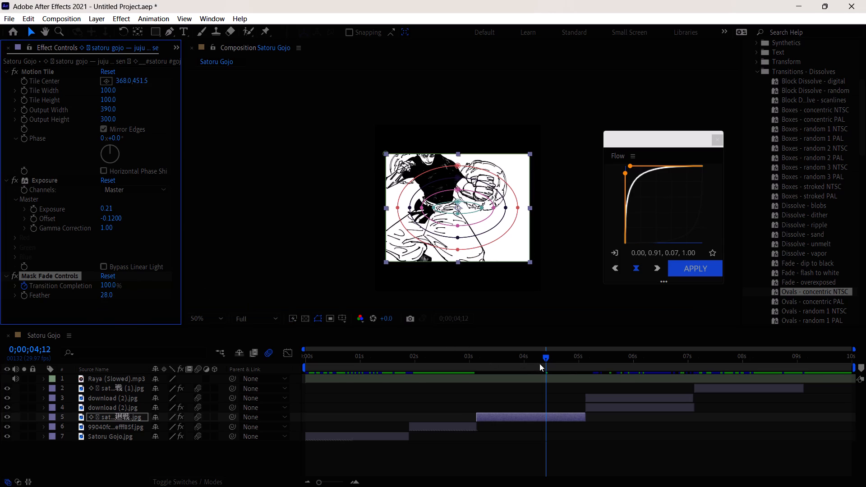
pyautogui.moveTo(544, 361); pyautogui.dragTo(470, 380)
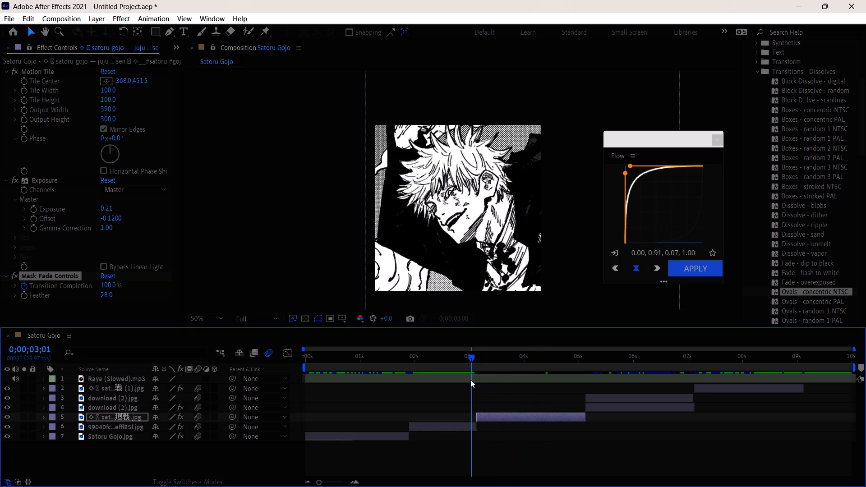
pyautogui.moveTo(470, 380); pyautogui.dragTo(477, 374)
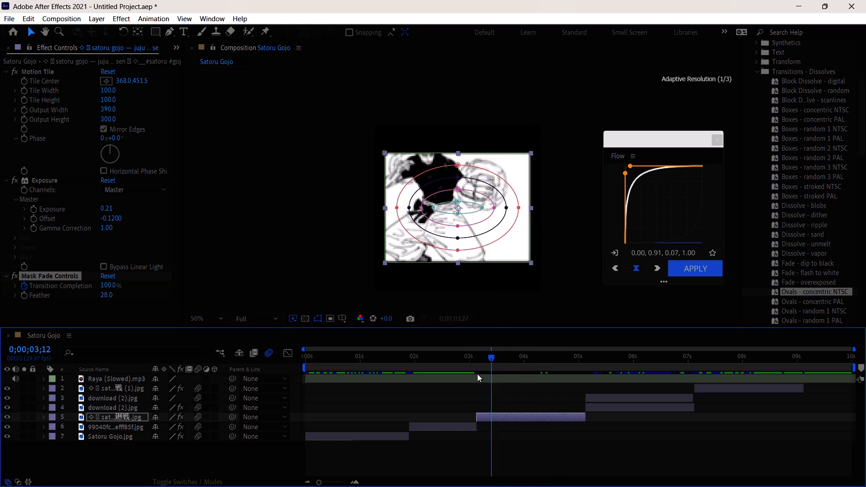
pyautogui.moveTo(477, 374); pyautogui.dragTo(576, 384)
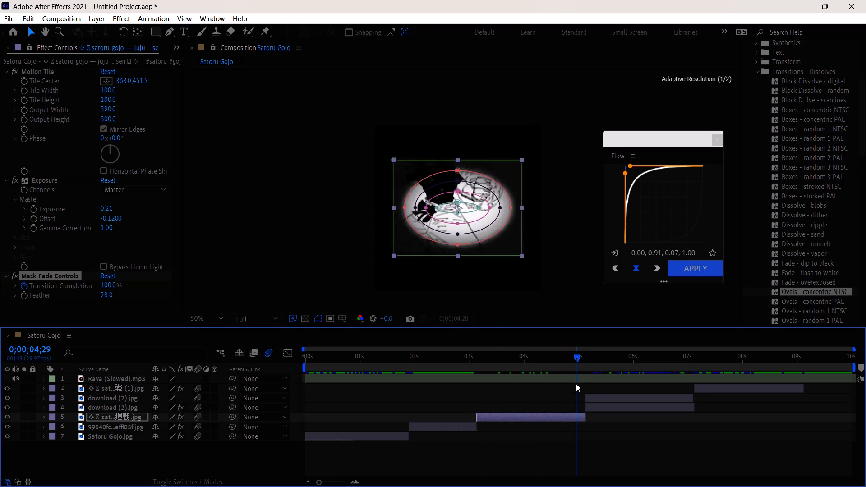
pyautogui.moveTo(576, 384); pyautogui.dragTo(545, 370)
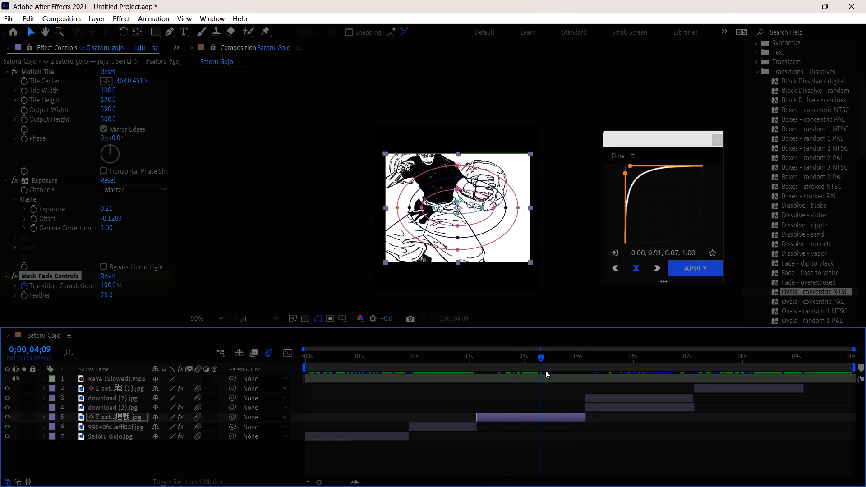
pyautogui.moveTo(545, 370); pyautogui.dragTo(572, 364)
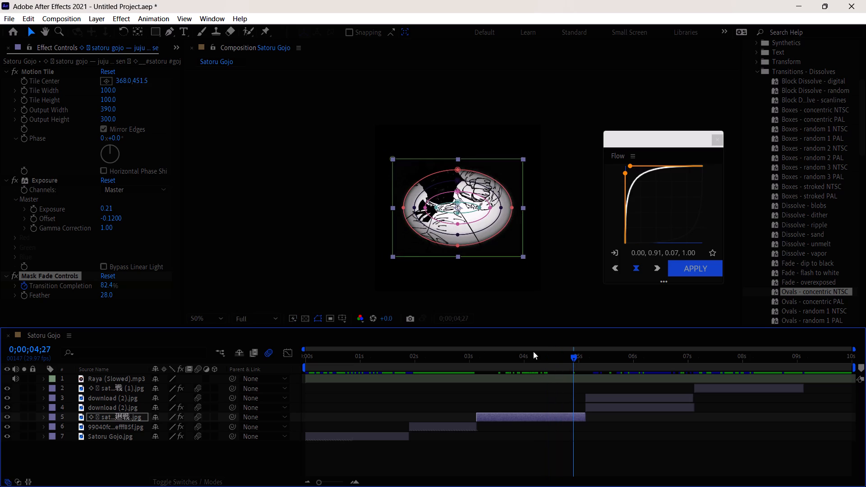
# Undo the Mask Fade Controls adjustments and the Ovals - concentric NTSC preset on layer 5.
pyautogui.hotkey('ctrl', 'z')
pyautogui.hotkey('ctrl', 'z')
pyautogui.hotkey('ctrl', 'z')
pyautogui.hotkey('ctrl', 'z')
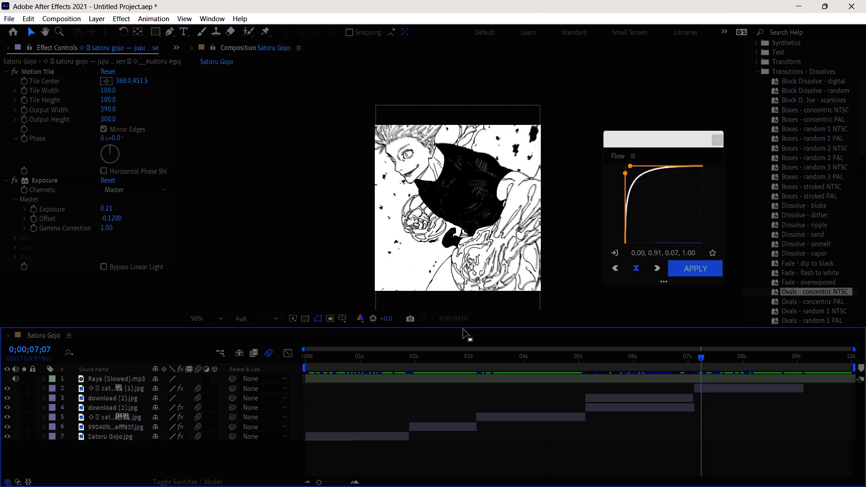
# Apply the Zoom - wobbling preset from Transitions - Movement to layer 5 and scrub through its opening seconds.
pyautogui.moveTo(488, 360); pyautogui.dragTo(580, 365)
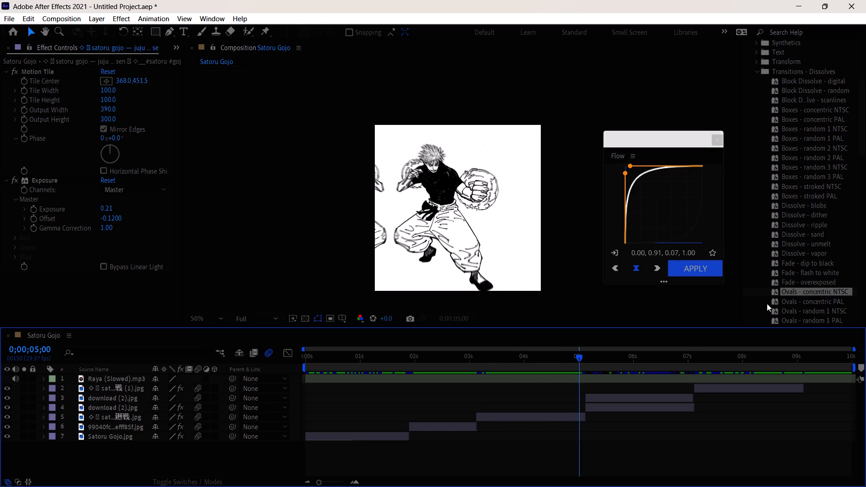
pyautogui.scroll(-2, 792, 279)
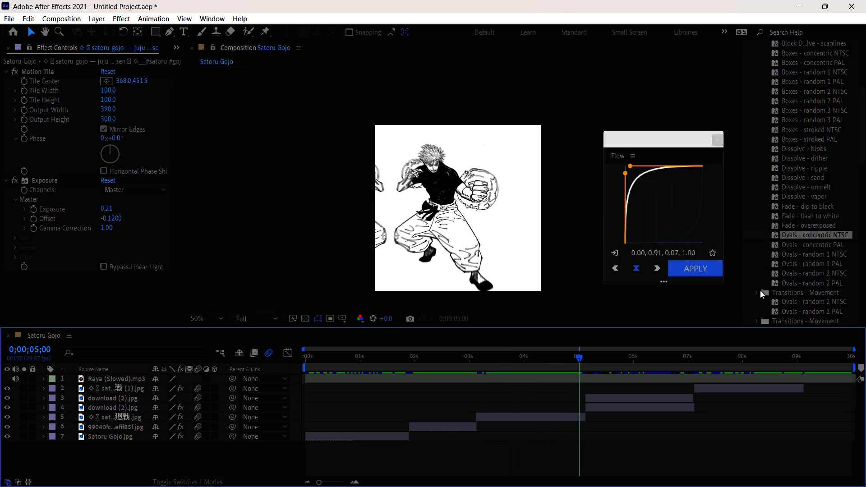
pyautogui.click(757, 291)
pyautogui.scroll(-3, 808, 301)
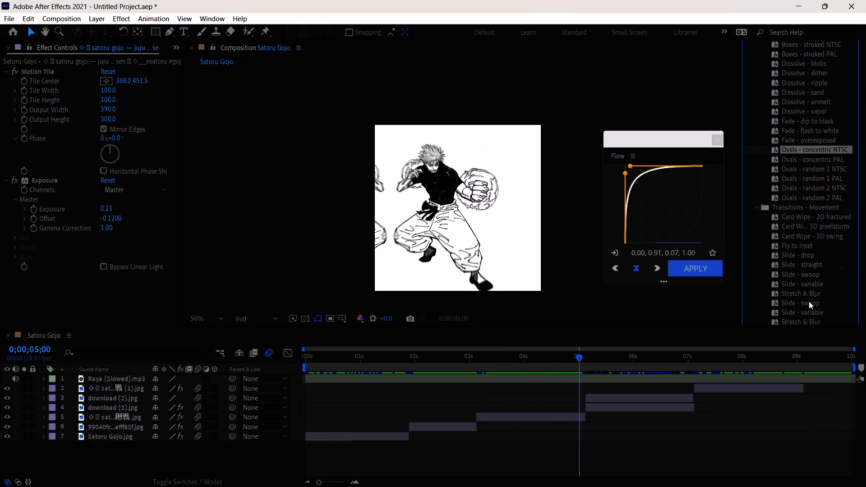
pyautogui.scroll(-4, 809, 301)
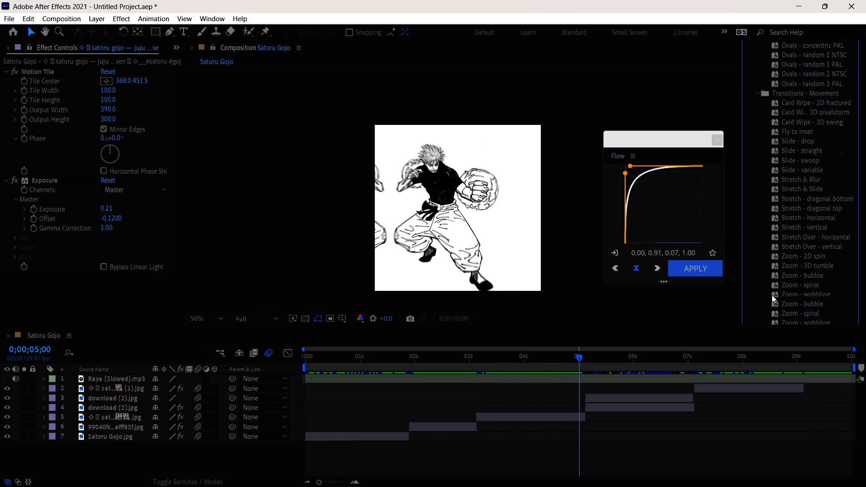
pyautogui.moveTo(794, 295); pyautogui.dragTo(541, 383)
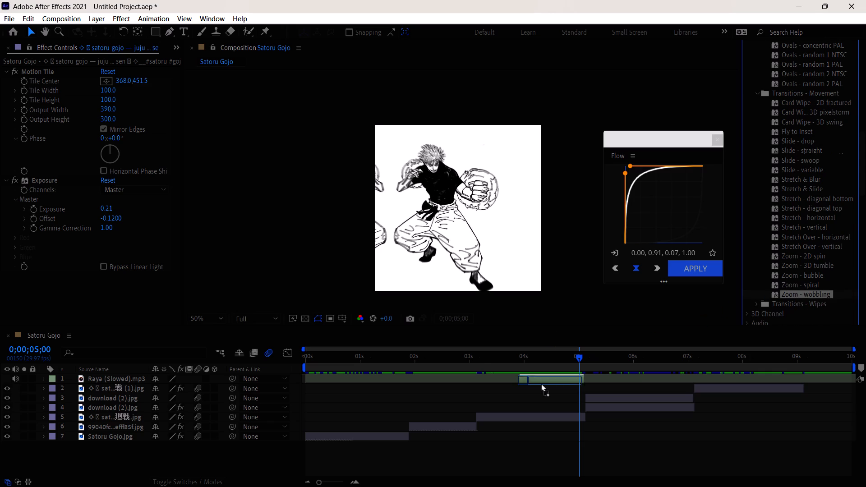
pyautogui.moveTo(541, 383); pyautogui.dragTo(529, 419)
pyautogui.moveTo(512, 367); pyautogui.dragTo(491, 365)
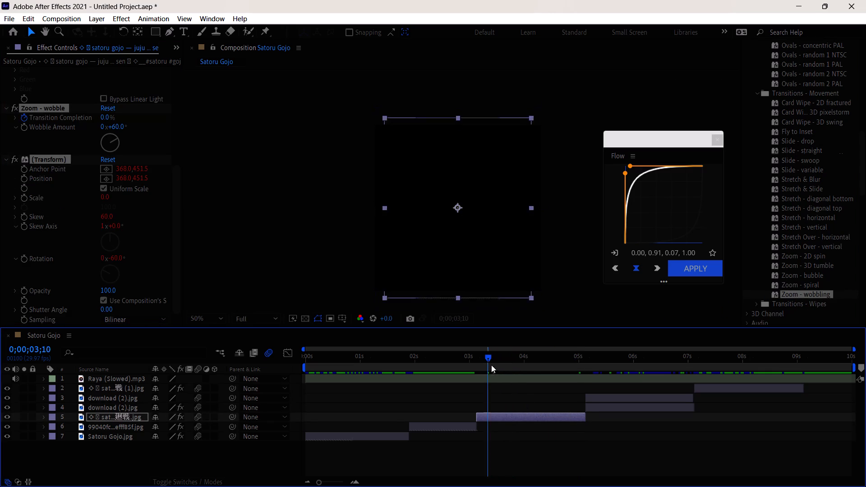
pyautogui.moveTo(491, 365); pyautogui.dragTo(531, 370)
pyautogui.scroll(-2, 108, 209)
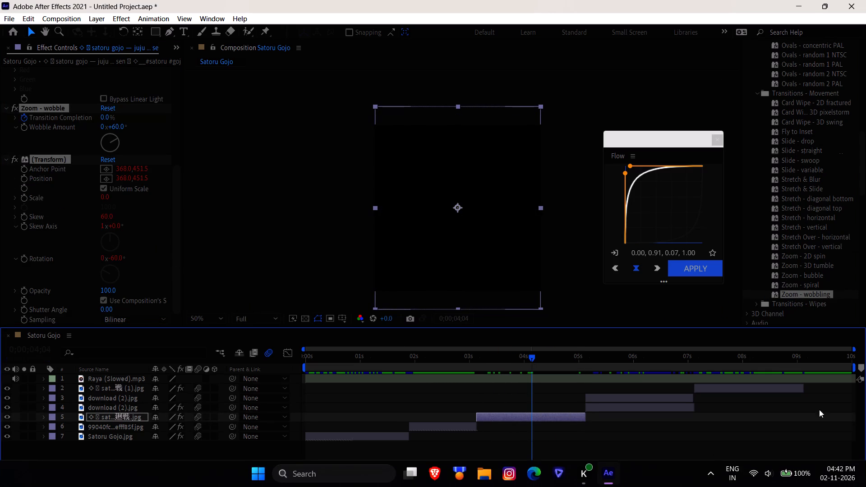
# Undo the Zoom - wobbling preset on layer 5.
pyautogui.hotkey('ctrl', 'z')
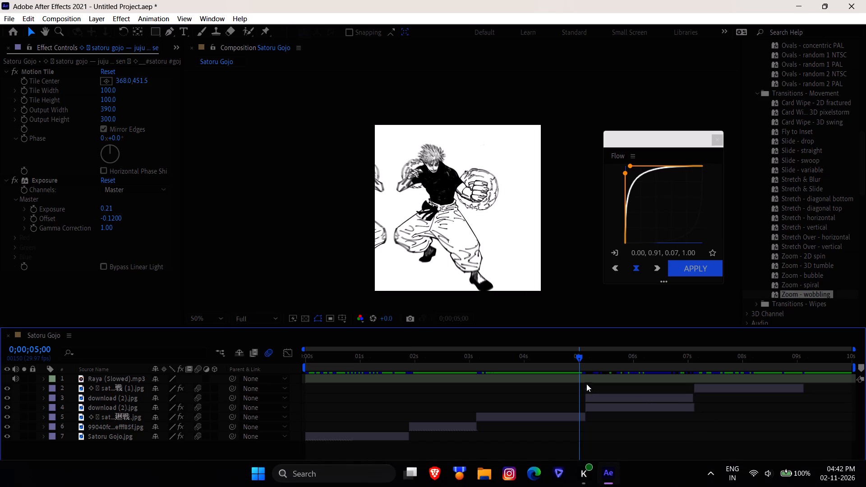
# Scrub the composition's opening to 0;00;00;25 and look through the Transitions - Wipes presets.
pyautogui.moveTo(573, 356); pyautogui.dragTo(305, 359)
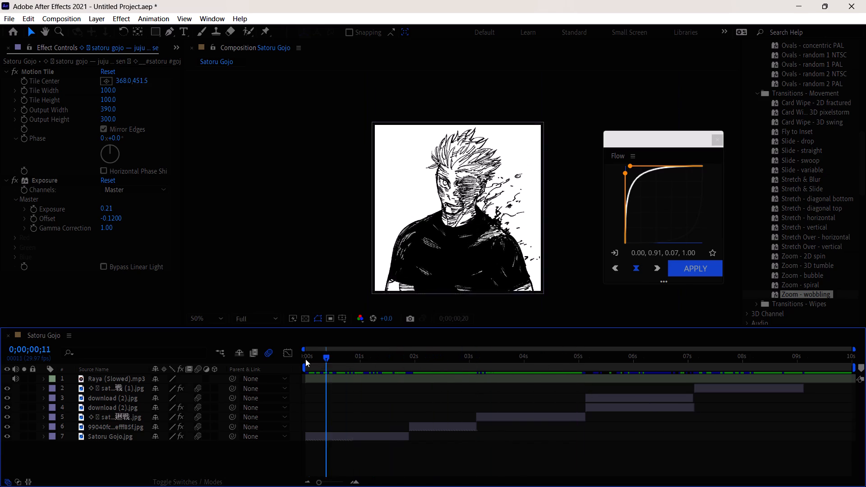
pyautogui.moveTo(305, 359); pyautogui.dragTo(350, 363)
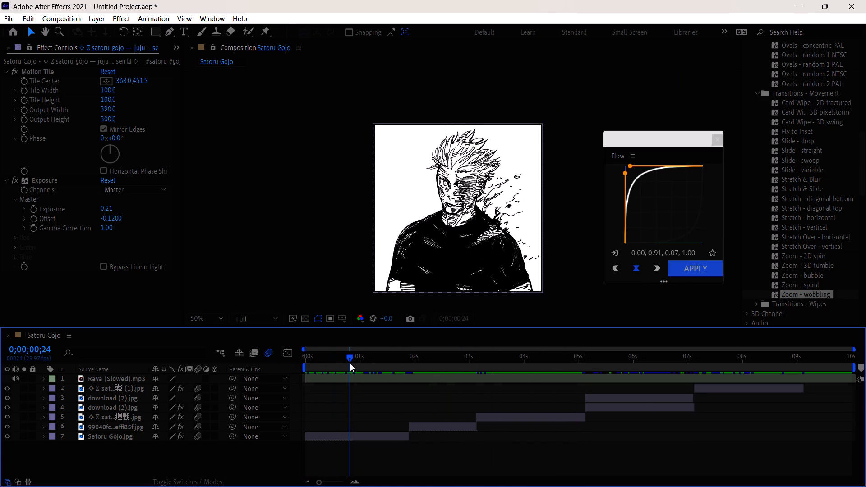
pyautogui.moveTo(350, 363); pyautogui.dragTo(351, 363)
pyautogui.scroll(-1, 833, 289)
pyautogui.click(755, 275)
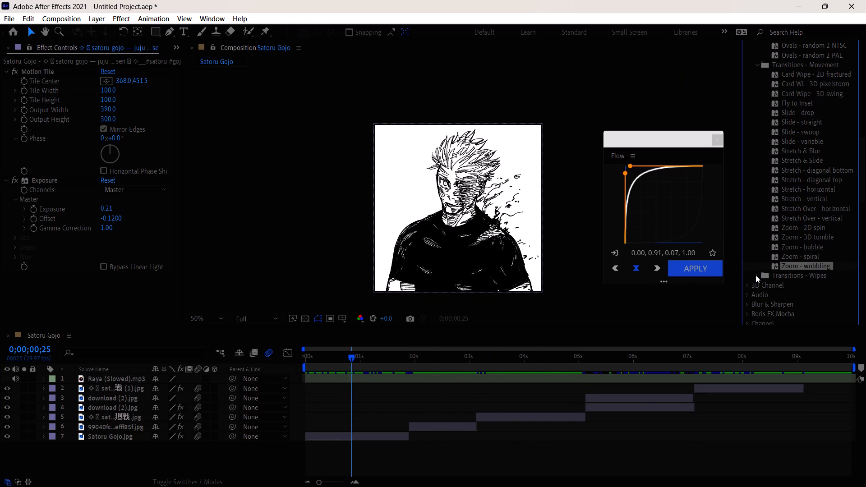
pyautogui.scroll(-4, 835, 283)
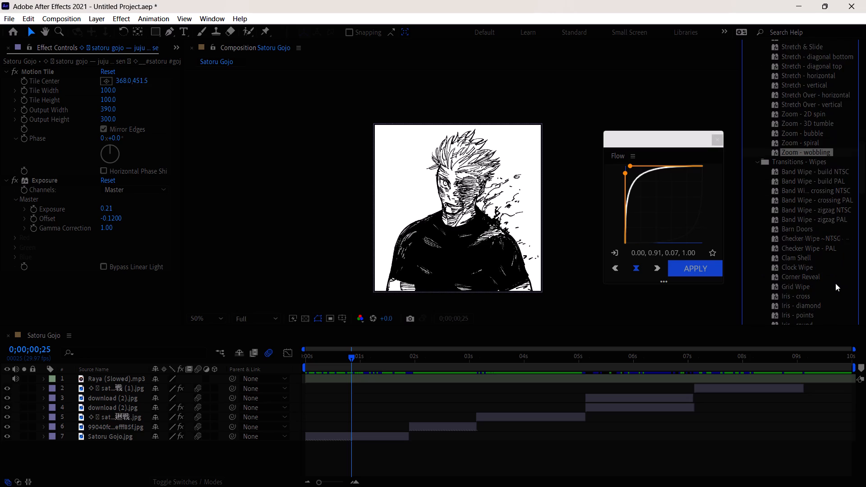
pyautogui.scroll(-3, 835, 283)
pyautogui.scroll(-3, 808, 249)
pyautogui.scroll(2, 807, 249)
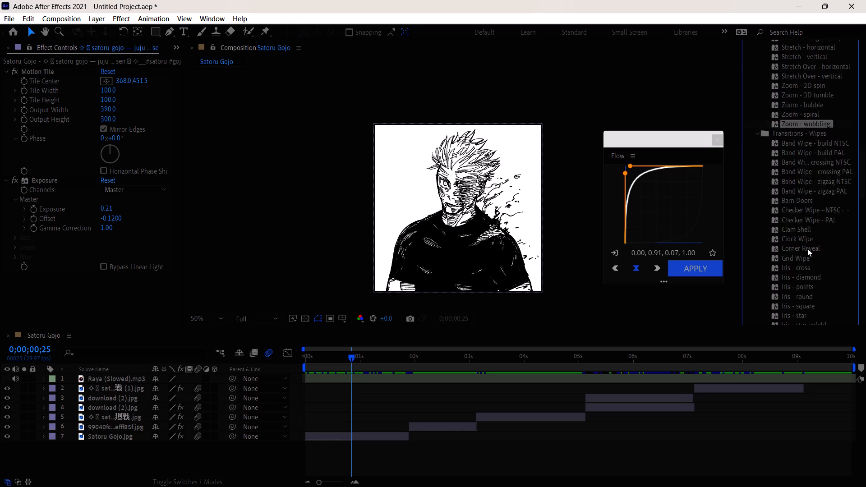
pyautogui.scroll(20, 807, 248)
pyautogui.scroll(8, 807, 248)
# Search the effects for warp and, with the playhead at 0;00;00;00, apply the Warp distortion effect to the Satoru Gojo.jpg layer.
pyautogui.click(774, 99)
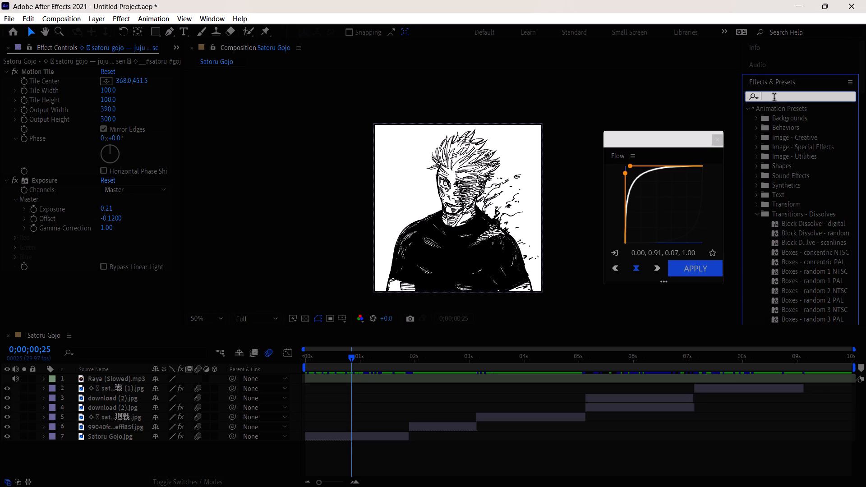
pyautogui.write('wa')
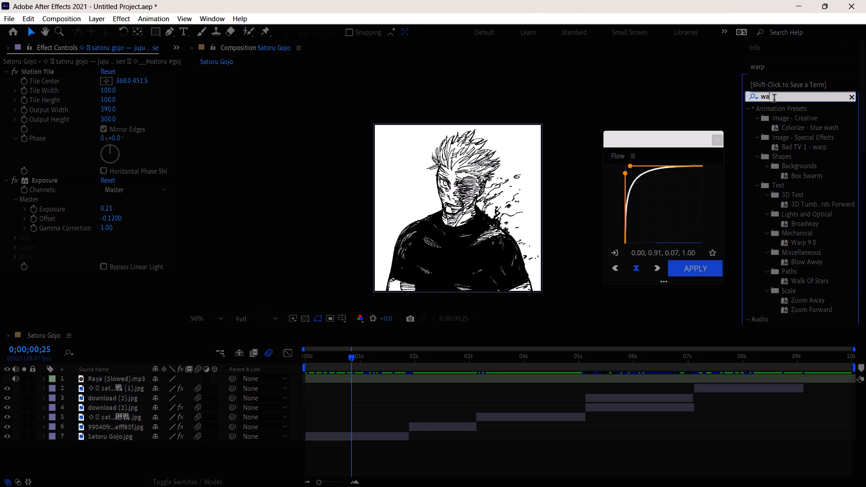
pyautogui.press('r')
pyautogui.press('p')
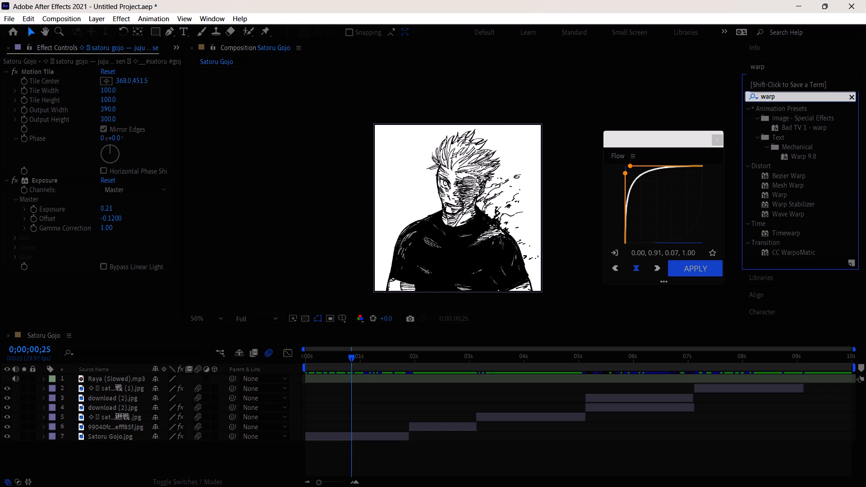
pyautogui.moveTo(347, 358); pyautogui.dragTo(339, 359)
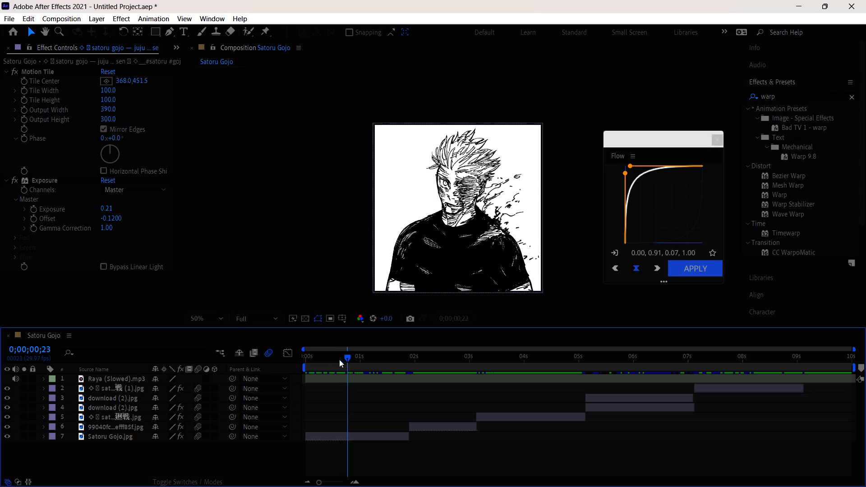
pyautogui.moveTo(339, 359); pyautogui.dragTo(298, 368)
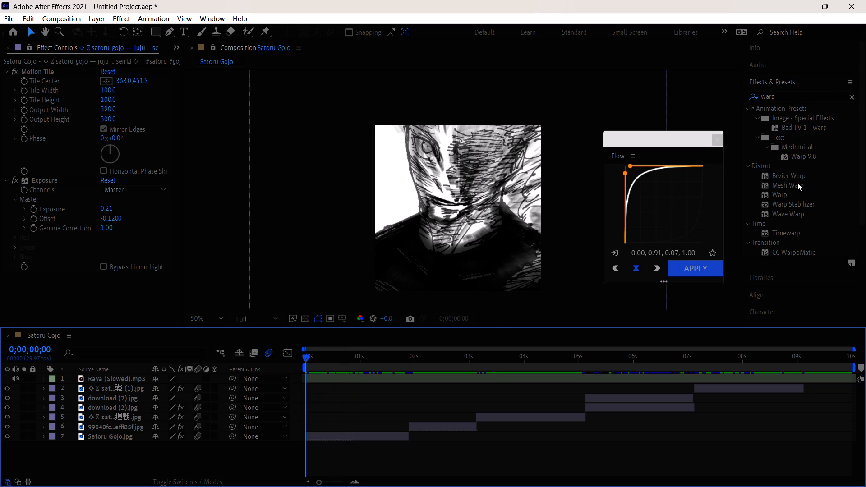
pyautogui.moveTo(781, 195); pyautogui.dragTo(332, 436)
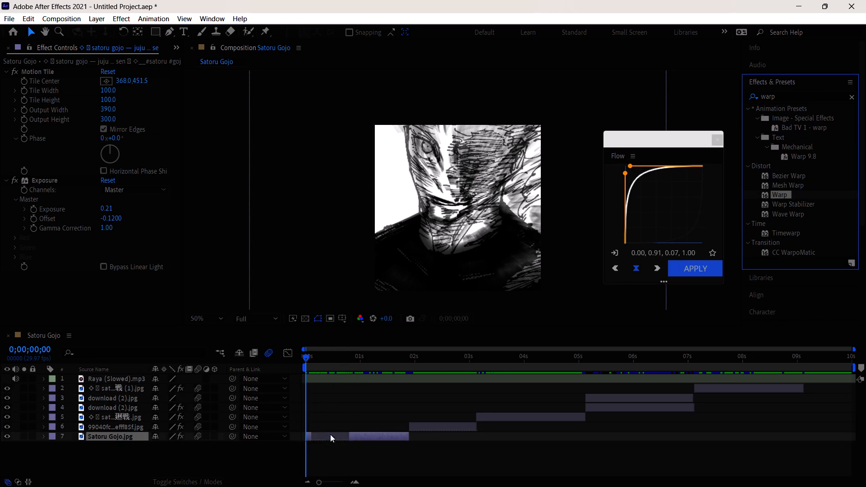
pyautogui.scroll(-1, 136, 287)
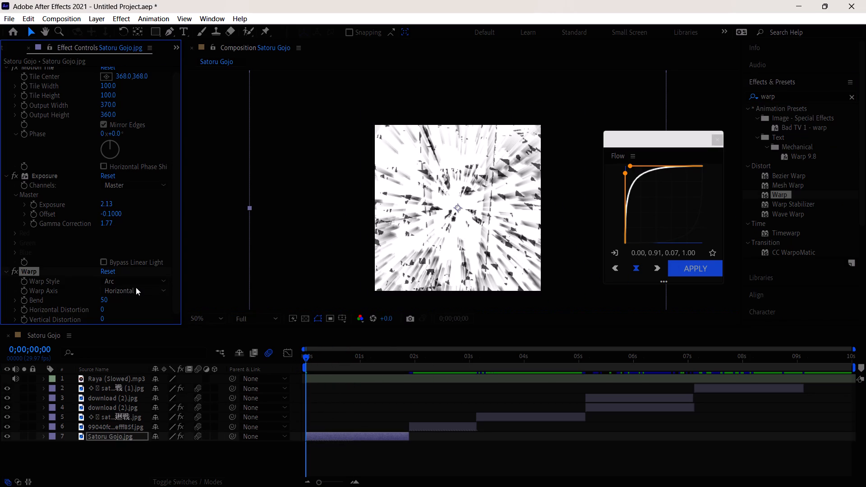
pyautogui.scroll(-2, 136, 287)
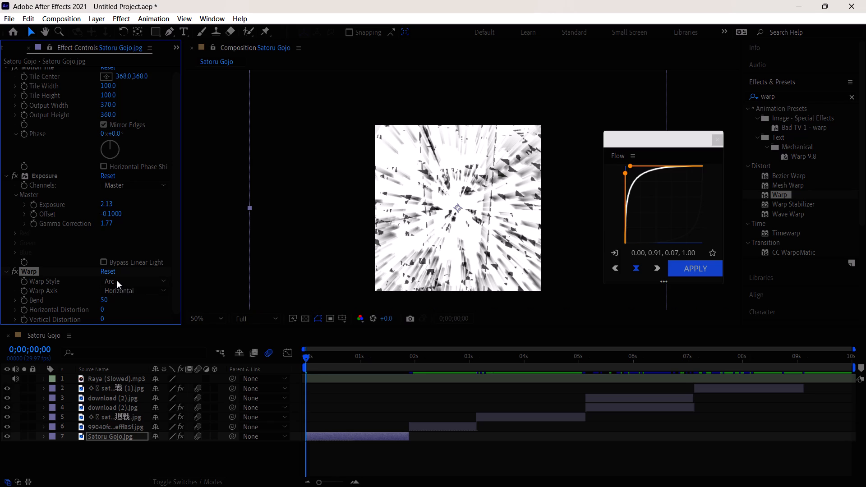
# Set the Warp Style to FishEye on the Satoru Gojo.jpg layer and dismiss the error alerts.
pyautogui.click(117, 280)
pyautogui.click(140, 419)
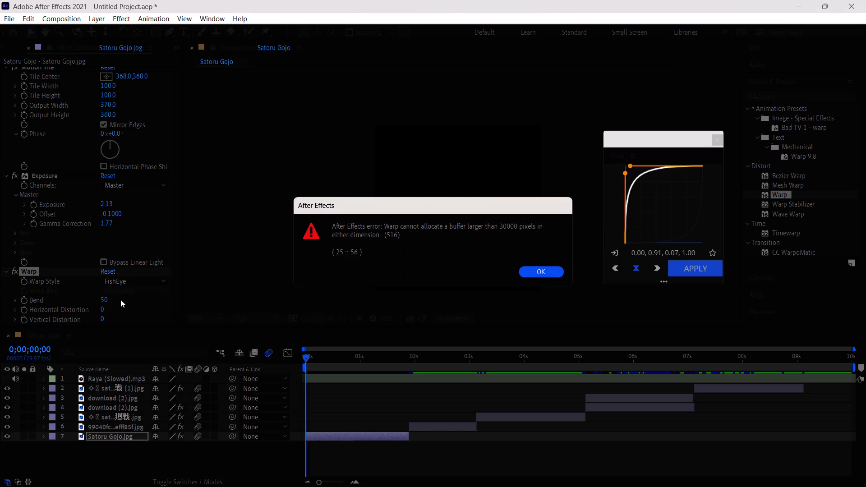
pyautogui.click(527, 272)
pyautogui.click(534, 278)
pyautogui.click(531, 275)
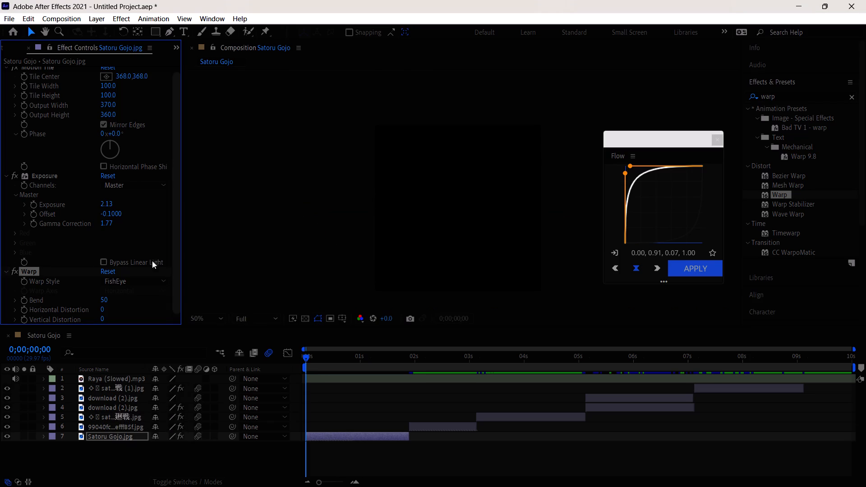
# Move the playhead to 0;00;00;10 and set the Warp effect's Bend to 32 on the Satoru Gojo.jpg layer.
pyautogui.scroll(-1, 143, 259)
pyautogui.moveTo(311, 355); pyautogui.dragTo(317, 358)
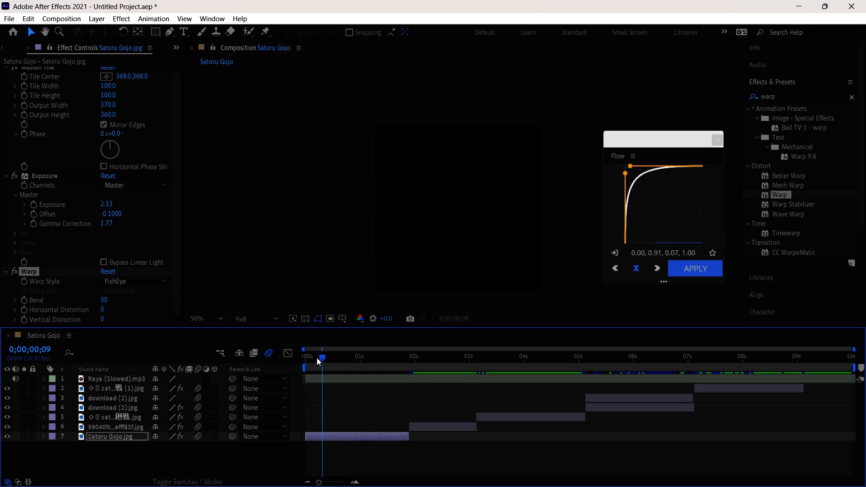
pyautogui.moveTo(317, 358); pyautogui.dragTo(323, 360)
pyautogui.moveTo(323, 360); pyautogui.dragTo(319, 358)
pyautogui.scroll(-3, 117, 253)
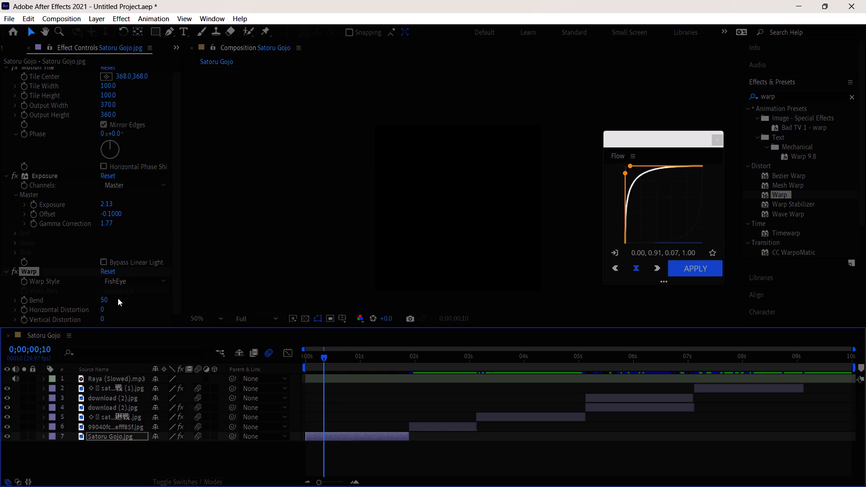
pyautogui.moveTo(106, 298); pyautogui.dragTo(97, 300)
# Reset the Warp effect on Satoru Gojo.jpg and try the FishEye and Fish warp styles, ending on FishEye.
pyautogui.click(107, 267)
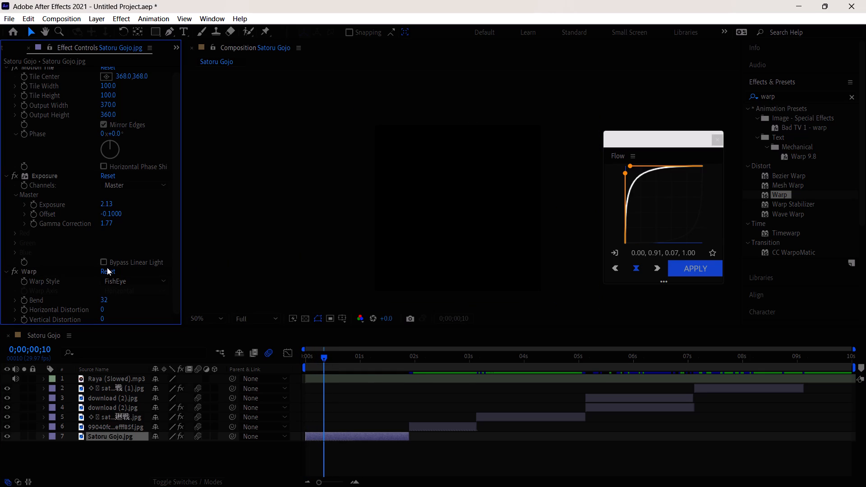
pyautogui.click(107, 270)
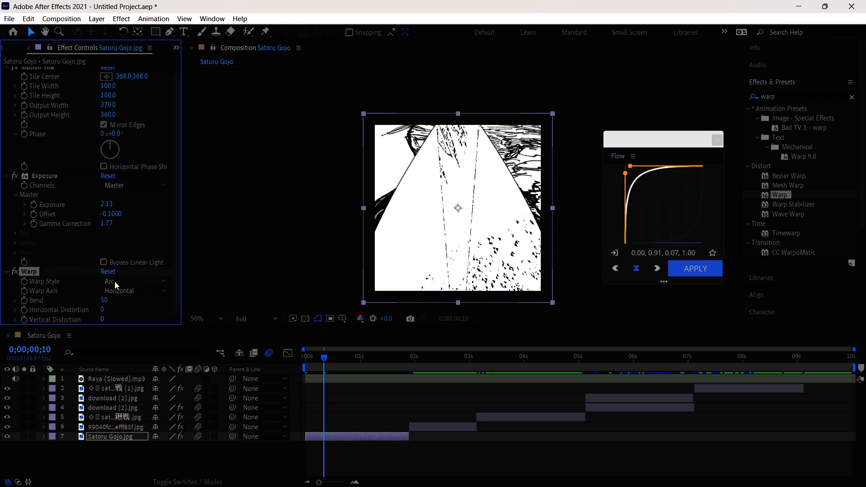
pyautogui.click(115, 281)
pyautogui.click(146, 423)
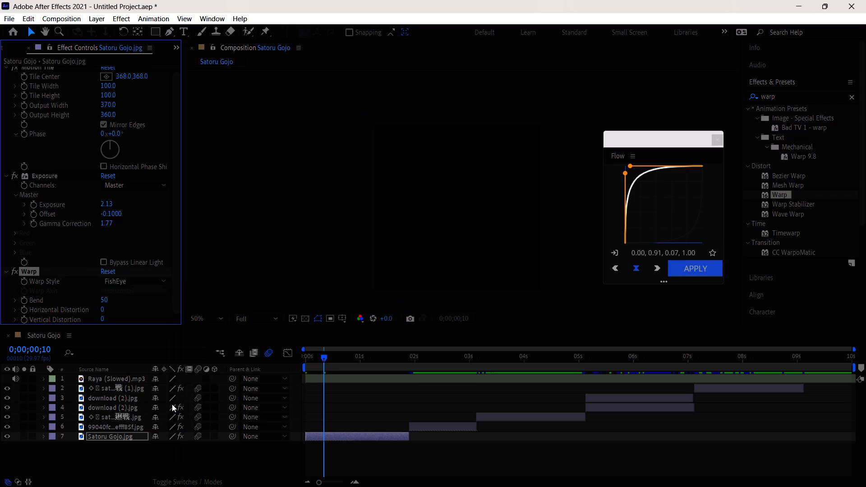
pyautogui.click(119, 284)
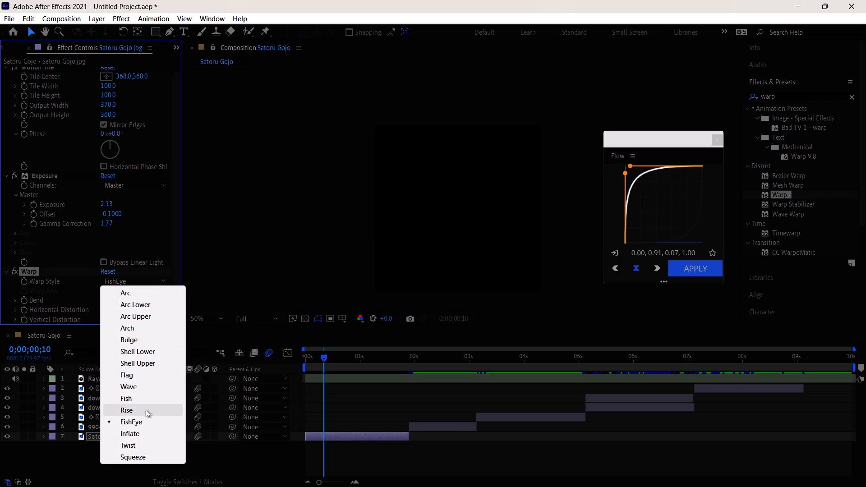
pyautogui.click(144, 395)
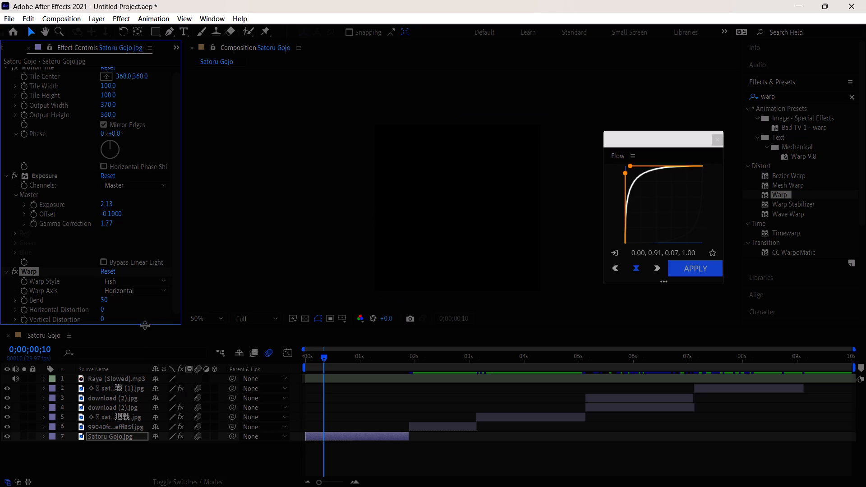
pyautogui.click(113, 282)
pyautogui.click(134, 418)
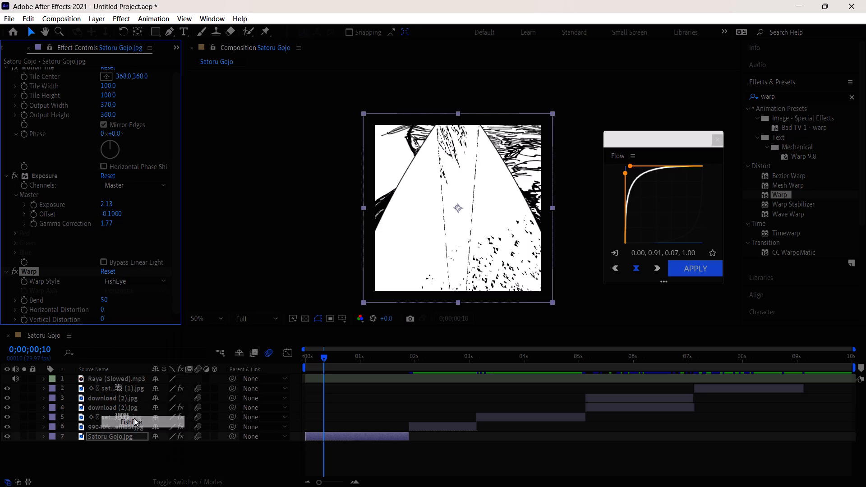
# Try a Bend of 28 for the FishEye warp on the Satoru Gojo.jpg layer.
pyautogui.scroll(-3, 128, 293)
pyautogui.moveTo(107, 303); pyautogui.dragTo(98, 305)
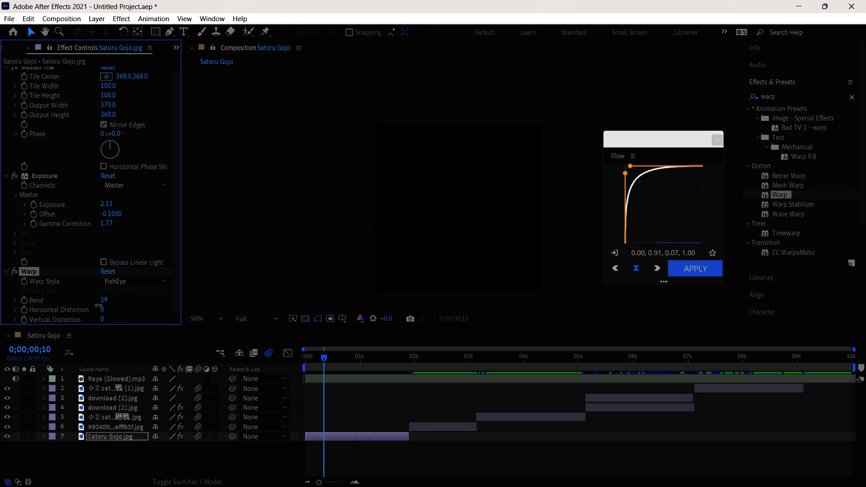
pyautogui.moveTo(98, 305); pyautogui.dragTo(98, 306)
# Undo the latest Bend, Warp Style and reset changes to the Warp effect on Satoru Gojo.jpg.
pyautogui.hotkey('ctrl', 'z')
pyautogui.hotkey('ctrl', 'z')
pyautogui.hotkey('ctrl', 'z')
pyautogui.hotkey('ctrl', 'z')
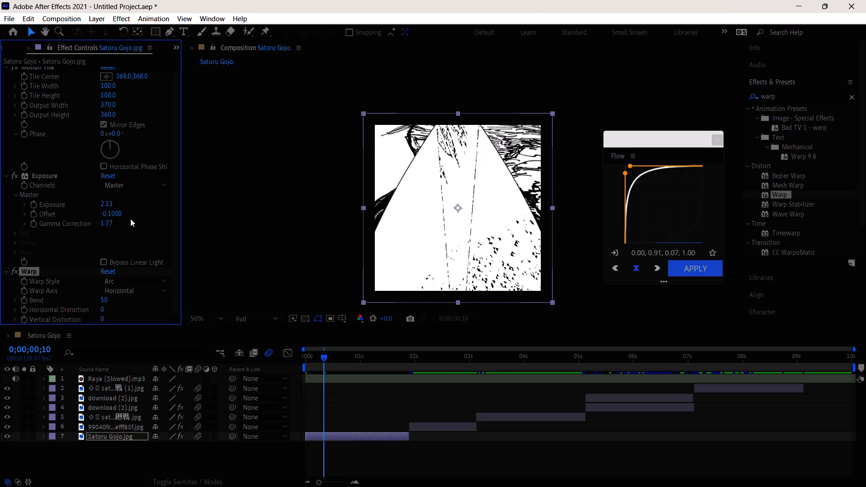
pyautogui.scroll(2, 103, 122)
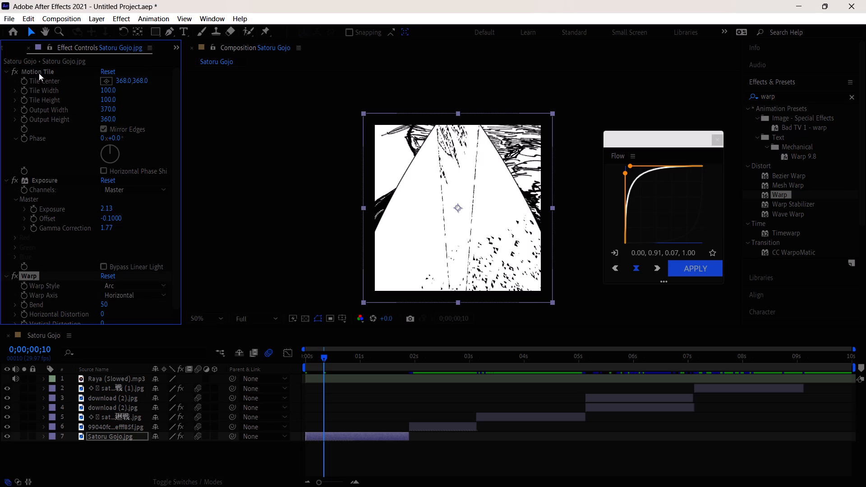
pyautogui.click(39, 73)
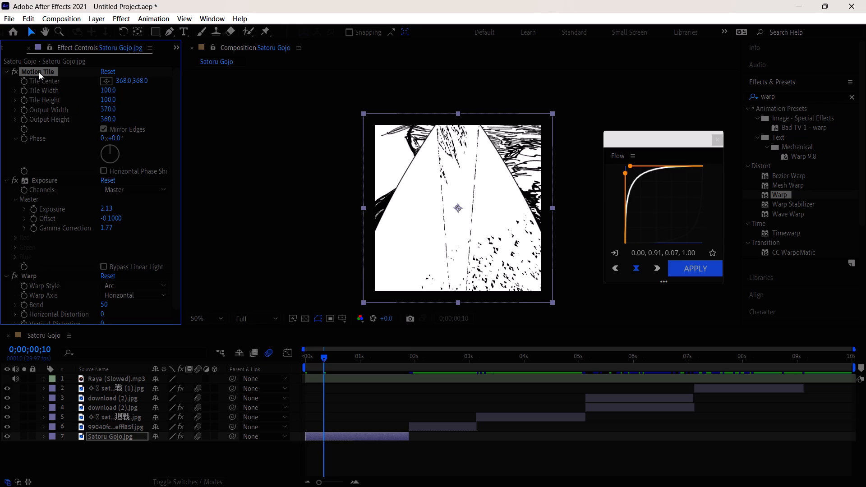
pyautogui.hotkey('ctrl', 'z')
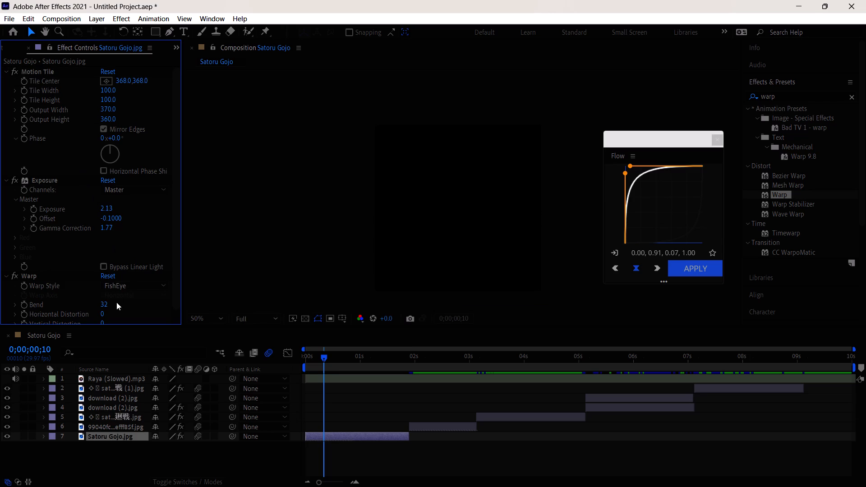
# Scrub the composition's opening up to 0;00;01;04 to examine the FishEye warp on Satoru Gojo.jpg.
pyautogui.click(115, 286)
pyautogui.click(57, 311)
pyautogui.moveTo(329, 353); pyautogui.dragTo(313, 367)
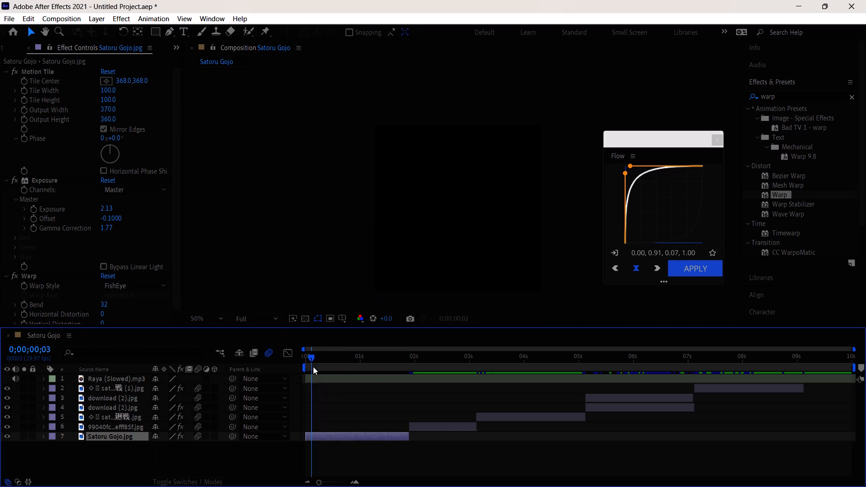
pyautogui.moveTo(313, 367); pyautogui.dragTo(375, 393)
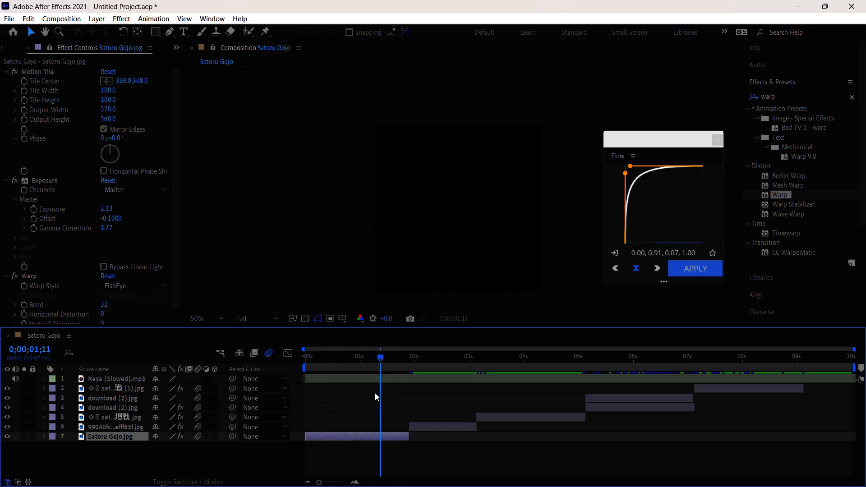
pyautogui.moveTo(375, 393); pyautogui.dragTo(368, 395)
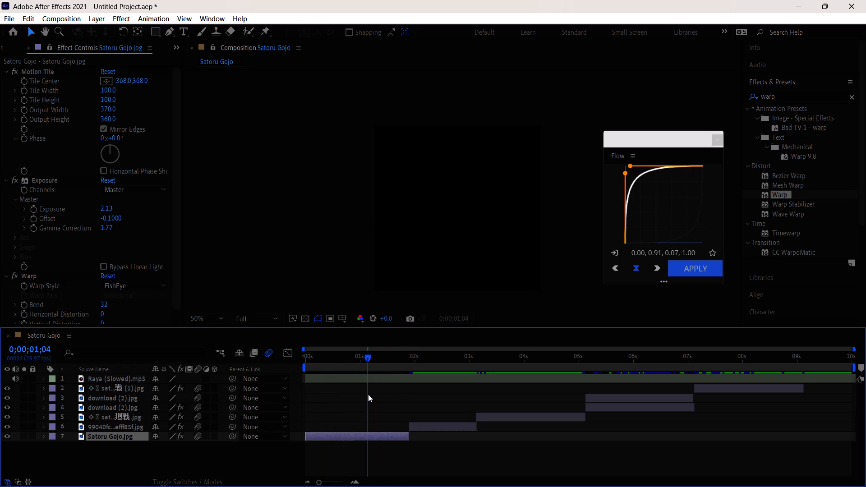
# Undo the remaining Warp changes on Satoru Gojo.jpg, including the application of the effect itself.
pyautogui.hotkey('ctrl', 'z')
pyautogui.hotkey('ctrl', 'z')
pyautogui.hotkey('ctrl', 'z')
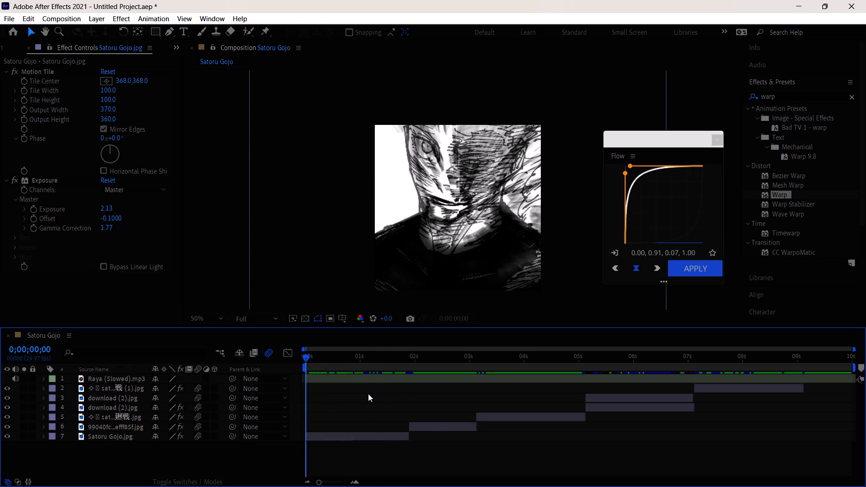
# At 0;00;02;11, apply the Warp effect to the layer 6 image and set its Warp Style to FishEye.
pyautogui.click(434, 361)
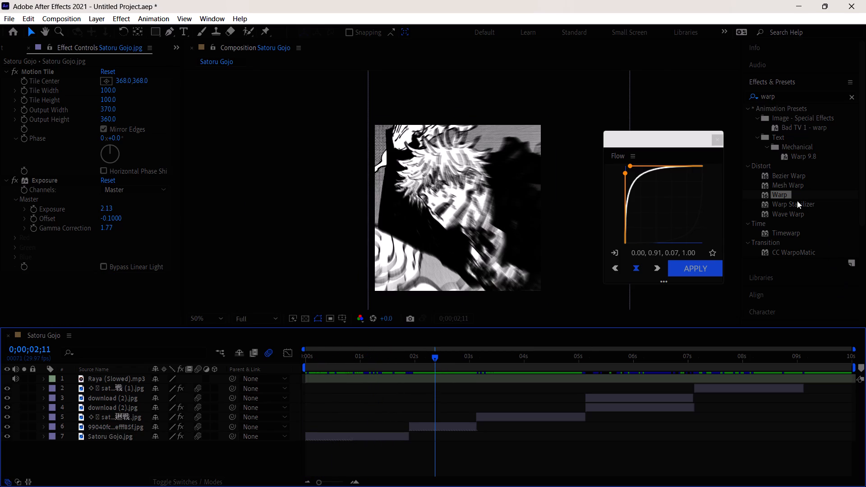
pyautogui.moveTo(785, 193); pyautogui.dragTo(453, 426)
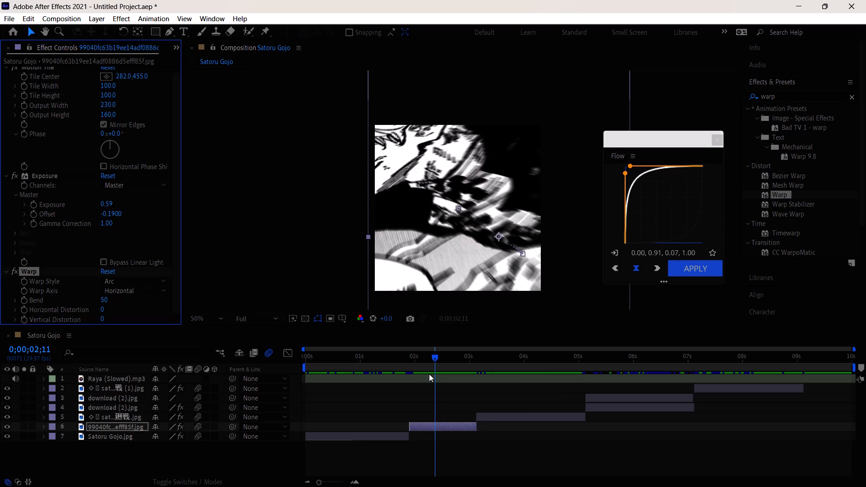
pyautogui.click(120, 280)
pyautogui.click(136, 424)
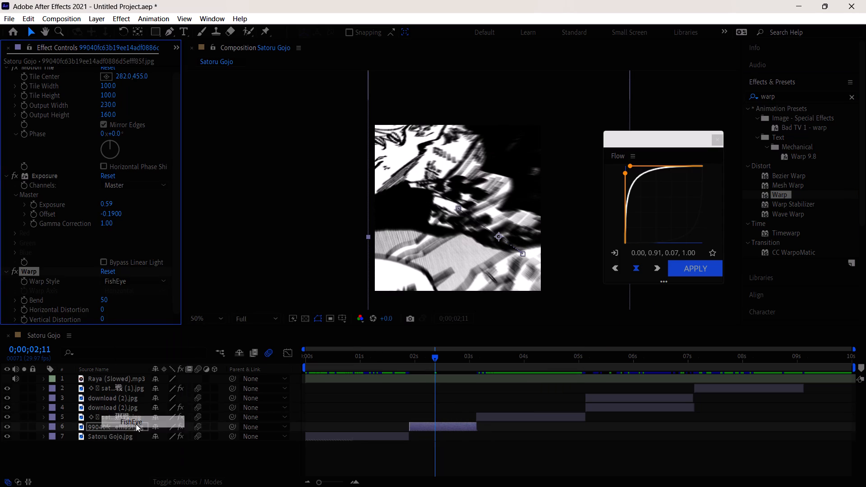
# Adjust the FishEye warp's Bend on the layer 6 image through positive and negative amounts, ending at -99.
pyautogui.moveTo(106, 299); pyautogui.dragTo(106, 298)
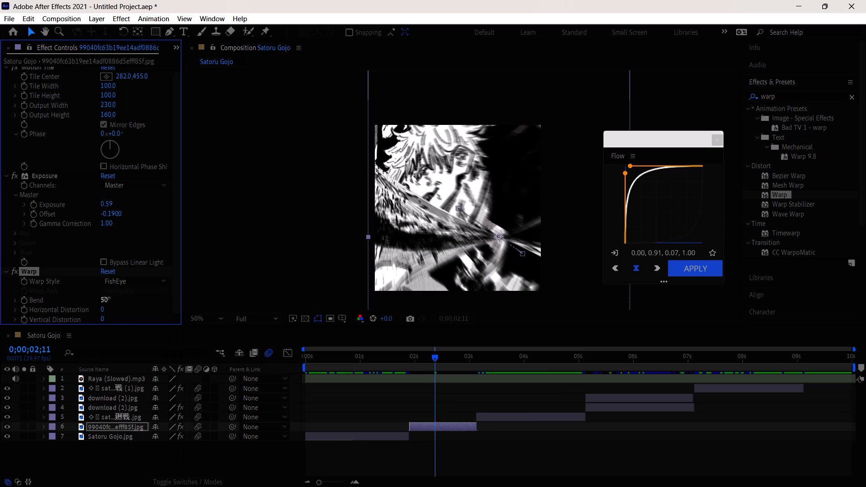
pyautogui.moveTo(106, 298); pyautogui.dragTo(129, 300)
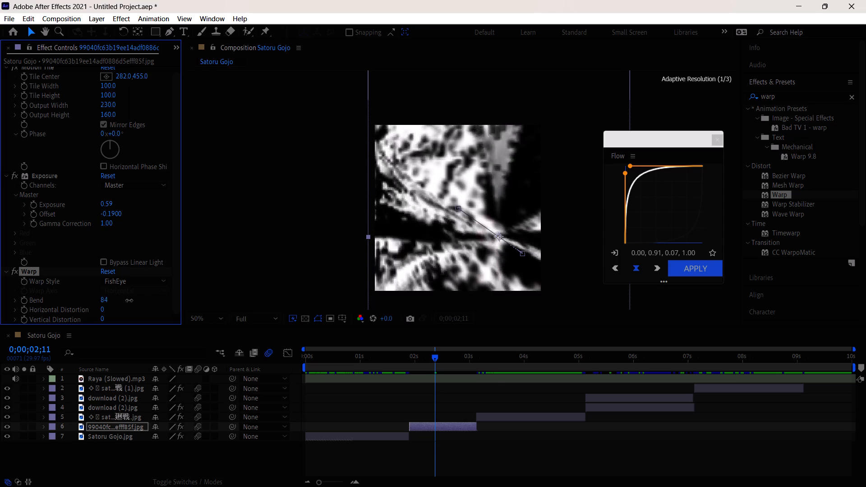
pyautogui.moveTo(129, 300); pyautogui.dragTo(92, 309)
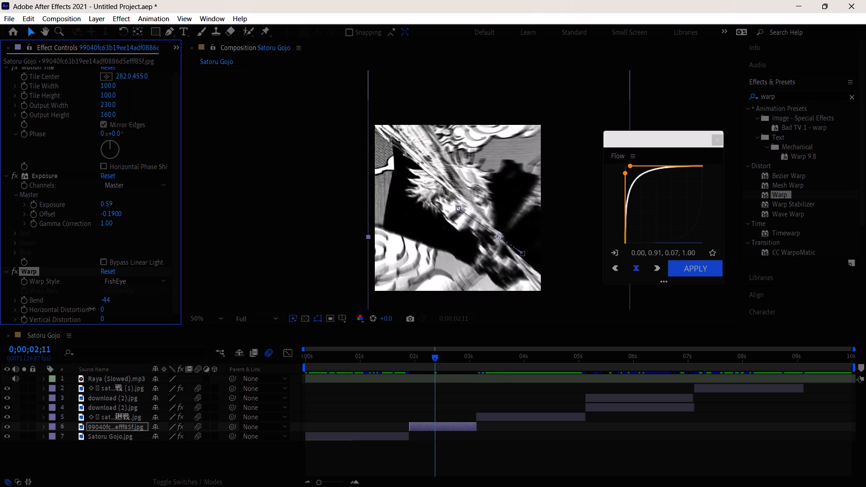
pyautogui.moveTo(92, 309); pyautogui.dragTo(76, 312)
pyautogui.scroll(1, 501, 229)
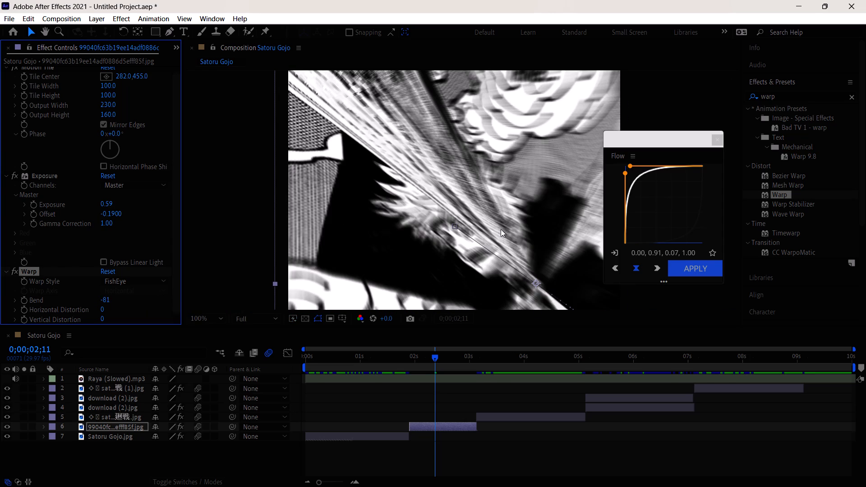
pyautogui.scroll(-1, 501, 229)
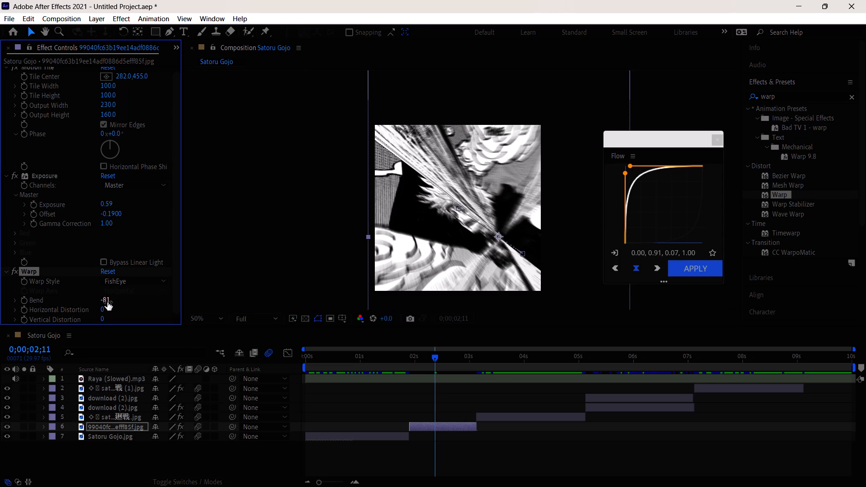
pyautogui.scroll(-1, 108, 304)
pyautogui.moveTo(105, 302); pyautogui.dragTo(103, 302)
pyautogui.moveTo(103, 302); pyautogui.dragTo(88, 309)
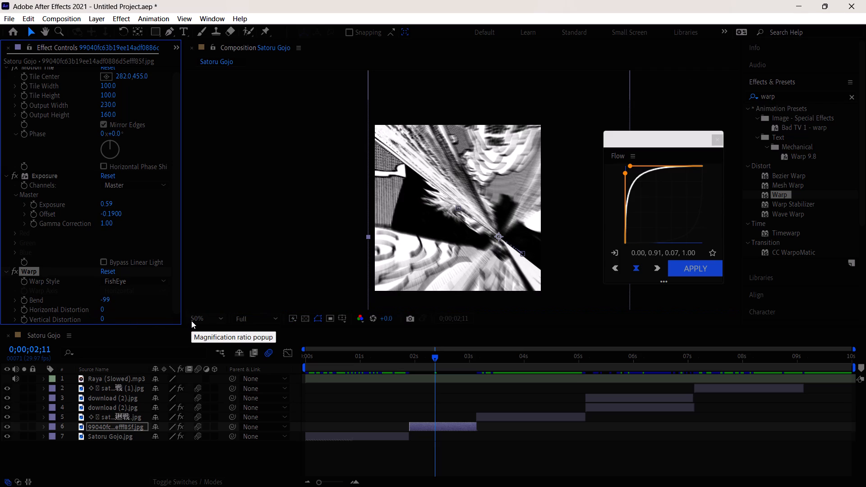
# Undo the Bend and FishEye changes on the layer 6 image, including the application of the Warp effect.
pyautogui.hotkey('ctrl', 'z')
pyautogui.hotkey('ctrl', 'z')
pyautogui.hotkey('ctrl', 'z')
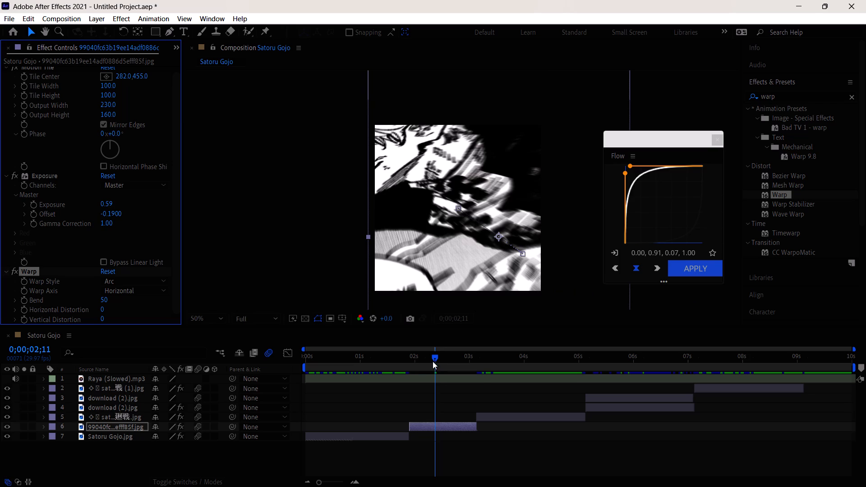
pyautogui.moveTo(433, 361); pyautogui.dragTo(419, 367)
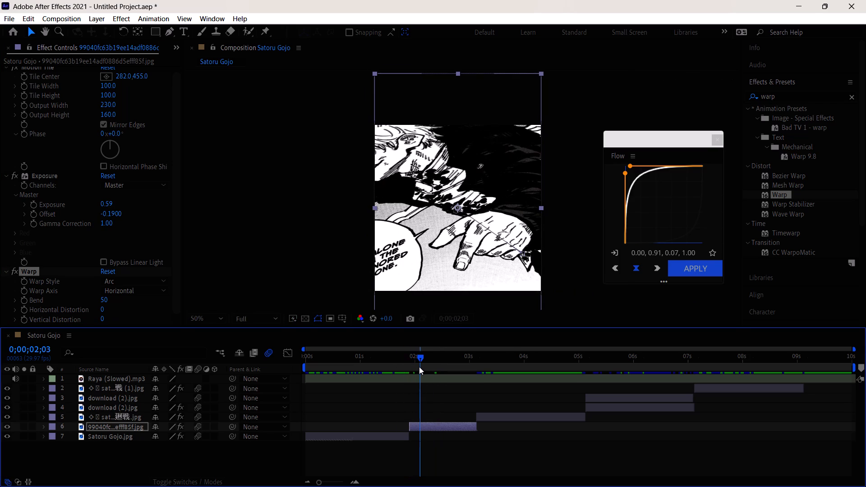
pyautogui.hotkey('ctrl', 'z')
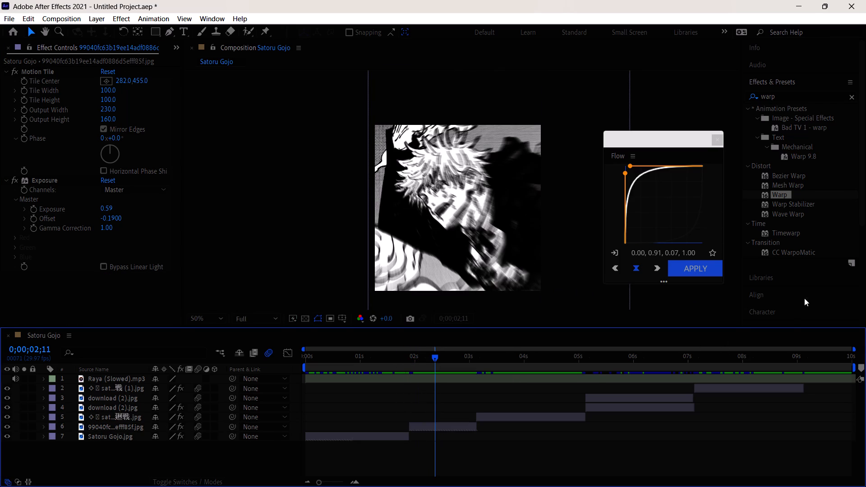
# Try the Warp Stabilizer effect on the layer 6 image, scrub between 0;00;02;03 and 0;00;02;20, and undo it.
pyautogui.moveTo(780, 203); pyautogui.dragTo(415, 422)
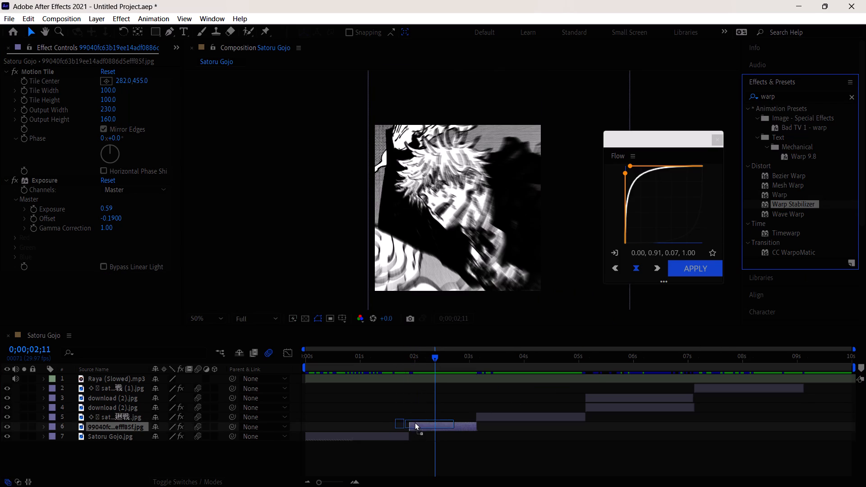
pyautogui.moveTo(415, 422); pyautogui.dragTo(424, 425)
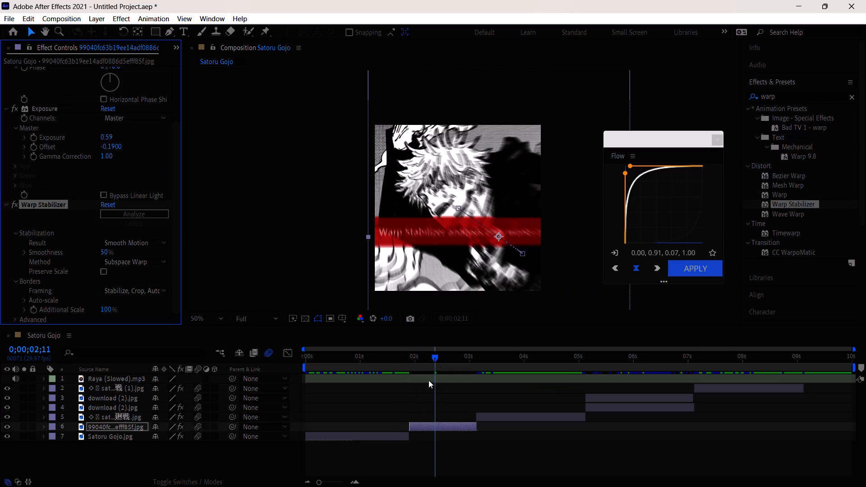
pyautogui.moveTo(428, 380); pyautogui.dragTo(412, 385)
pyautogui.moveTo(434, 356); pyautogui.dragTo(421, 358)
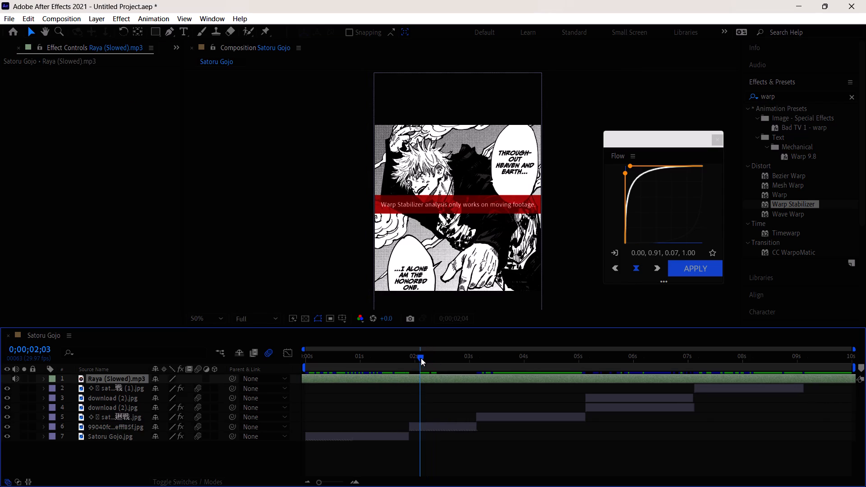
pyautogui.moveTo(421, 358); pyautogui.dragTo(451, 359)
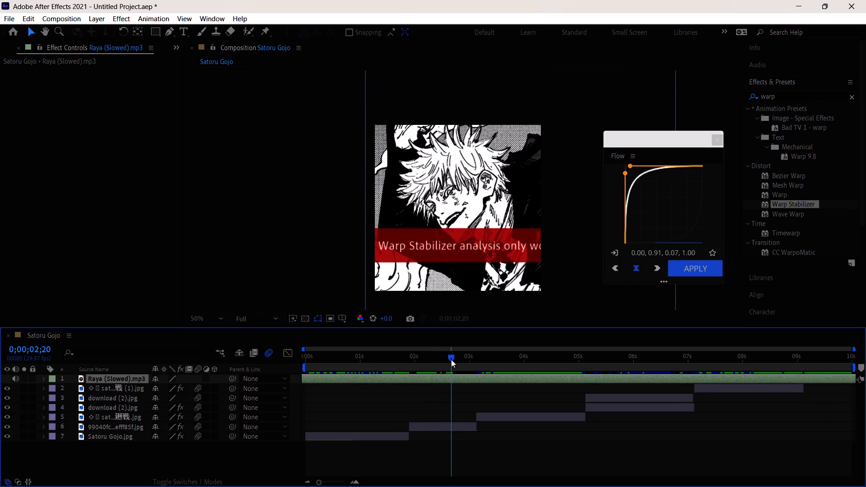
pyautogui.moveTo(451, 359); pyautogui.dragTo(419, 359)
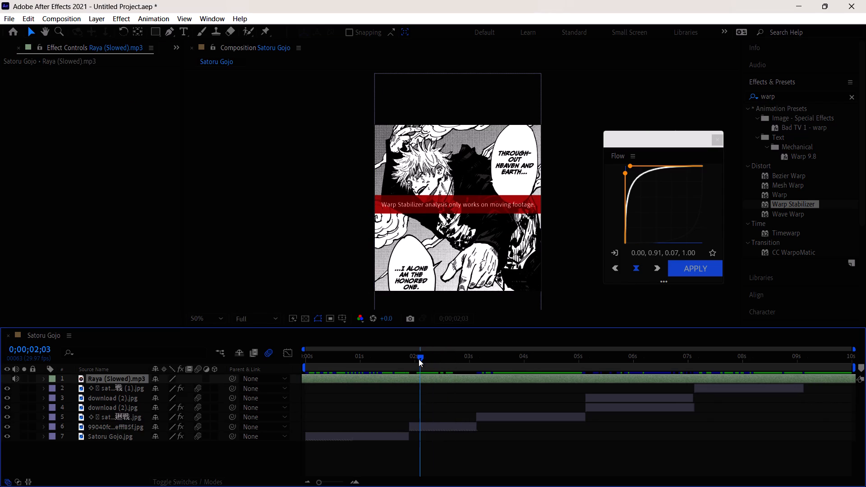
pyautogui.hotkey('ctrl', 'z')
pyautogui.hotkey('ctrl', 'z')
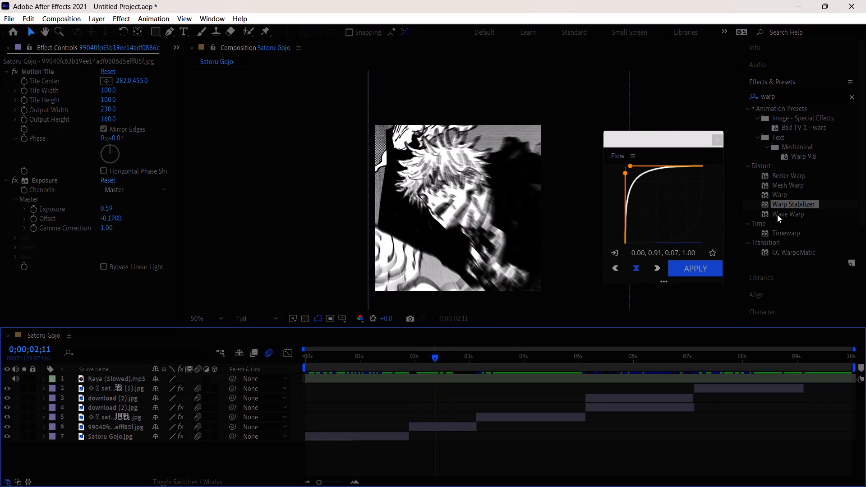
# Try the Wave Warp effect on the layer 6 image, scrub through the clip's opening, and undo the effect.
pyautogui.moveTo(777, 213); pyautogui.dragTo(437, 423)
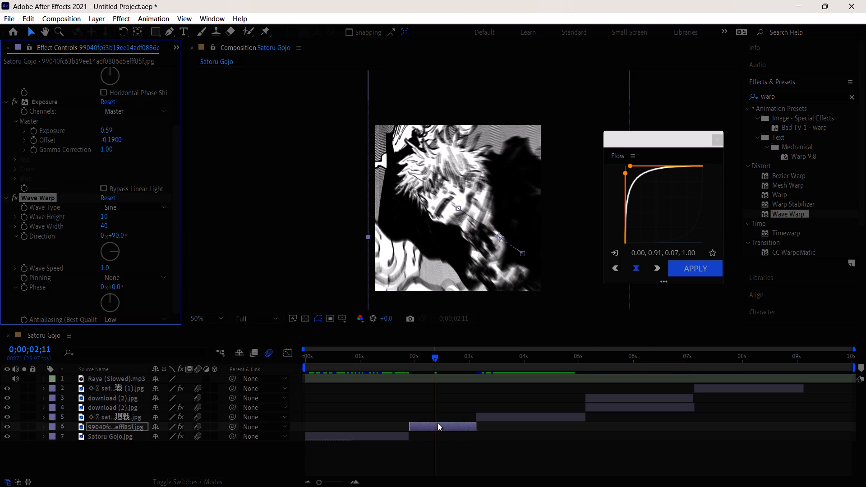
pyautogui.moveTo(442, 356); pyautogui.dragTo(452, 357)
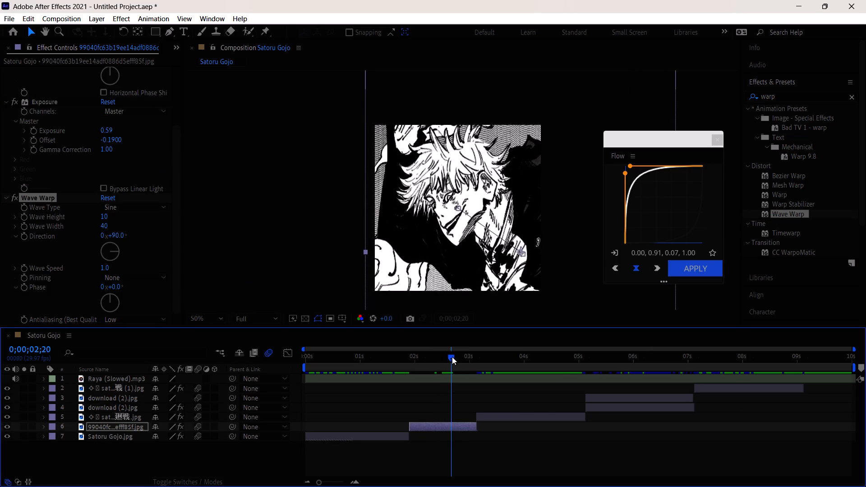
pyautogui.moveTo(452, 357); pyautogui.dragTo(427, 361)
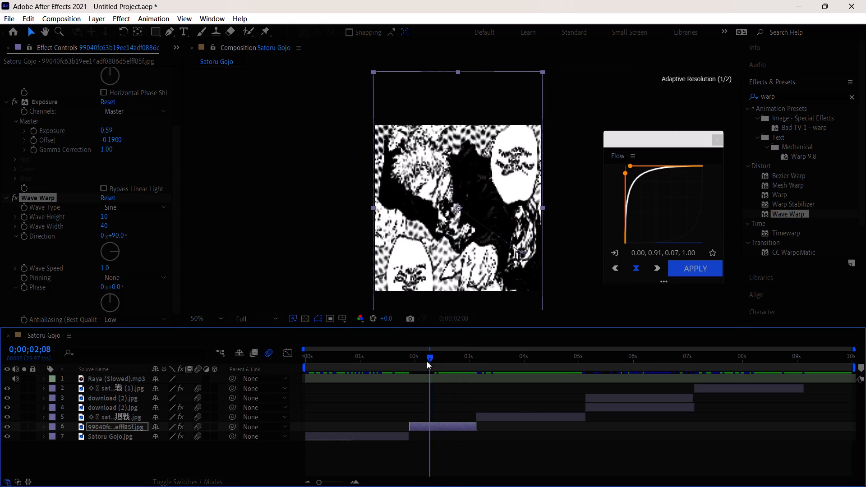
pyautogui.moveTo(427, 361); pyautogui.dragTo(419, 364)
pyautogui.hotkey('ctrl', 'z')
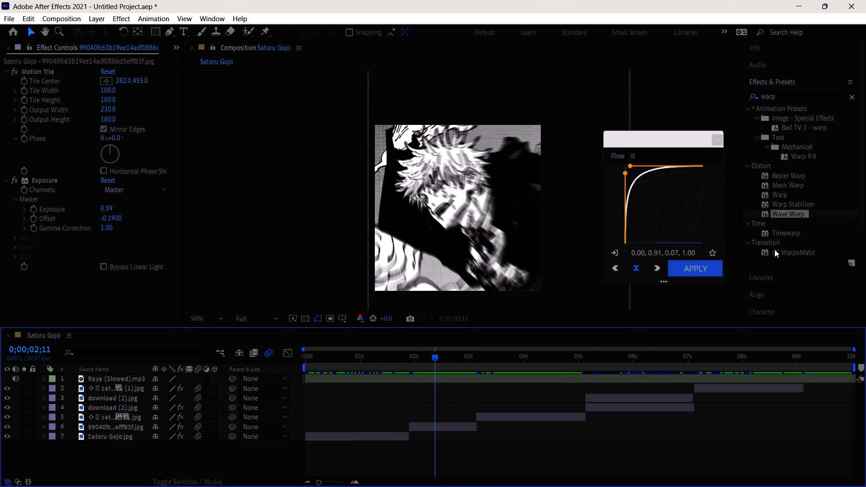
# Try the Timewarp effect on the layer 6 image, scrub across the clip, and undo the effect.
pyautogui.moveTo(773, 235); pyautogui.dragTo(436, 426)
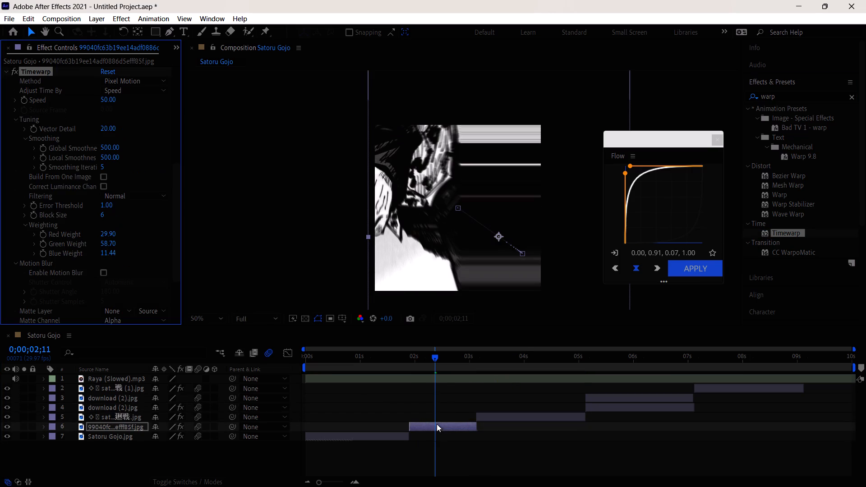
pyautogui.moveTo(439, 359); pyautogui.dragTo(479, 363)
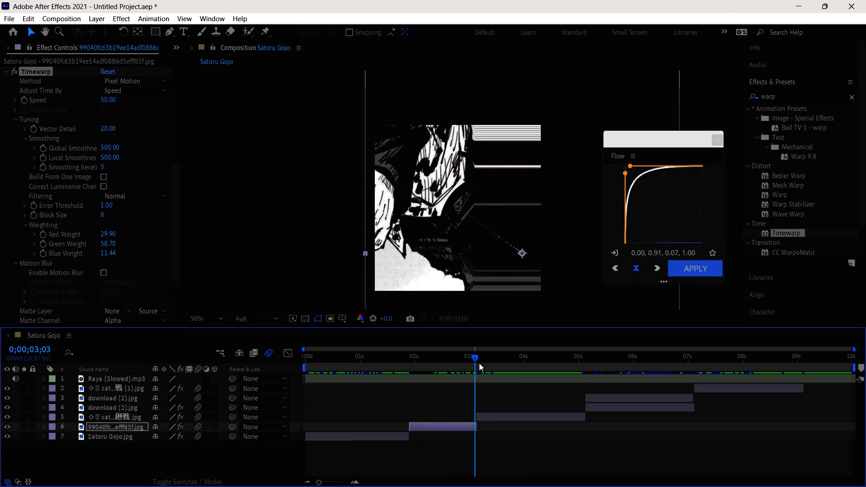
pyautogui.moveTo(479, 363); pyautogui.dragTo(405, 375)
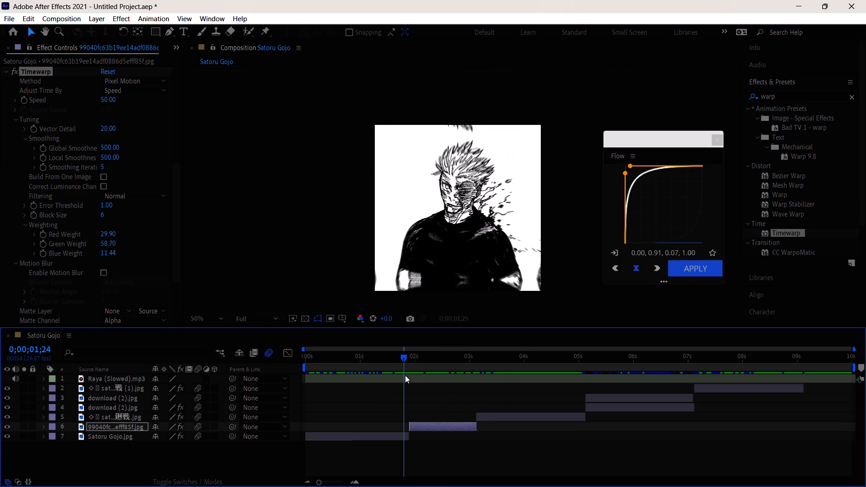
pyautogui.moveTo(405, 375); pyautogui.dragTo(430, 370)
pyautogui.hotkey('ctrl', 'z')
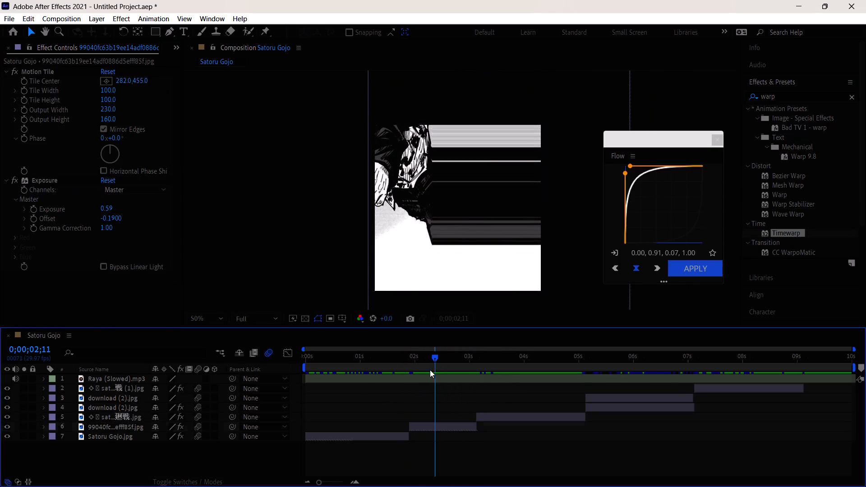
# Apply CC WarpoMatic to the layer 6 image and set its Completion to 39 and Smoothness to 250.
pyautogui.moveTo(806, 251); pyautogui.dragTo(451, 417)
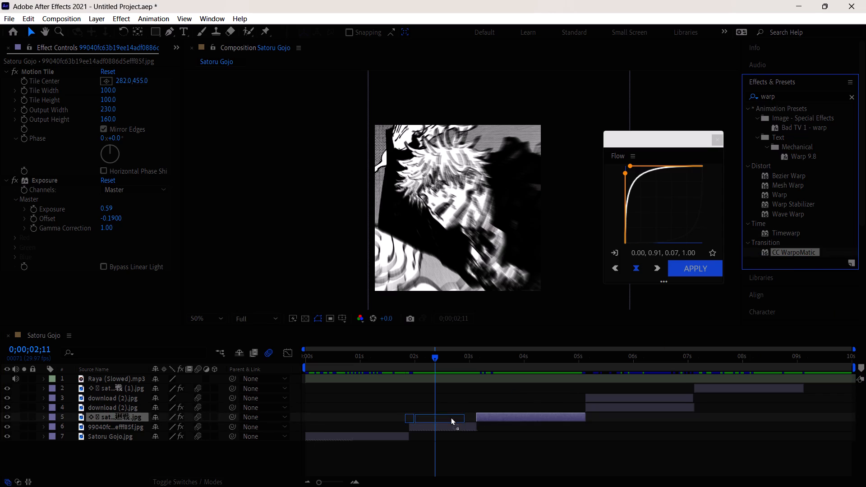
pyautogui.moveTo(451, 417); pyautogui.dragTo(457, 424)
pyautogui.moveTo(431, 359); pyautogui.dragTo(432, 359)
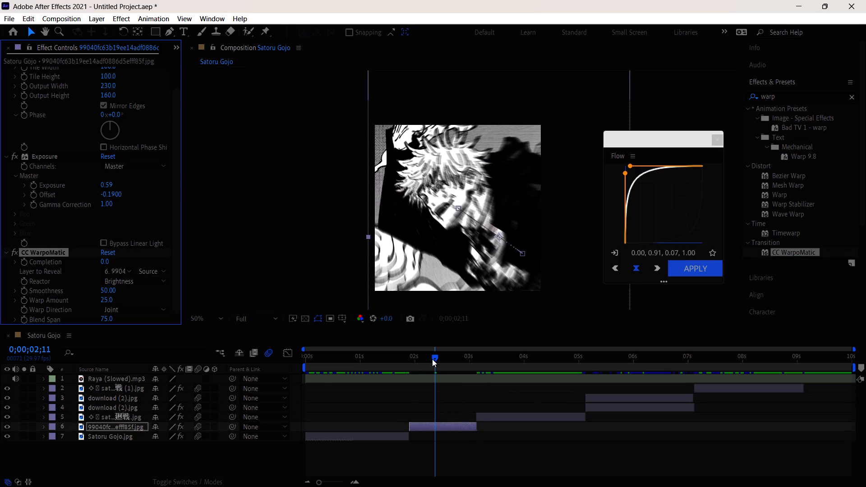
pyautogui.moveTo(432, 359); pyautogui.dragTo(389, 367)
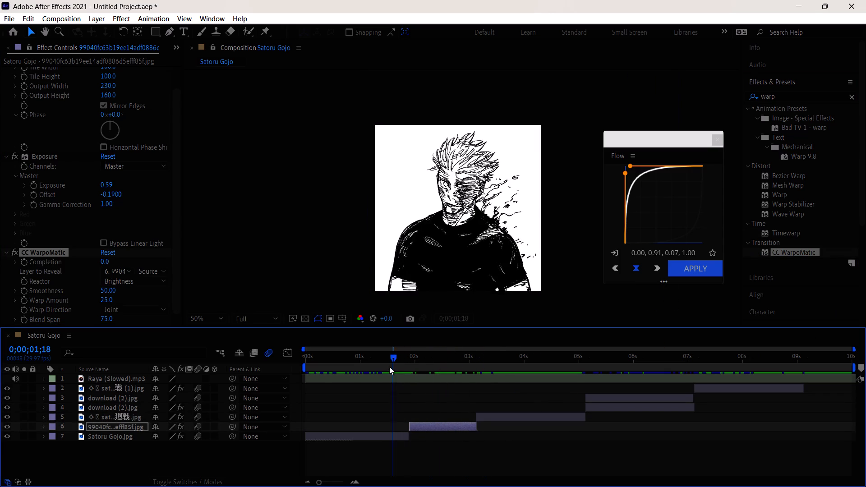
pyautogui.moveTo(389, 367); pyautogui.dragTo(408, 370)
pyautogui.moveTo(106, 260); pyautogui.dragTo(129, 261)
pyautogui.moveTo(103, 285); pyautogui.dragTo(129, 287)
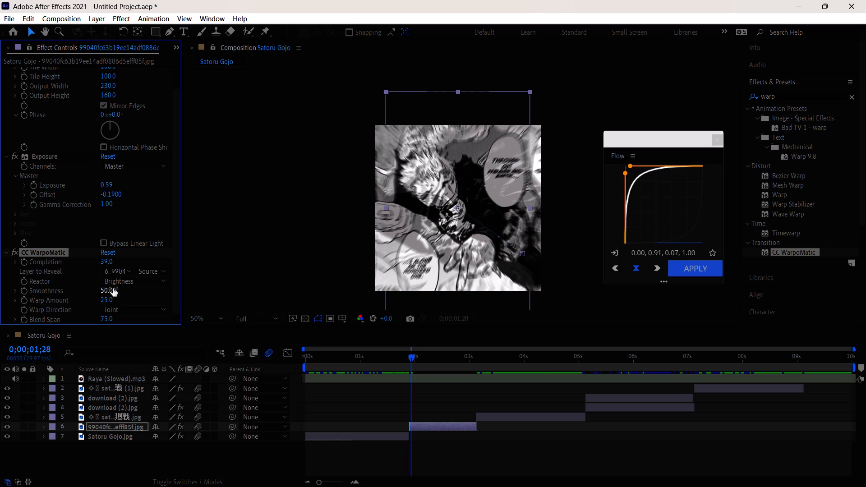
pyautogui.moveTo(108, 288); pyautogui.dragTo(126, 288)
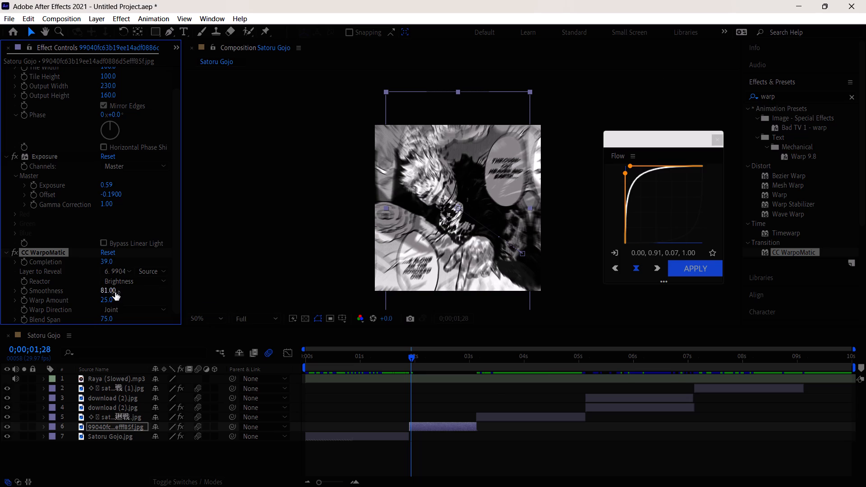
pyautogui.moveTo(114, 291); pyautogui.dragTo(306, 302)
pyautogui.scroll(2, 424, 230)
pyautogui.scroll(-2, 424, 230)
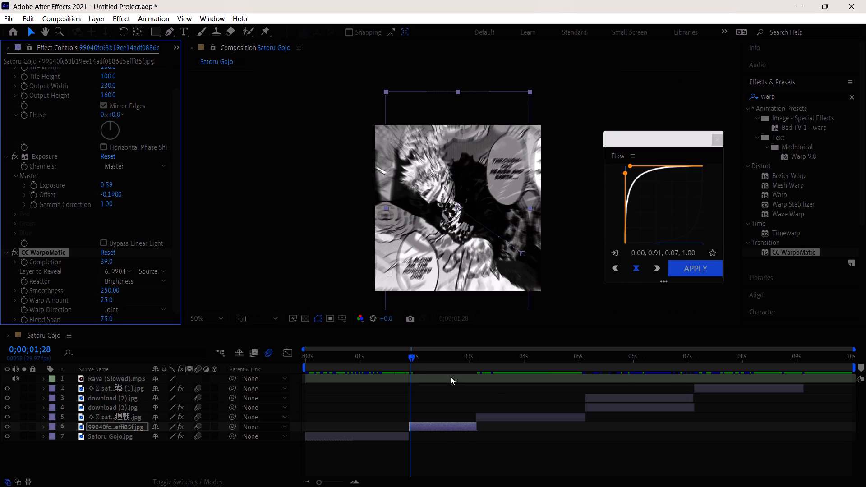
# Keyframe CC WarpoMatic's Smoothness on the layer 6 image from 250 at 0;00;01;27 to 51 at 0;00;02;02, and scrub the transition.
pyautogui.click(412, 355)
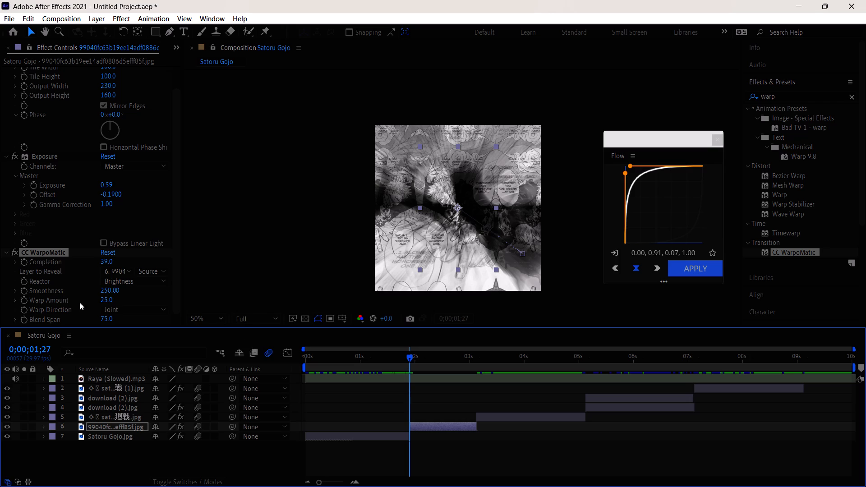
pyautogui.click(19, 290)
pyautogui.moveTo(409, 358); pyautogui.dragTo(416, 358)
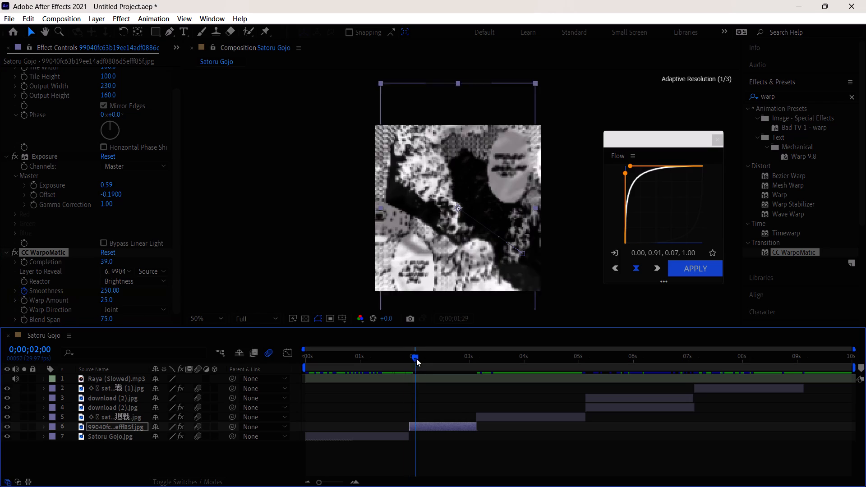
pyautogui.moveTo(416, 358); pyautogui.dragTo(418, 358)
pyautogui.moveTo(111, 292); pyautogui.dragTo(29, 296)
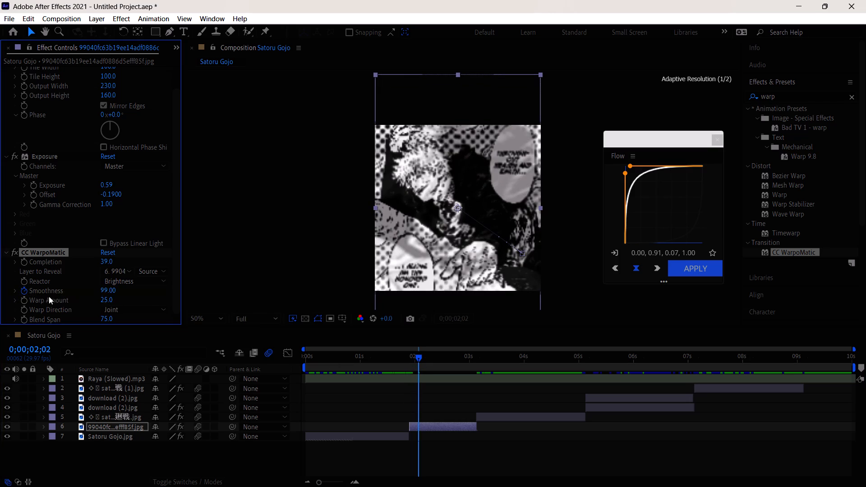
pyautogui.click(109, 292)
pyautogui.moveTo(108, 291); pyautogui.dragTo(102, 292)
pyautogui.moveTo(110, 293); pyautogui.dragTo(94, 296)
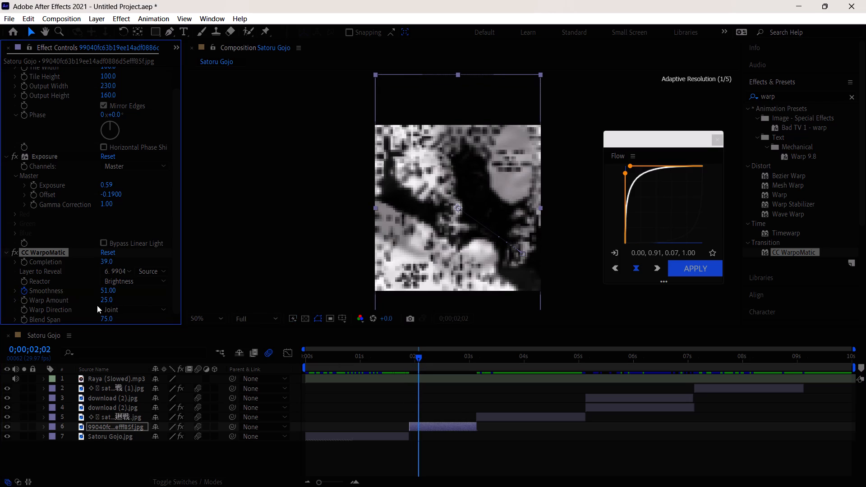
pyautogui.scroll(1, 497, 234)
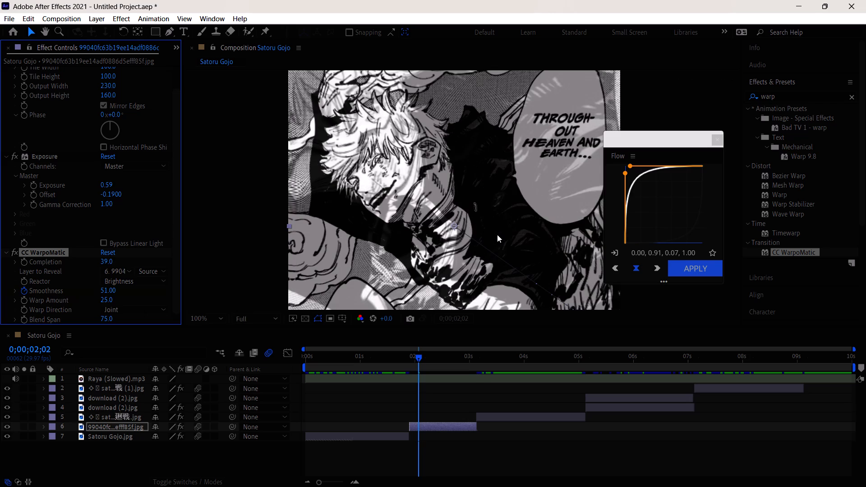
pyautogui.scroll(-2, 135, 301)
pyautogui.moveTo(419, 359); pyautogui.dragTo(442, 363)
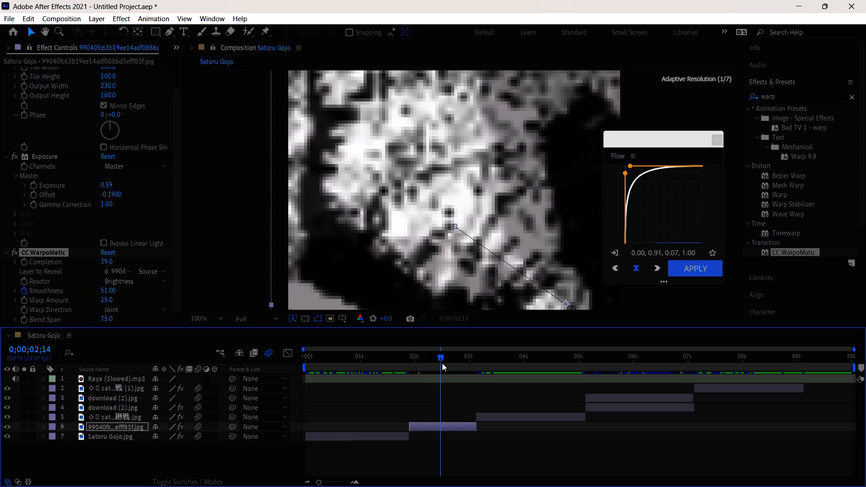
pyautogui.moveTo(442, 363); pyautogui.dragTo(401, 358)
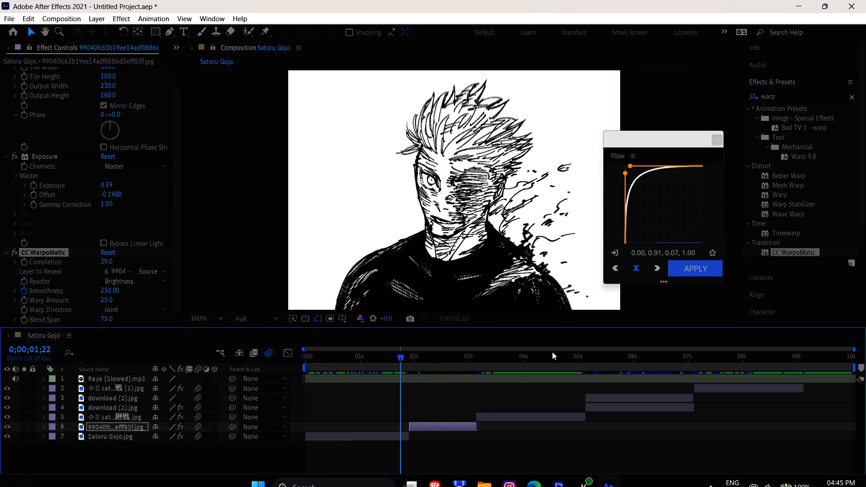
# Select the layer 5 image at 0;00;04;03, move the Flow panel clear of the composition preview, and show the whole frame.
pyautogui.click(521, 352)
pyautogui.moveTo(526, 359); pyautogui.dragTo(536, 363)
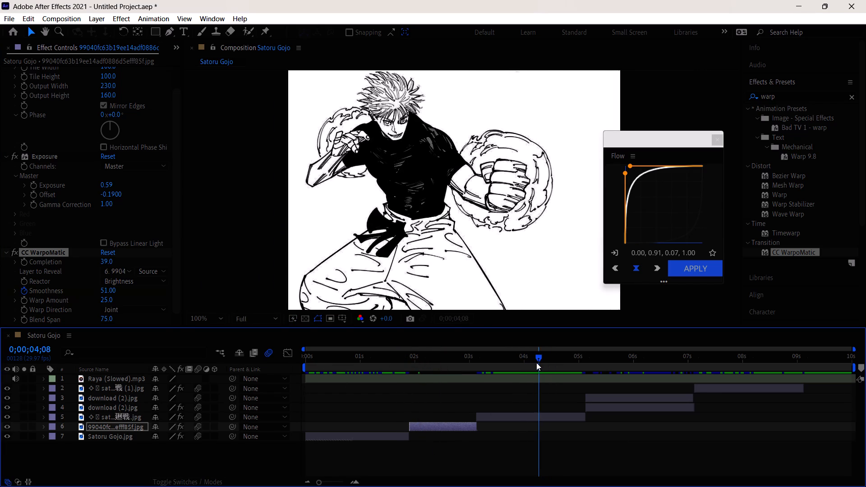
pyautogui.moveTo(536, 363); pyautogui.dragTo(529, 366)
pyautogui.click(534, 417)
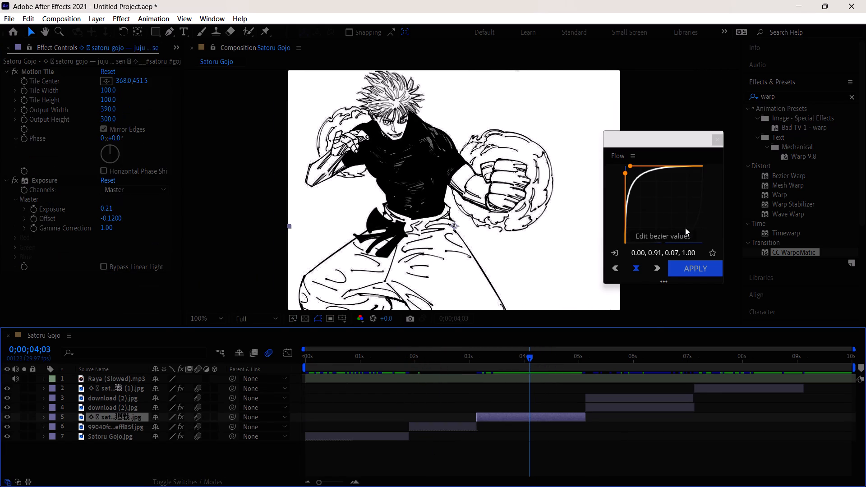
pyautogui.moveTo(664, 146); pyautogui.dragTo(714, 117)
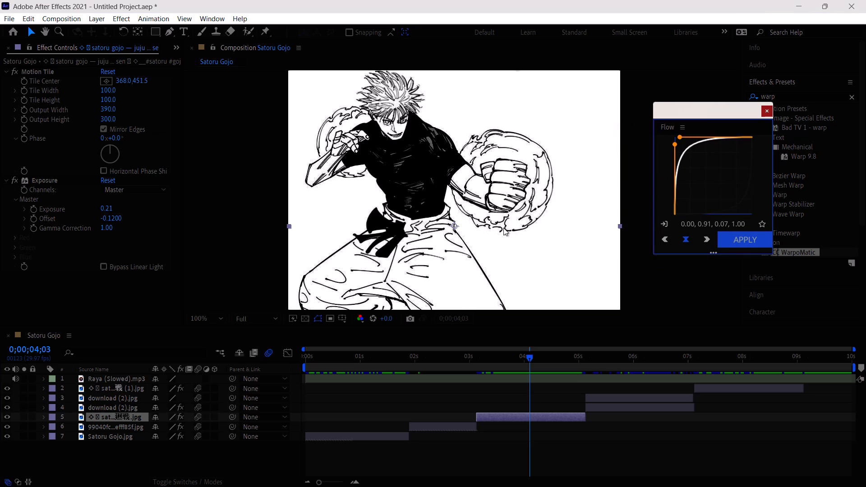
pyautogui.scroll(-1, 503, 228)
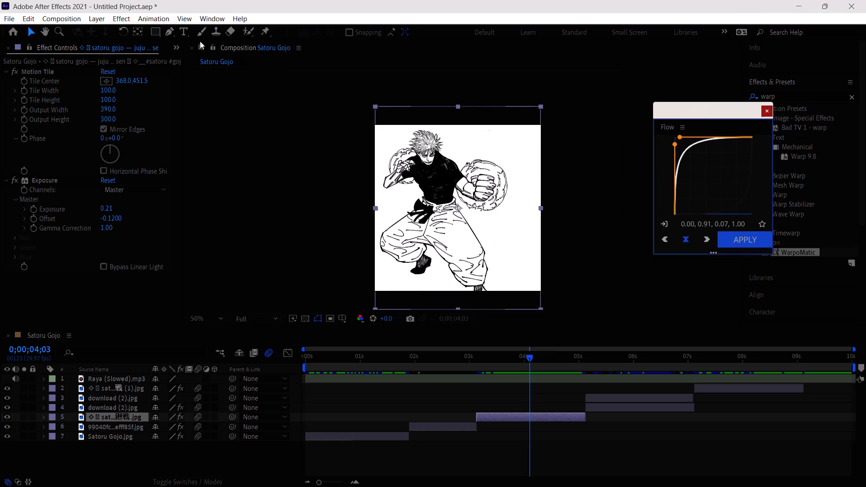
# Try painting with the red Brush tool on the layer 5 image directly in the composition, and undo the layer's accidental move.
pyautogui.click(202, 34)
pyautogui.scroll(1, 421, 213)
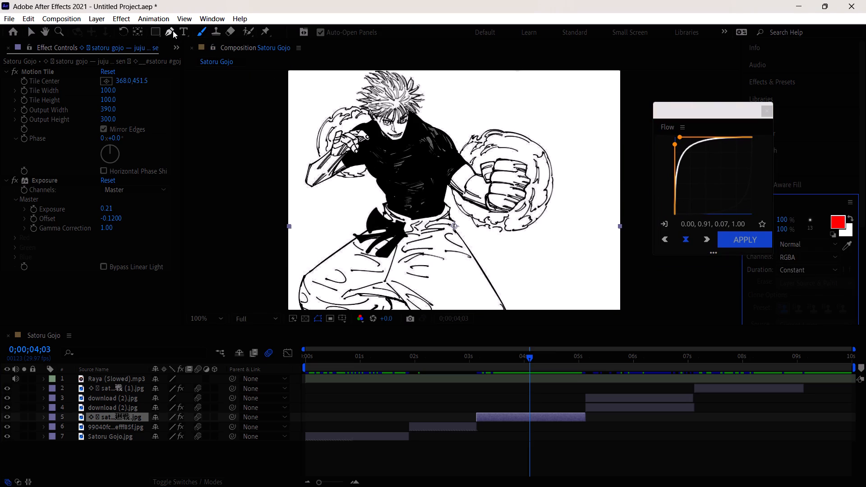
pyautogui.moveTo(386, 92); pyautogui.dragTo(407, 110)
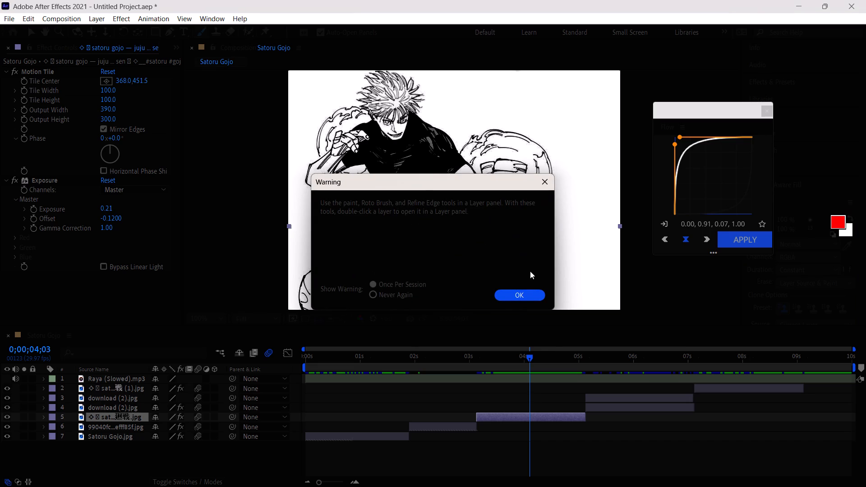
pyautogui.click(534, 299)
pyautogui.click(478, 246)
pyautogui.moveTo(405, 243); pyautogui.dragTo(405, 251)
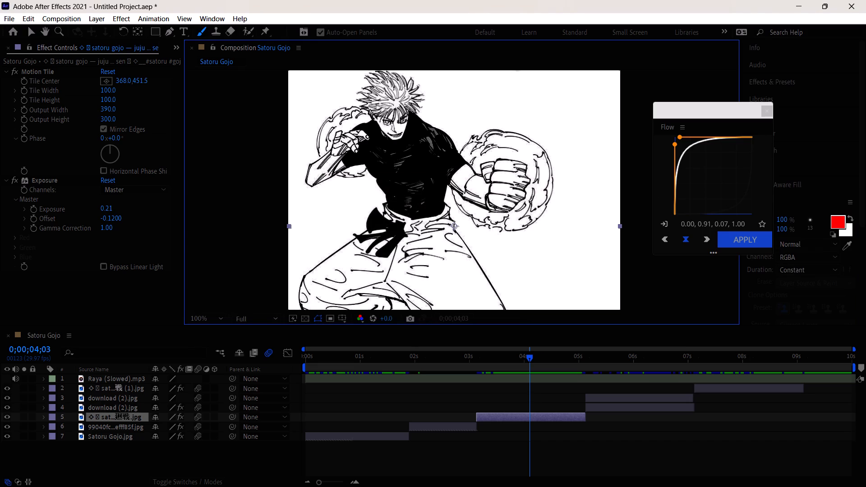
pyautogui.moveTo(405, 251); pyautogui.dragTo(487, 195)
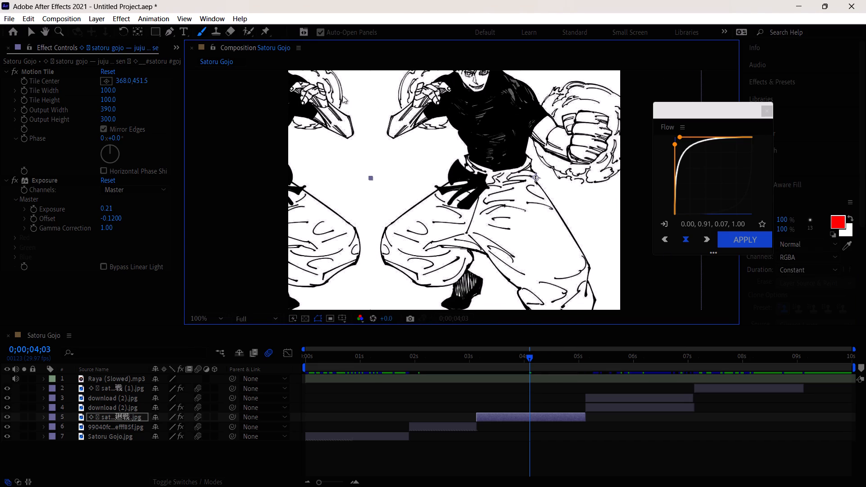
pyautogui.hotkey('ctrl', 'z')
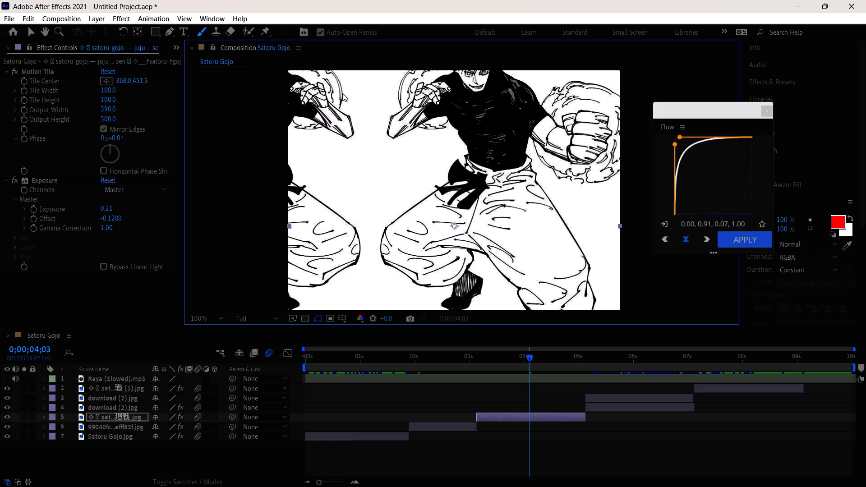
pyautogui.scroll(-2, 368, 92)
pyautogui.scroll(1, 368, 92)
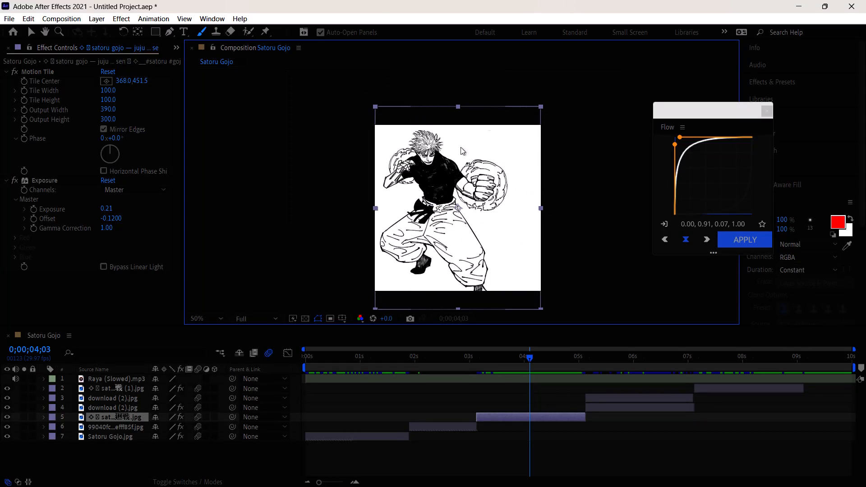
# Open the layer 5 image in its own Layer view and activate the Brush tool for painting on it.
pyautogui.click(461, 147)
pyautogui.click(461, 171)
pyautogui.click(206, 30)
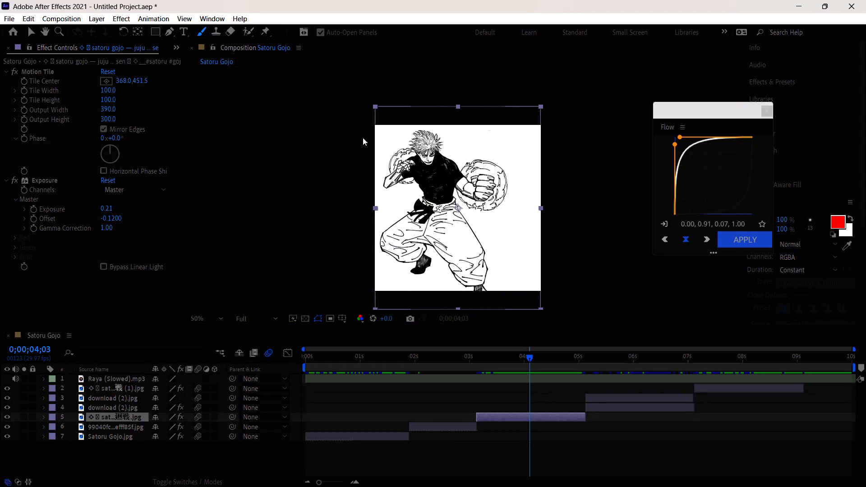
pyautogui.click(202, 33)
pyautogui.click(437, 163)
pyautogui.doubleClick(447, 190)
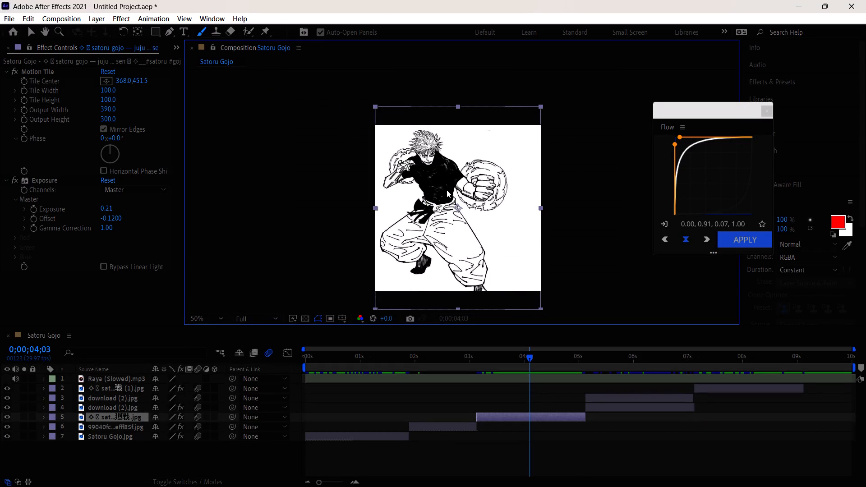
pyautogui.click(198, 32)
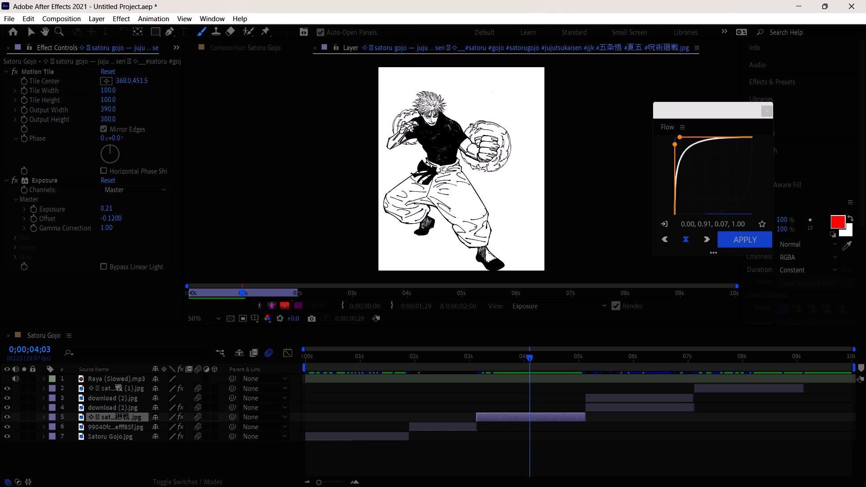
# Paint a red brush outline from the figure's neck along the shoulder and around the fist with its energy ball, back to the torso.
pyautogui.scroll(1, 435, 130)
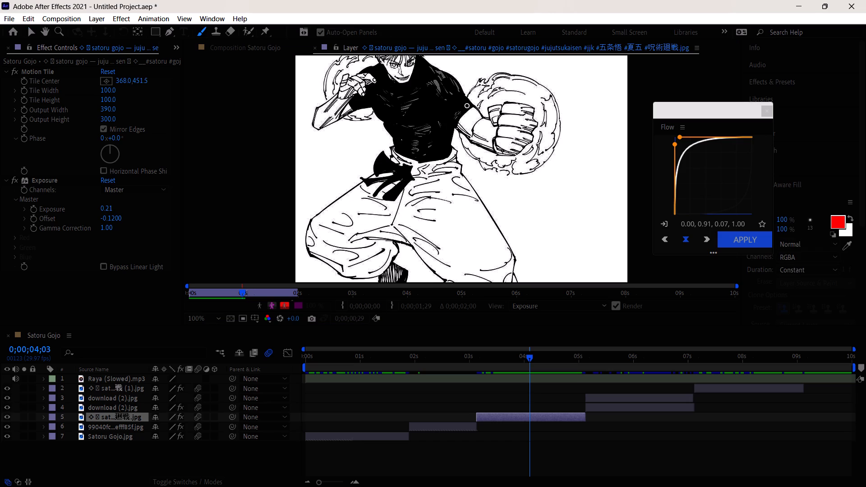
pyautogui.moveTo(423, 57); pyautogui.dragTo(423, 58)
pyautogui.moveTo(423, 58); pyautogui.dragTo(455, 76)
pyautogui.moveTo(455, 76); pyautogui.dragTo(468, 98)
pyautogui.moveTo(468, 98); pyautogui.dragTo(490, 76)
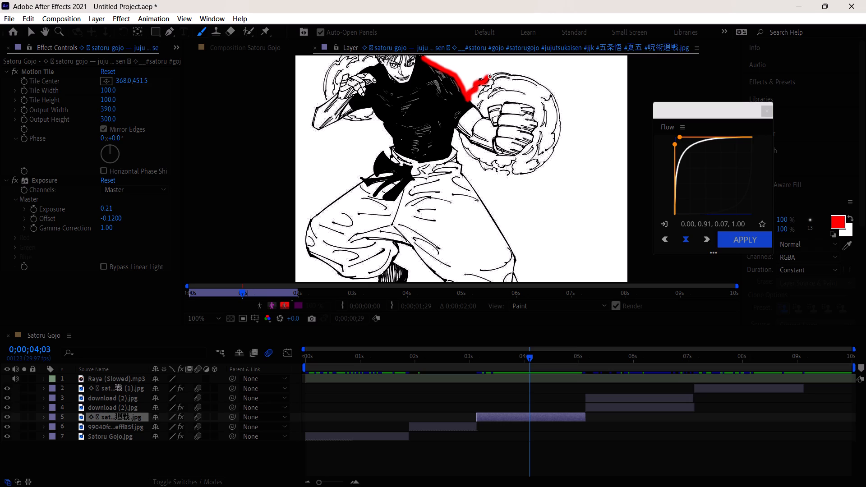
pyautogui.moveTo(490, 76); pyautogui.dragTo(539, 83)
pyautogui.moveTo(539, 83); pyautogui.dragTo(562, 132)
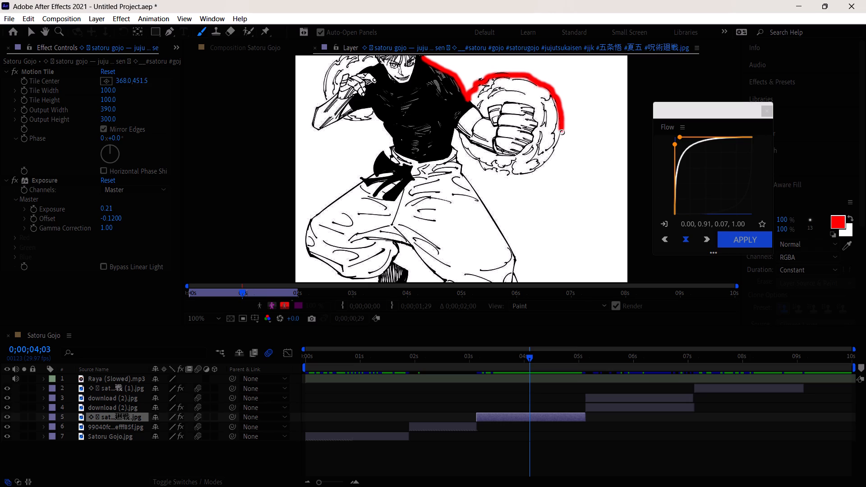
pyautogui.moveTo(562, 132); pyautogui.dragTo(519, 173)
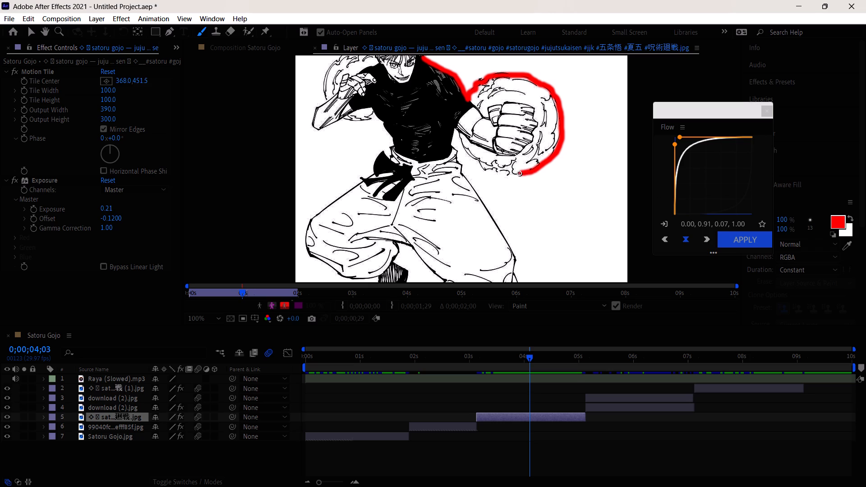
pyautogui.moveTo(519, 173); pyautogui.dragTo(479, 167)
pyautogui.moveTo(479, 167); pyautogui.dragTo(457, 131)
# Continue the red outline from the torso past the waist, down the outer edge of the extended leg and around its foot.
pyautogui.moveTo(457, 131); pyautogui.dragTo(465, 178)
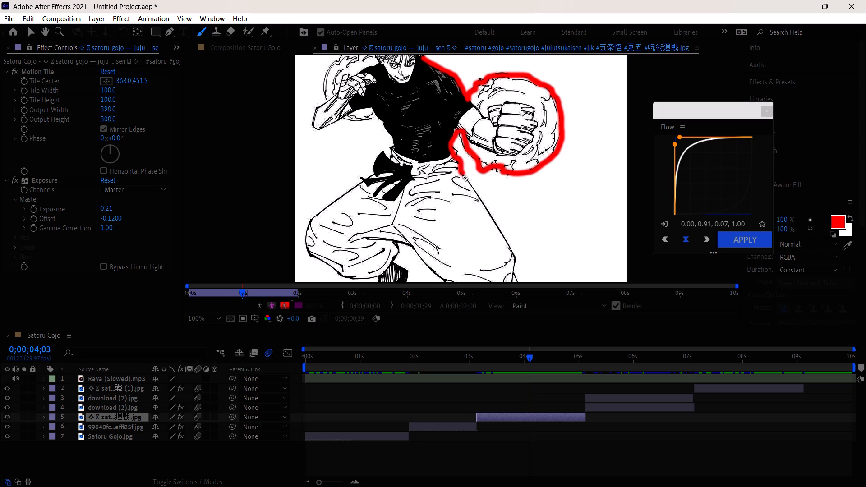
pyautogui.moveTo(465, 178); pyautogui.dragTo(511, 251)
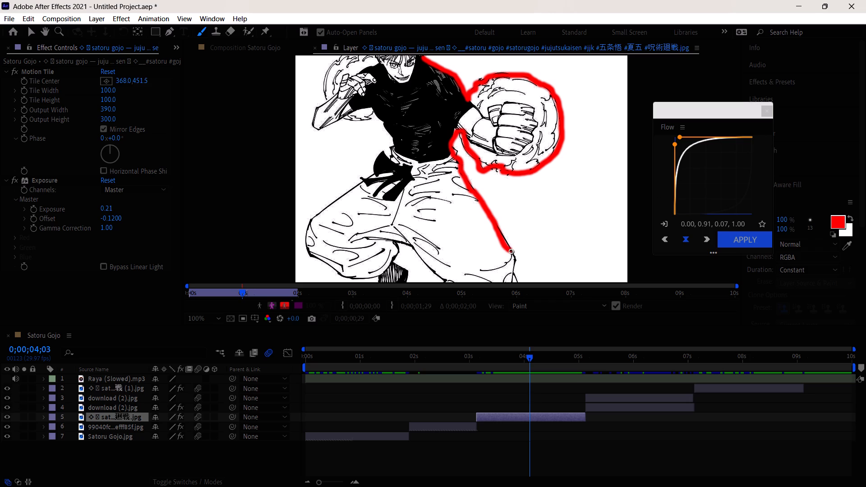
pyautogui.moveTo(511, 251); pyautogui.dragTo(517, 288)
pyautogui.scroll(-1, 522, 277)
pyautogui.moveTo(517, 288); pyautogui.dragTo(518, 288)
pyautogui.scroll(-1, 528, 229)
pyautogui.moveTo(489, 230); pyautogui.dragTo(490, 236)
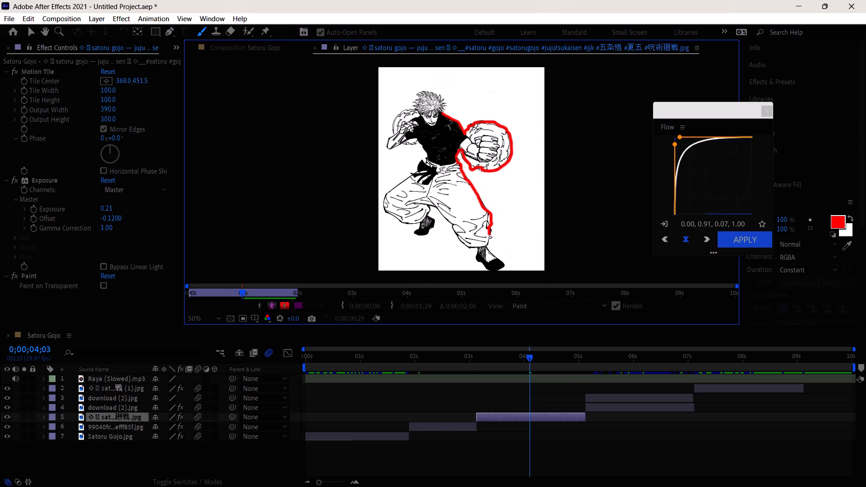
pyautogui.moveTo(490, 236); pyautogui.dragTo(494, 268)
# Continue the red outline along the extended leg's inner edge, around the other foot, and up around the bent leg.
pyautogui.moveTo(494, 268); pyautogui.dragTo(461, 246)
pyautogui.moveTo(461, 246); pyautogui.dragTo(431, 210)
pyautogui.moveTo(431, 210); pyautogui.dragTo(426, 234)
pyautogui.moveTo(426, 234); pyautogui.dragTo(418, 225)
pyautogui.moveTo(418, 225); pyautogui.dragTo(386, 215)
pyautogui.moveTo(386, 215); pyautogui.dragTo(400, 185)
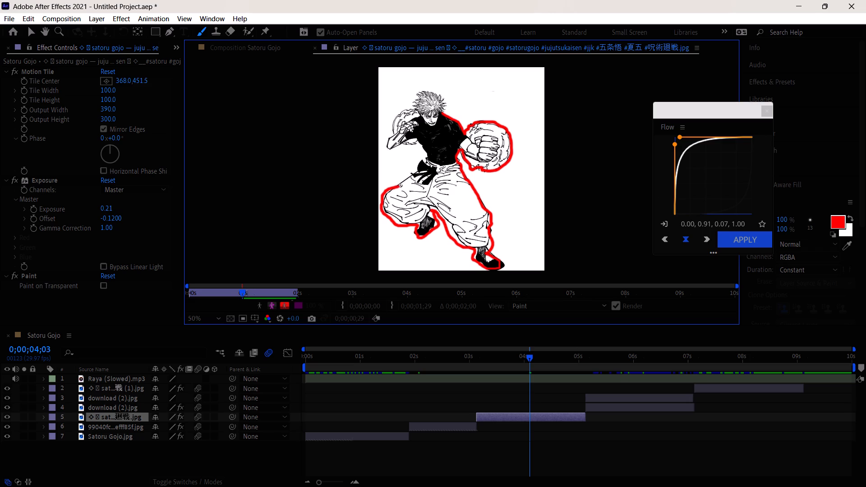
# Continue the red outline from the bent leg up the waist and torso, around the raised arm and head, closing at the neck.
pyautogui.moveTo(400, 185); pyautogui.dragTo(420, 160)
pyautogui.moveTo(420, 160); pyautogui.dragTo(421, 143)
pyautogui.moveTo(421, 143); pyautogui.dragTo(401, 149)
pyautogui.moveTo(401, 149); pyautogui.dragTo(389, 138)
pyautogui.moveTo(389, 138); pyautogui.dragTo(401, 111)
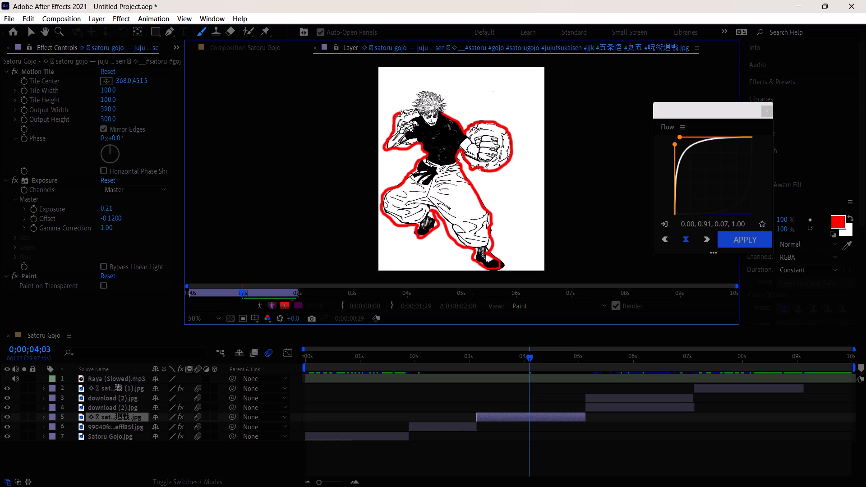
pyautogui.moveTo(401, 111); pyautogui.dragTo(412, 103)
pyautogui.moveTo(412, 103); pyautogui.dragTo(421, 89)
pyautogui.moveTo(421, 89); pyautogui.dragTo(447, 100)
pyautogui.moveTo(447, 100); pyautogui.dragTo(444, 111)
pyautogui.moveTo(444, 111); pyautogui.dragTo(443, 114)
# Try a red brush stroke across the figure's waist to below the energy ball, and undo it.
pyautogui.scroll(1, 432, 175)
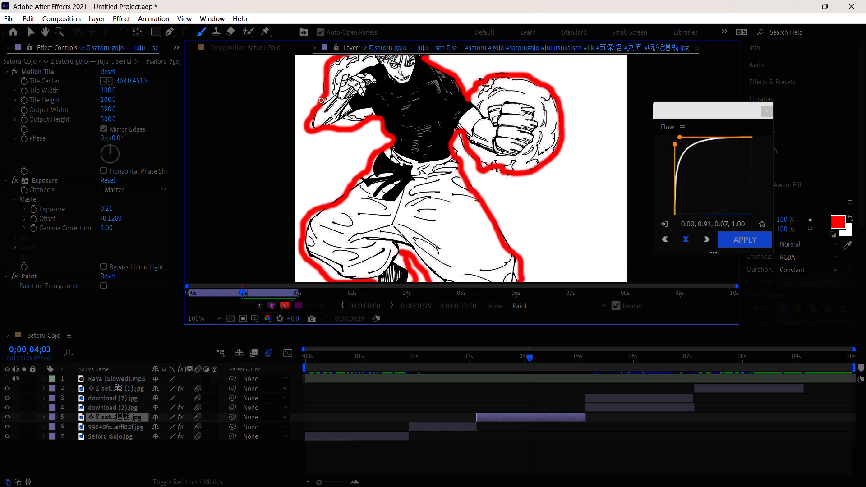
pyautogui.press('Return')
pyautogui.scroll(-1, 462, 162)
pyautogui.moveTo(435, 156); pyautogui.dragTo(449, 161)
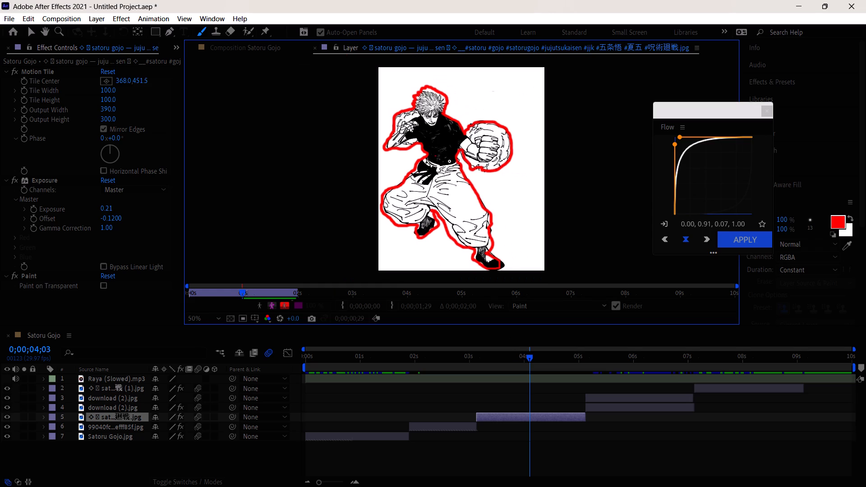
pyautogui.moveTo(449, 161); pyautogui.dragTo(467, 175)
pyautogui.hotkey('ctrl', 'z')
# Check how the outlined figure looks in the Satoru Gojo composition and return to the image's Layer view.
pyautogui.click(581, 305)
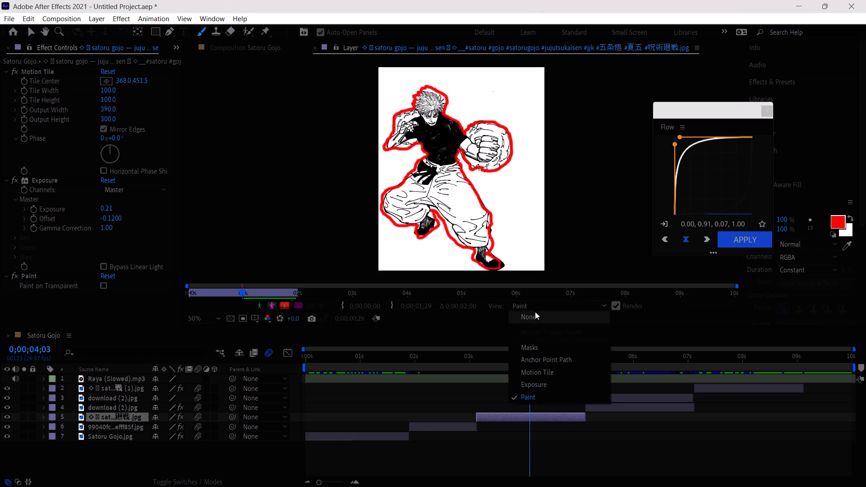
pyautogui.click(533, 299)
pyautogui.click(511, 418)
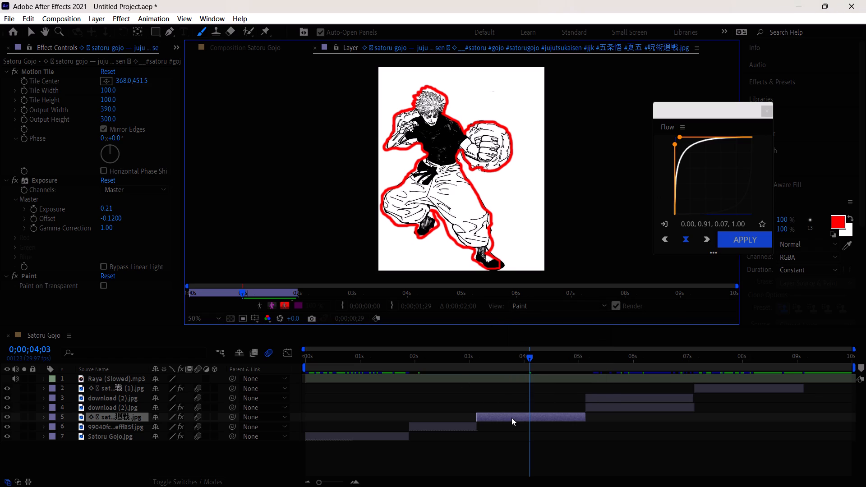
pyautogui.click(251, 52)
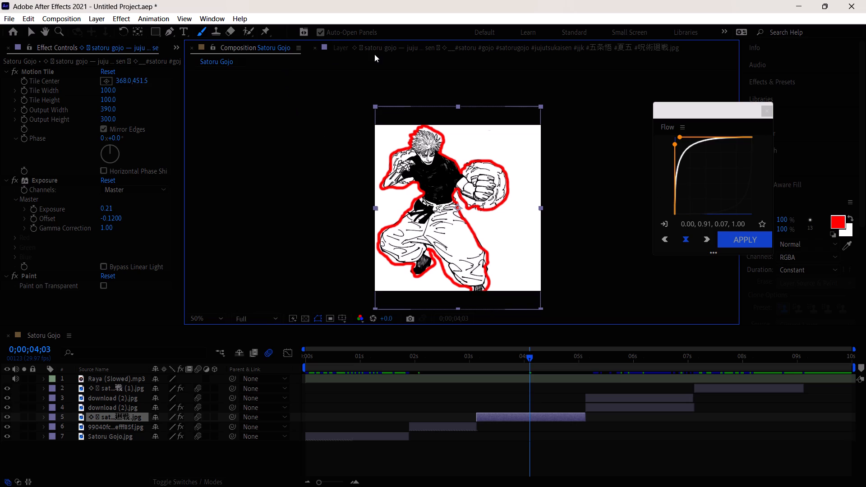
pyautogui.moveTo(426, 199); pyautogui.dragTo(488, 234)
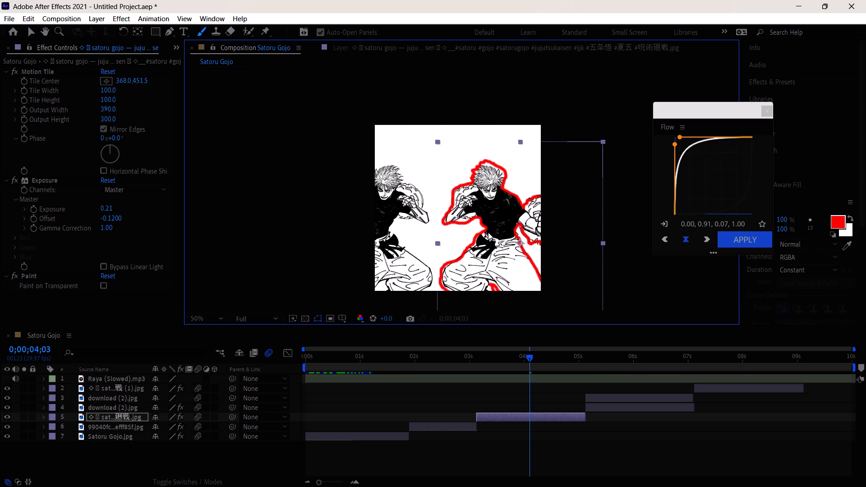
pyautogui.hotkey('ctrl', 'z')
pyautogui.click(374, 48)
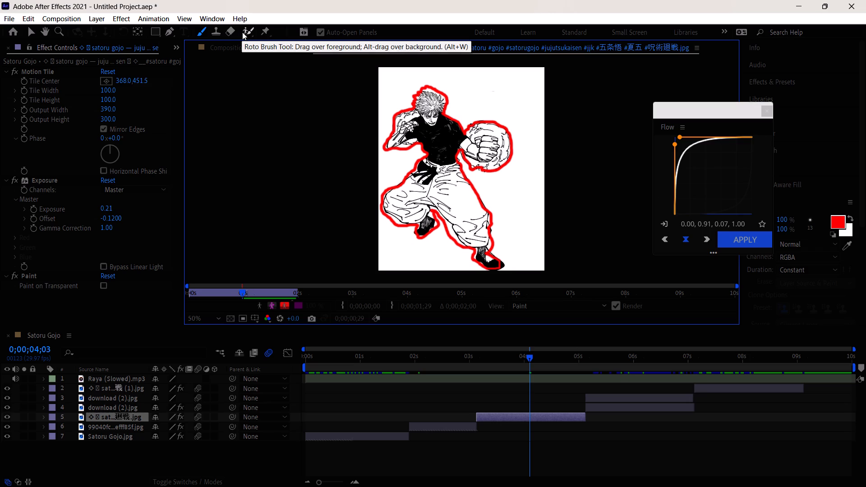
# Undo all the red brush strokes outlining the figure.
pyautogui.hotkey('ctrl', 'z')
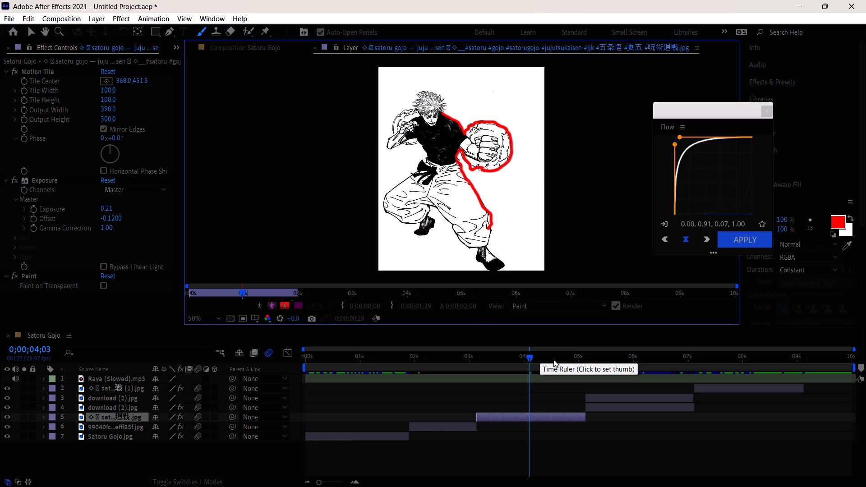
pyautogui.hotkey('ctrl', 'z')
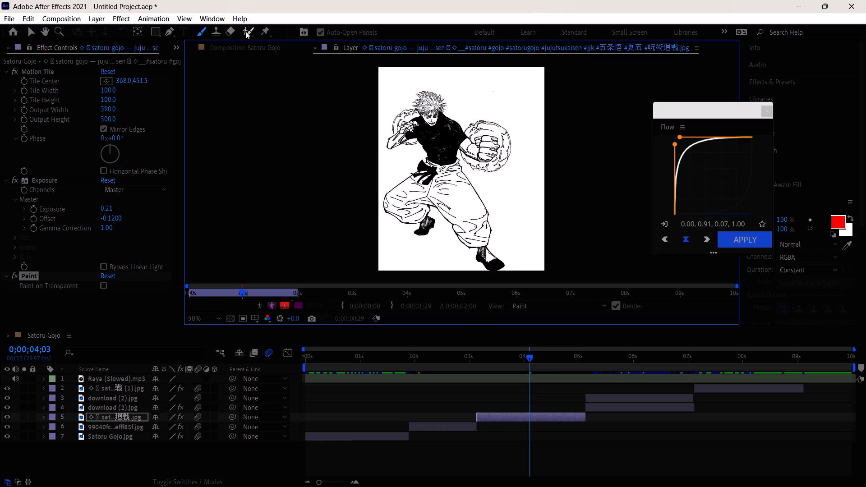
# Mark the figure's torso, forearm, fist and surrounding energy ball as foreground with the Roto Brush on the layer 5 image.
pyautogui.click(245, 31)
pyautogui.scroll(1, 449, 163)
pyautogui.moveTo(433, 78); pyautogui.dragTo(439, 83)
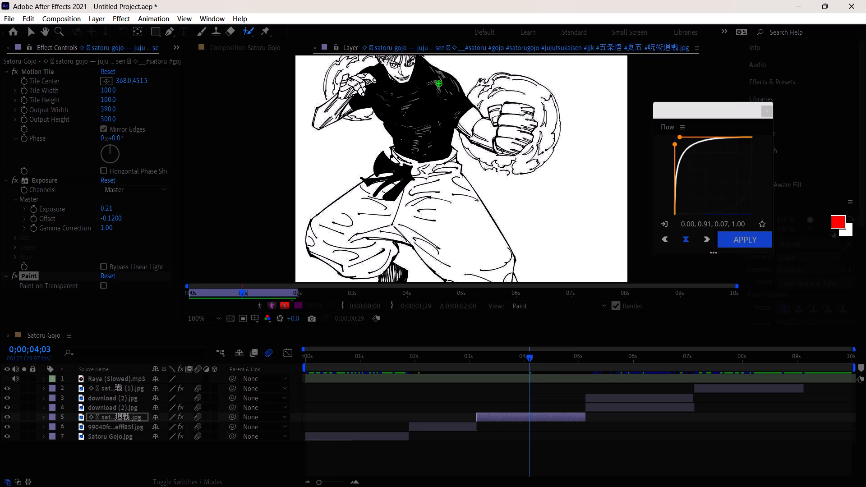
pyautogui.moveTo(439, 83); pyautogui.dragTo(459, 104)
pyautogui.moveTo(480, 123); pyautogui.dragTo(508, 133)
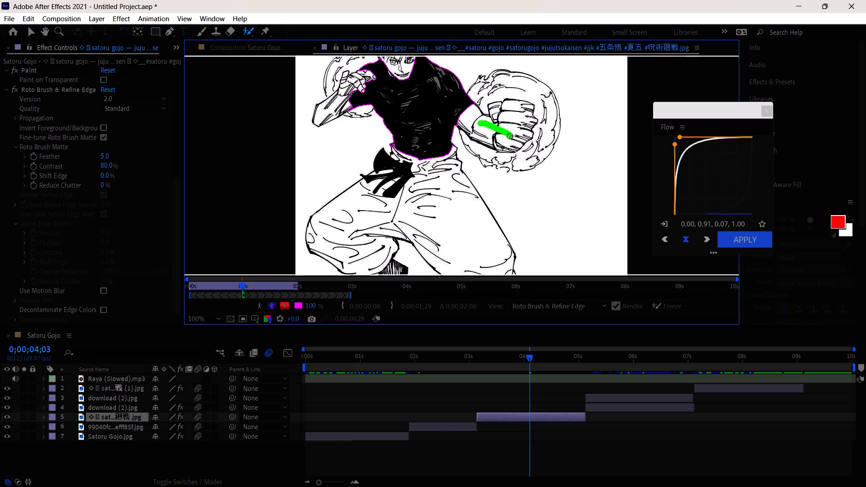
pyautogui.moveTo(512, 116); pyautogui.dragTo(524, 116)
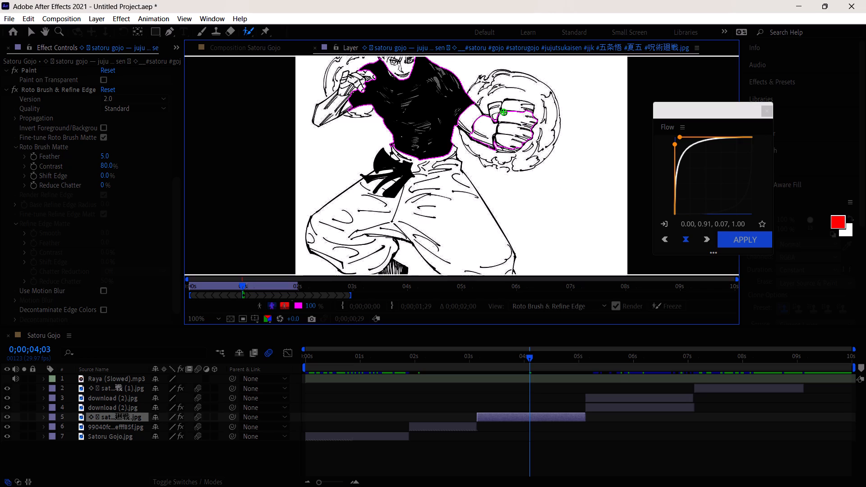
pyautogui.moveTo(502, 105); pyautogui.dragTo(517, 105)
pyautogui.moveTo(482, 84); pyautogui.dragTo(506, 92)
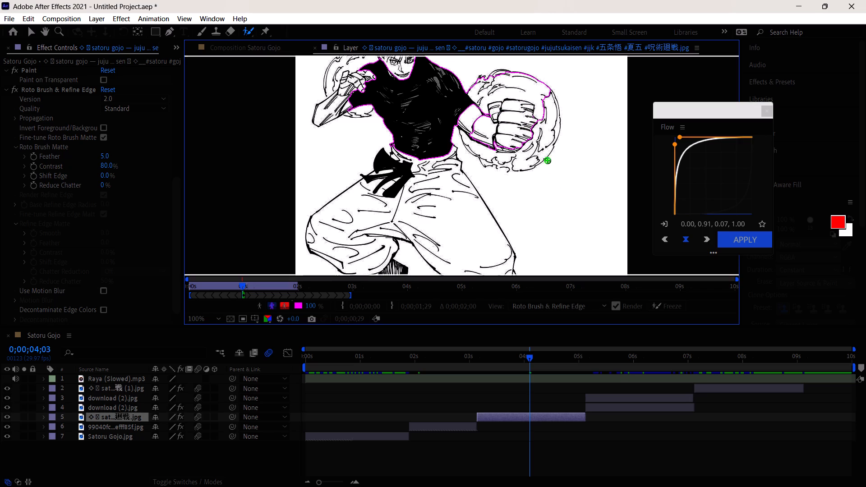
pyautogui.moveTo(543, 116); pyautogui.dragTo(551, 146)
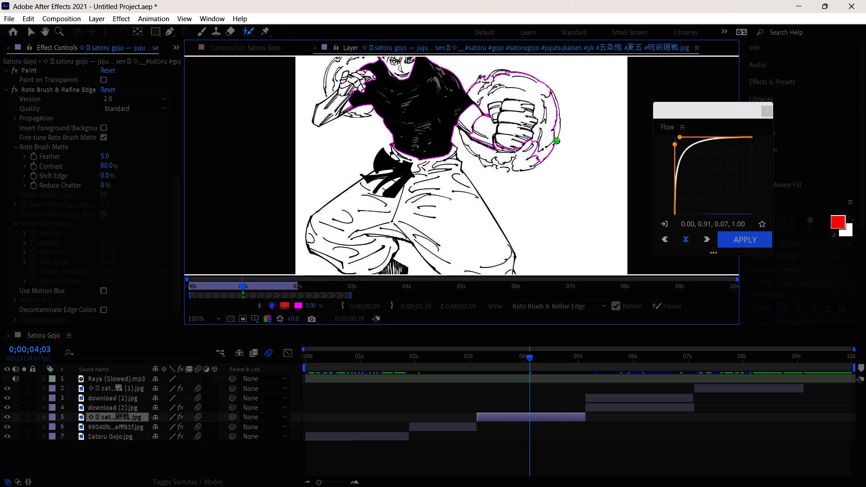
pyautogui.moveTo(554, 125); pyautogui.dragTo(563, 127)
pyautogui.moveTo(522, 169); pyautogui.dragTo(533, 182)
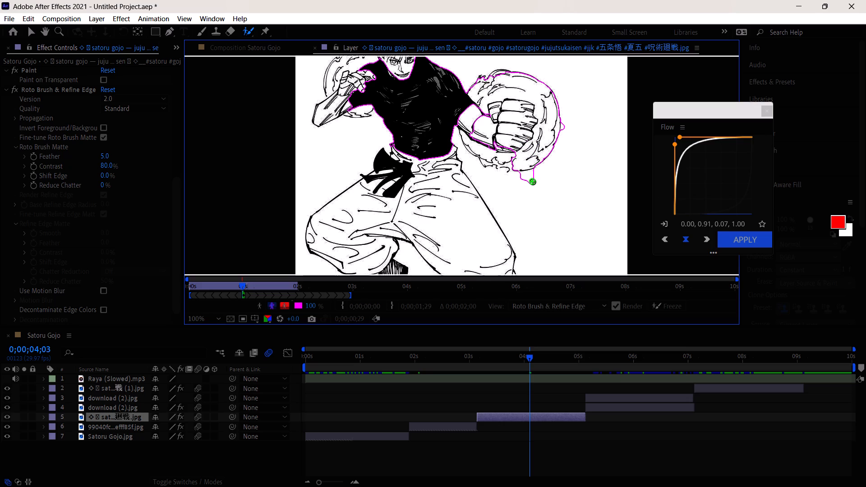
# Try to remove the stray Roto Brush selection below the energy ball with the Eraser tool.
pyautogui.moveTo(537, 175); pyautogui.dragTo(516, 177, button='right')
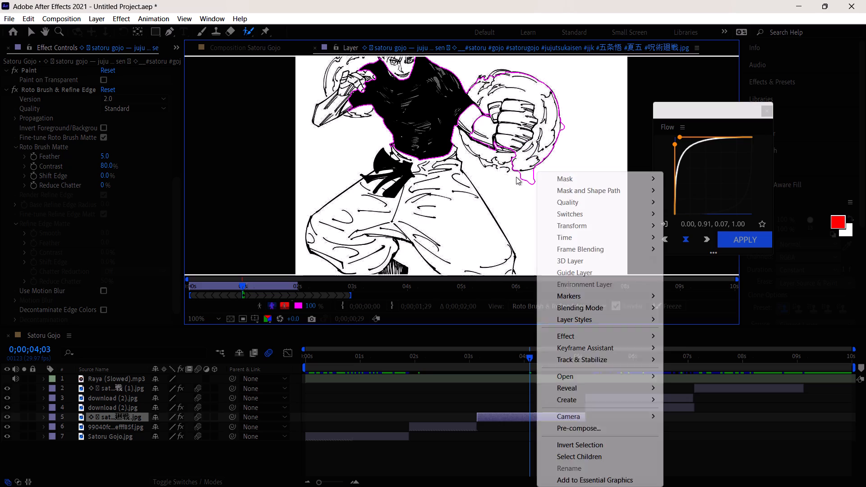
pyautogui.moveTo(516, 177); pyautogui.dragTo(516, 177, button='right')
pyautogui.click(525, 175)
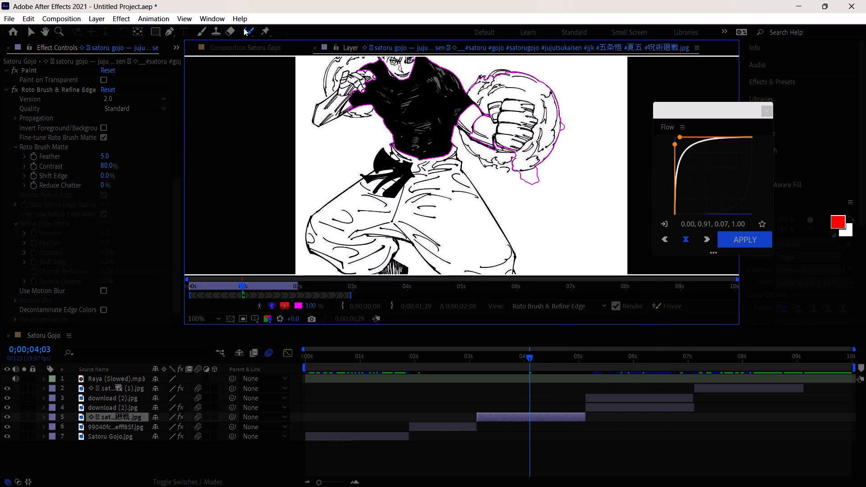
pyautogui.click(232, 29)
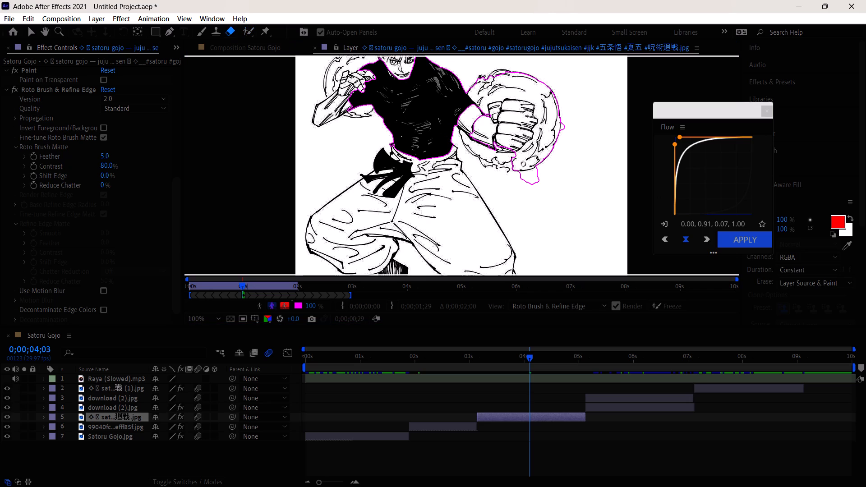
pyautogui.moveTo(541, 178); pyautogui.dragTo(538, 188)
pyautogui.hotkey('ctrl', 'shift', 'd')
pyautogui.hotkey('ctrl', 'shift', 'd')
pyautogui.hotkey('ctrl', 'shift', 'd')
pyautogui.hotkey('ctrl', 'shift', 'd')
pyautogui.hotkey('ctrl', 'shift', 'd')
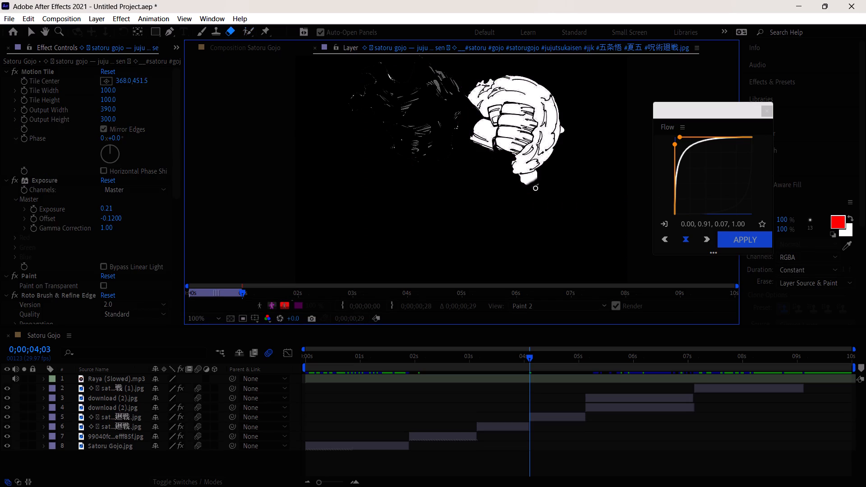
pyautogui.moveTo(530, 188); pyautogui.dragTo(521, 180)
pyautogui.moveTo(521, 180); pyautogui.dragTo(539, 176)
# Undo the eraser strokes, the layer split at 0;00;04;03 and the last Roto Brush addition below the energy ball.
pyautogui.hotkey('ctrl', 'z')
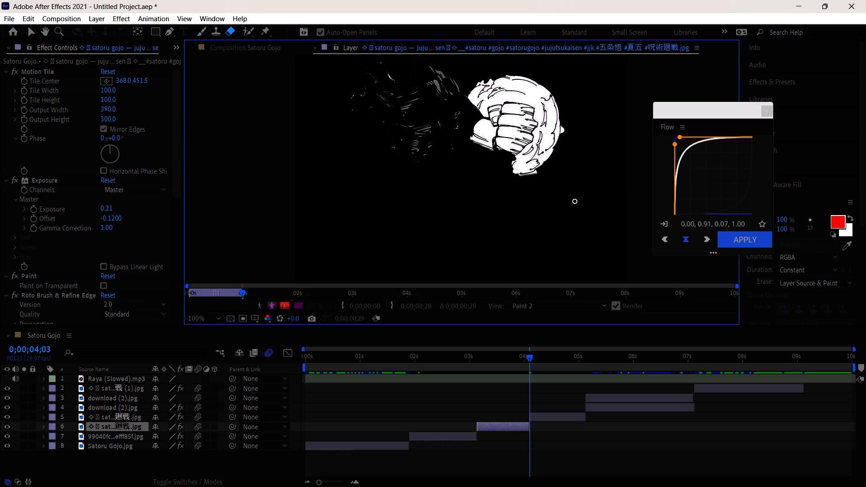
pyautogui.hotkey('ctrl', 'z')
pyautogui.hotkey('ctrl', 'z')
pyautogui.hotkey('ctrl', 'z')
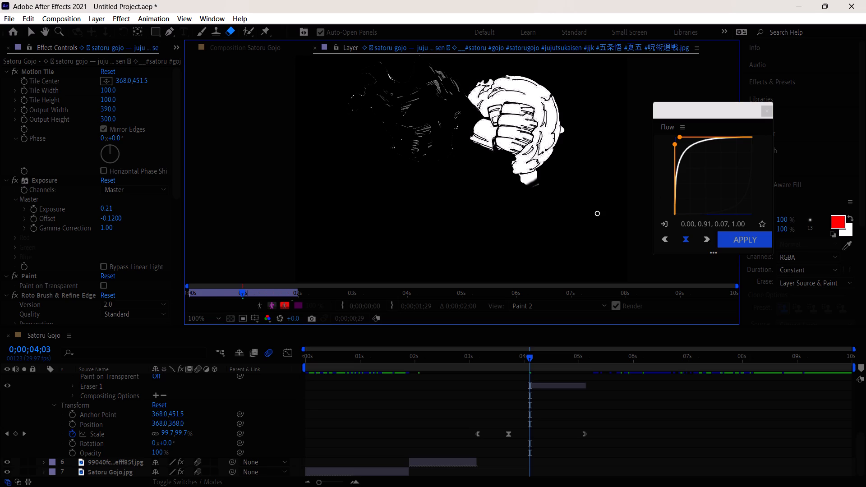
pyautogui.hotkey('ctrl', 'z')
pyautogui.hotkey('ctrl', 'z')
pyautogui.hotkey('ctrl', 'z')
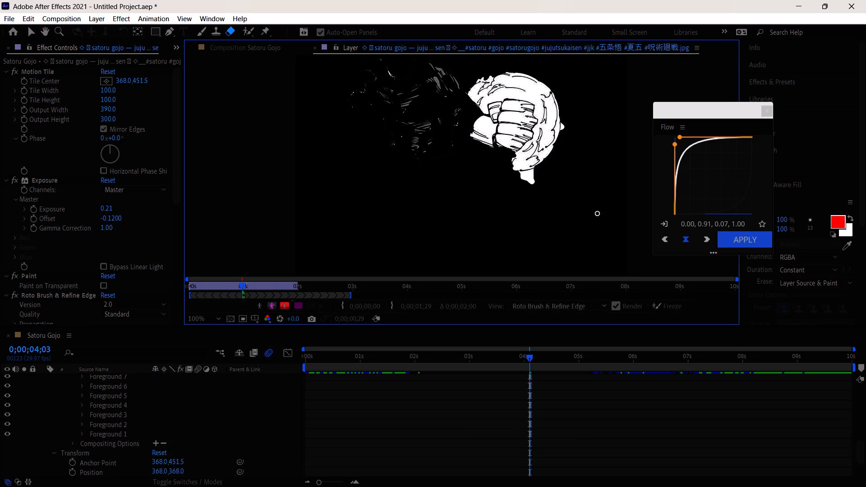
# Undo the remaining Roto Brush strokes and the Roto Brush & Refine Edge effect on the layer 5 image.
pyautogui.hotkey('ctrl', 'z')
pyautogui.hotkey('ctrl', 'z')
pyautogui.hotkey('ctrl', 'z')
pyautogui.hotkey('ctrl', 'z')
pyautogui.hotkey('ctrl', 'z')
pyautogui.hotkey('ctrl', 'z')
pyautogui.hotkey('ctrl', 'z')
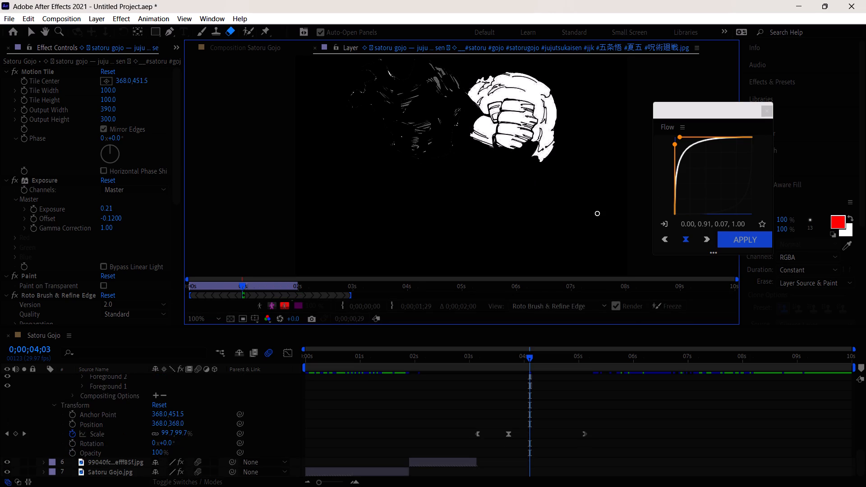
pyautogui.hotkey('ctrl', 'z')
pyautogui.hotkey('ctrl', 'z')
pyautogui.hotkey('ctrl', 'z')
pyautogui.hotkey('ctrl', 'z')
pyautogui.hotkey('ctrl', 'z')
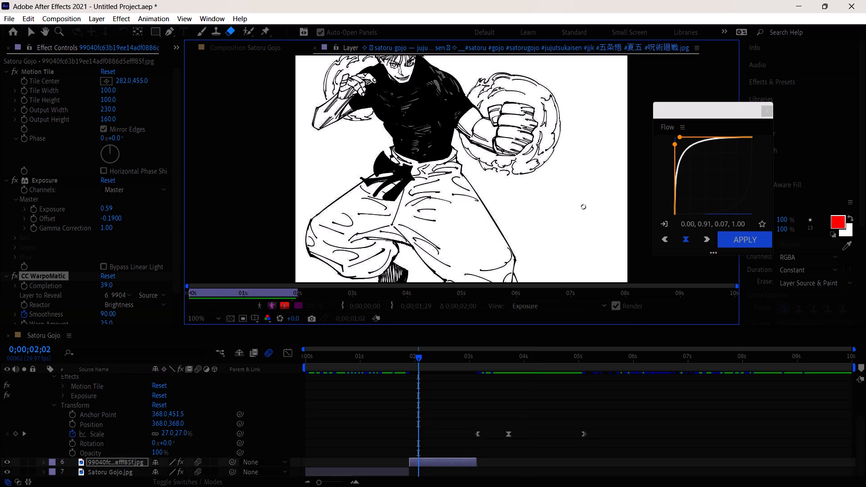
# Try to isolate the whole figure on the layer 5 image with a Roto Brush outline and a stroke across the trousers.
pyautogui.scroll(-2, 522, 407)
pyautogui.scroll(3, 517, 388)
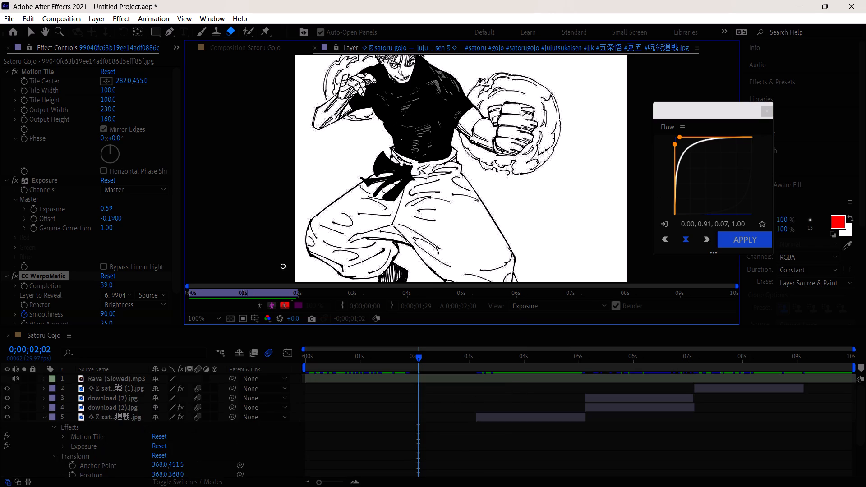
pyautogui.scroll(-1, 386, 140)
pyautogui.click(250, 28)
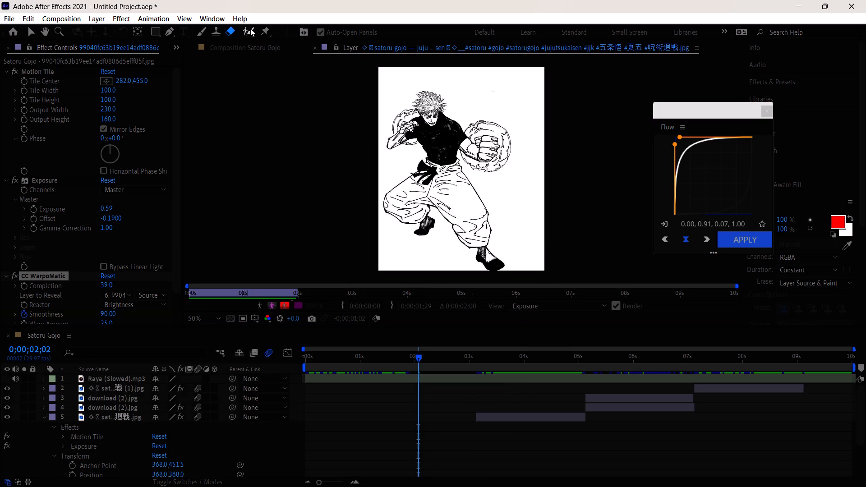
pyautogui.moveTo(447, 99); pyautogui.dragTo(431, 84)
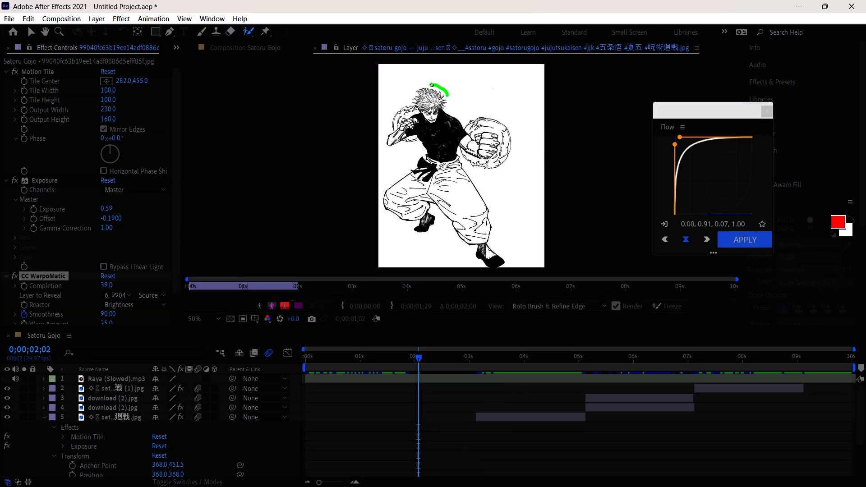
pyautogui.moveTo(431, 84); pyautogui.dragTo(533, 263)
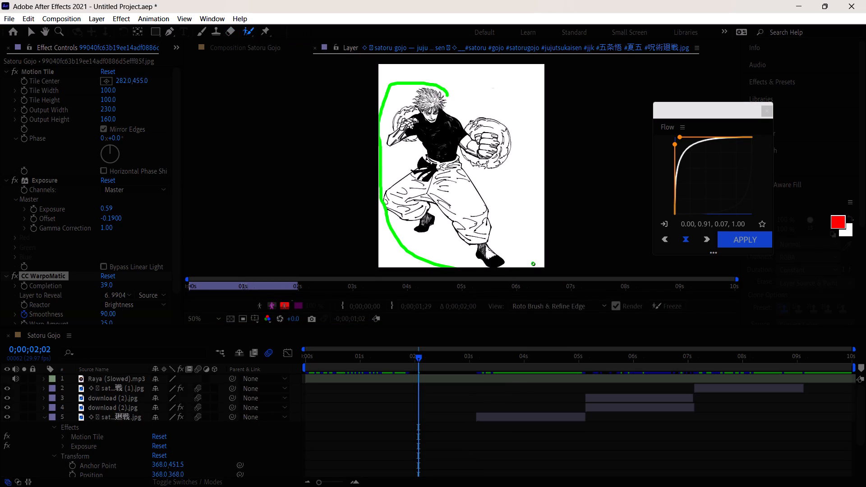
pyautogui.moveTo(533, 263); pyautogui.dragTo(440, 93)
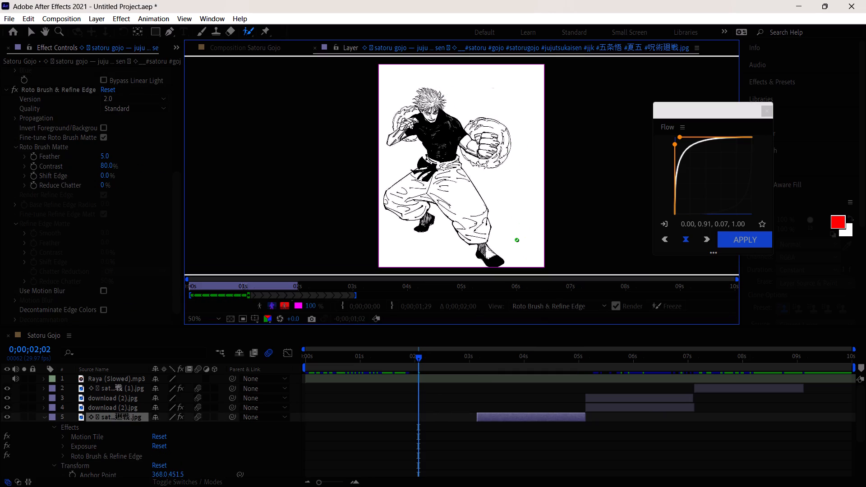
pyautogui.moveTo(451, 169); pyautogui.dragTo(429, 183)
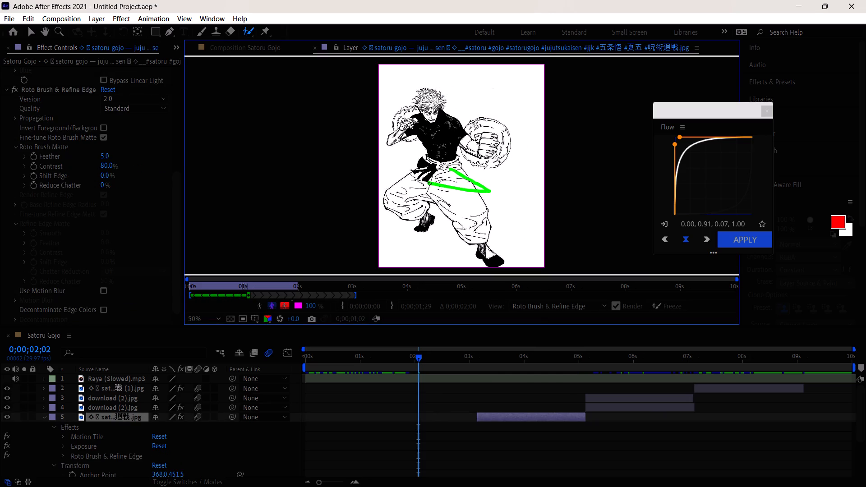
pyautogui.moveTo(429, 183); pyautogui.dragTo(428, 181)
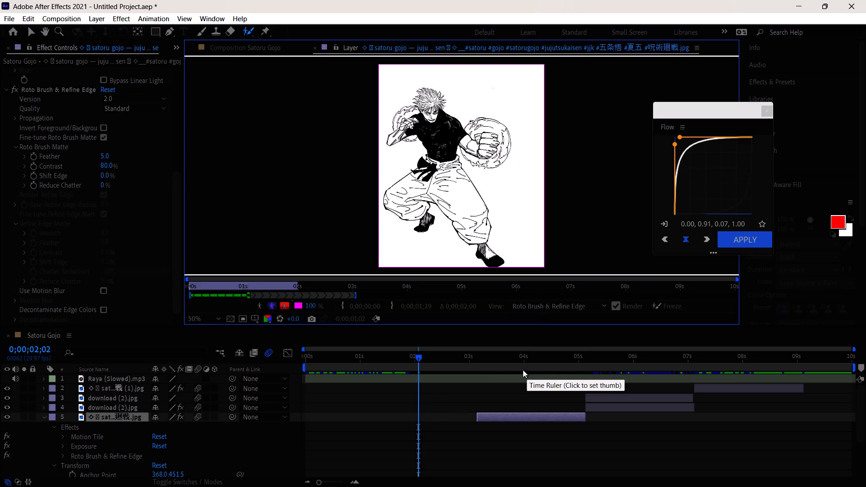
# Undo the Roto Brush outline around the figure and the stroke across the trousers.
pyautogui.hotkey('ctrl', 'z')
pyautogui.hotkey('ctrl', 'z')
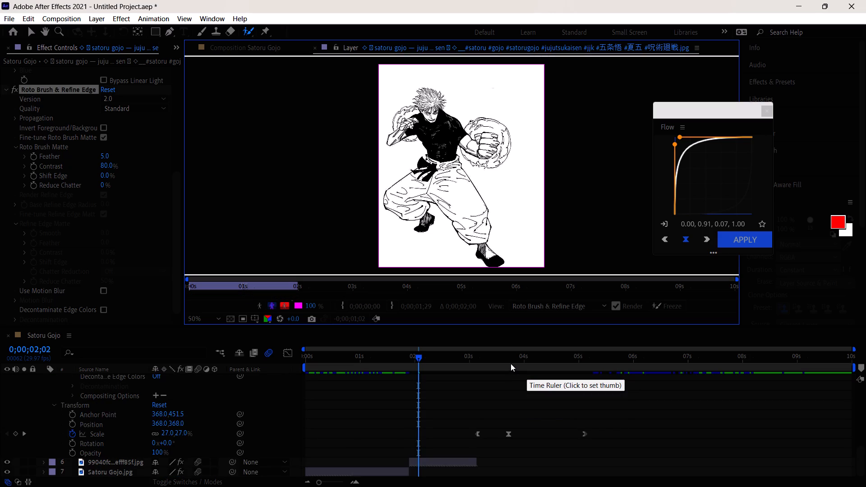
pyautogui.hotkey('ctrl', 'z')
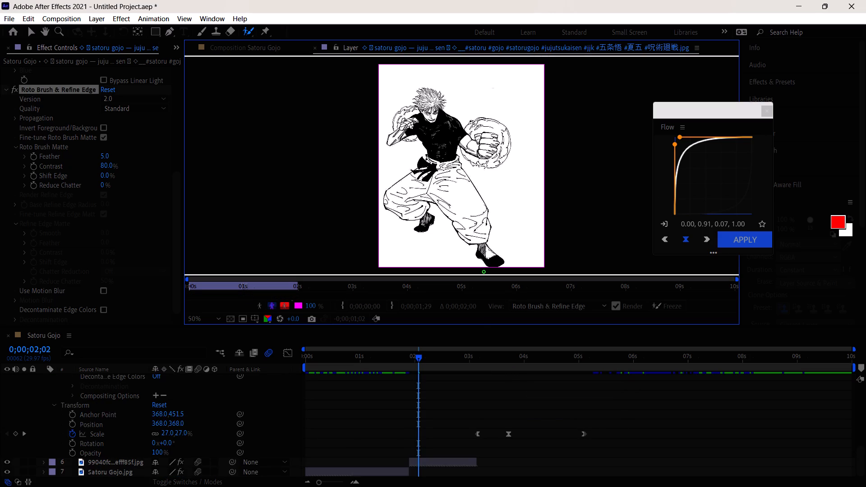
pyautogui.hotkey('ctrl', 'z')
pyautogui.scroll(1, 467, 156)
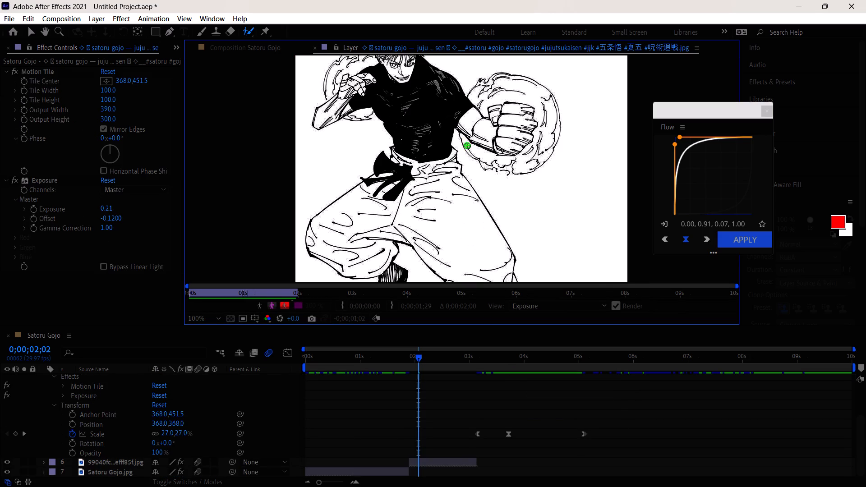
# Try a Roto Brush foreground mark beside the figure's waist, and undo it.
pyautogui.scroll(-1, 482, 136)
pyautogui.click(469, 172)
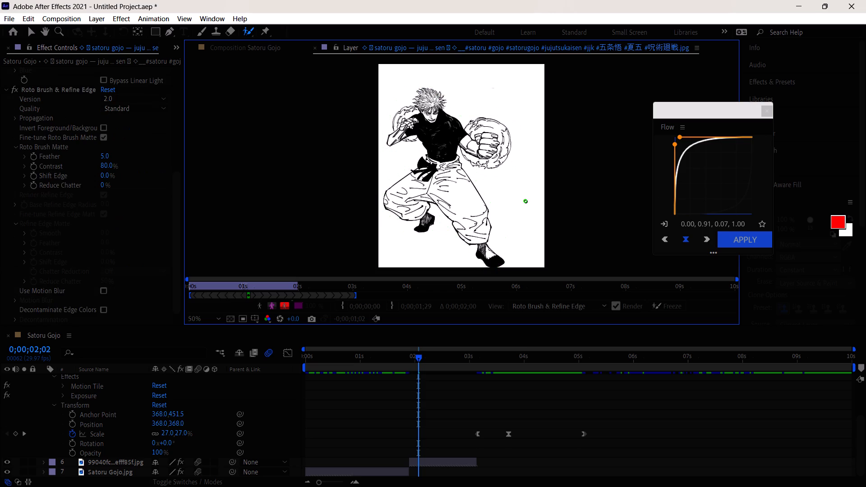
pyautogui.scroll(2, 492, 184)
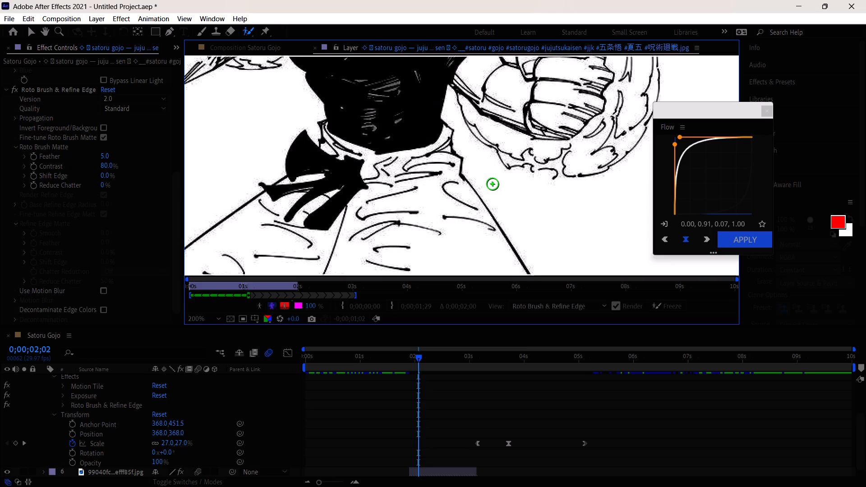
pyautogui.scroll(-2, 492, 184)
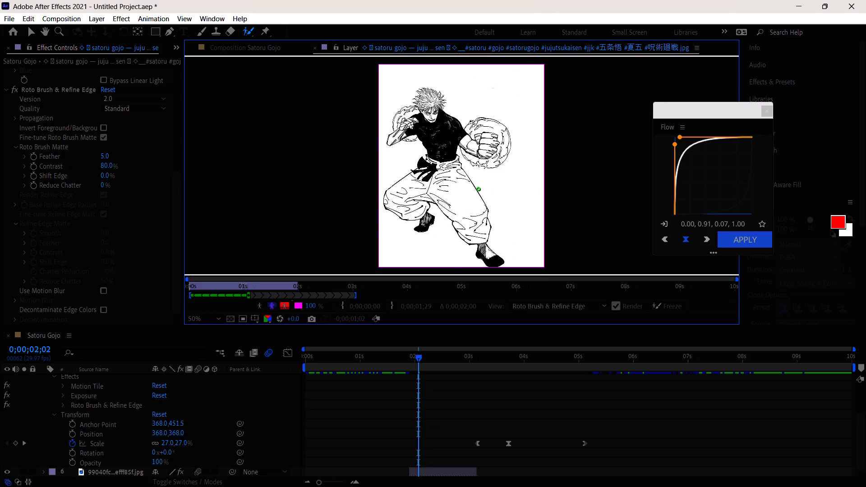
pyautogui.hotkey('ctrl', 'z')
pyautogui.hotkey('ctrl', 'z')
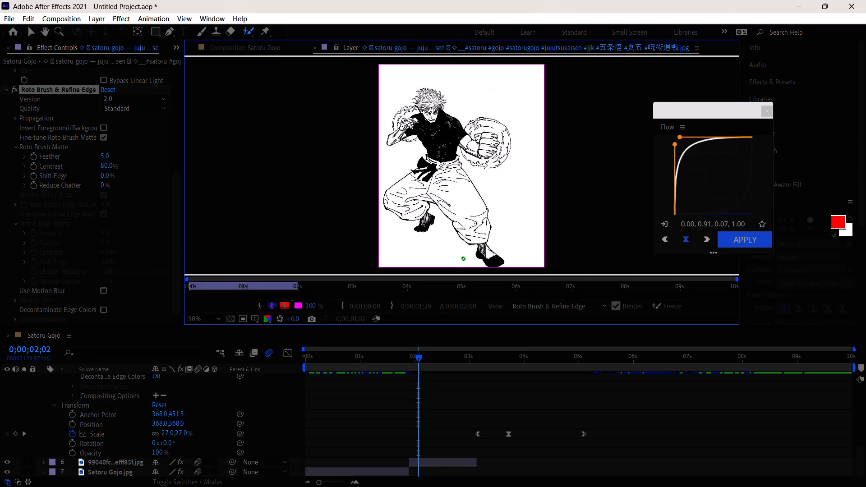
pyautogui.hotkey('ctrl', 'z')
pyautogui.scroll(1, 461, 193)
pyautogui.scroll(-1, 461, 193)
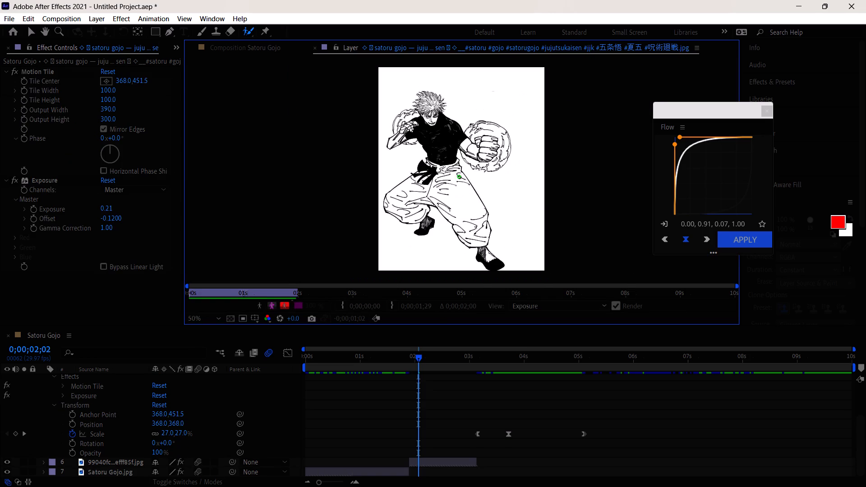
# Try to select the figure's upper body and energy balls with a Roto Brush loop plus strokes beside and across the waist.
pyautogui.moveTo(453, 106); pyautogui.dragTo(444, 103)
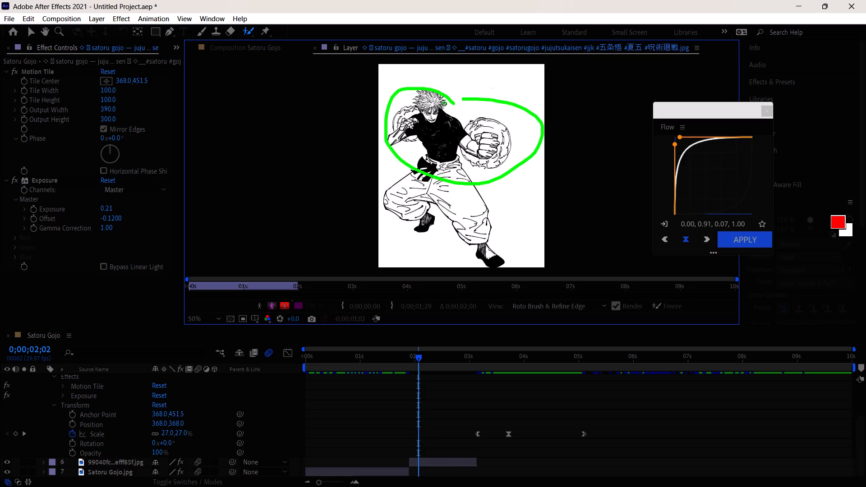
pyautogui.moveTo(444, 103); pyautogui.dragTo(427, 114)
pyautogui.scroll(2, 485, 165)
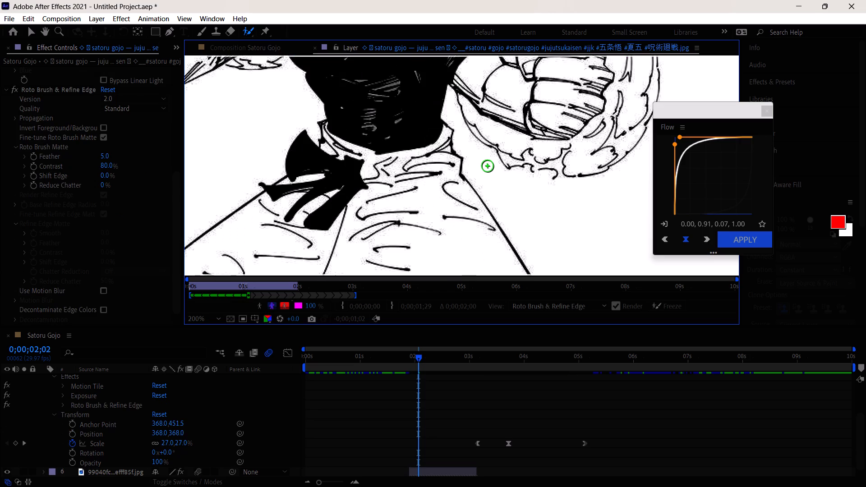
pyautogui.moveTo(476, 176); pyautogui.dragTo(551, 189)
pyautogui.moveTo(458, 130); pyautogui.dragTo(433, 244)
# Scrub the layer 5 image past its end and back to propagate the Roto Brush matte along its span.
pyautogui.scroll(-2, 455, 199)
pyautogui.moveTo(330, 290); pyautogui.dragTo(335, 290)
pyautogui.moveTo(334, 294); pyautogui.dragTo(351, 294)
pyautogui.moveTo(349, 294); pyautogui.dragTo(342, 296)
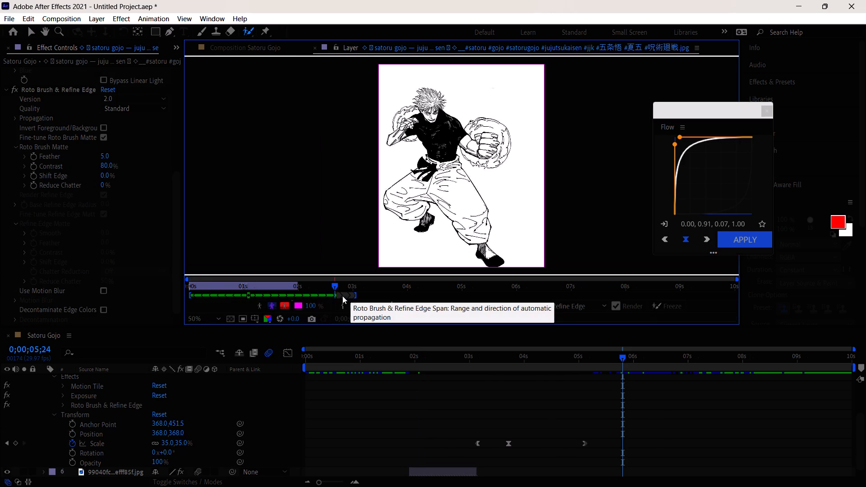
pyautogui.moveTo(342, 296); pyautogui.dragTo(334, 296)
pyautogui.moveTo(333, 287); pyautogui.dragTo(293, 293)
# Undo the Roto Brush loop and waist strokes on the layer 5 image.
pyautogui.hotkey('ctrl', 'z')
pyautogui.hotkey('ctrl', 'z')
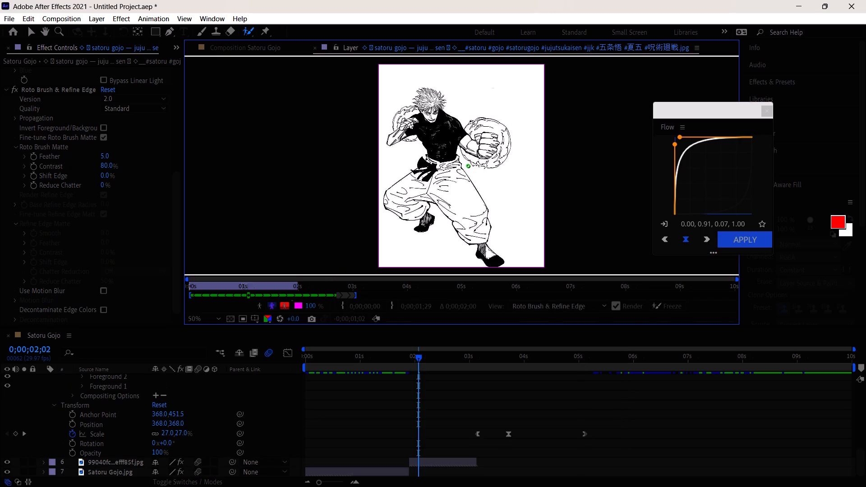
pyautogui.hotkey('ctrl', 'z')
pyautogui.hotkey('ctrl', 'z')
# Collapse layer 5's properties and undo its Roto Brush effect and the last CC WarpoMatic Smoothness change on layer 6.
pyautogui.scroll(1, 415, 420)
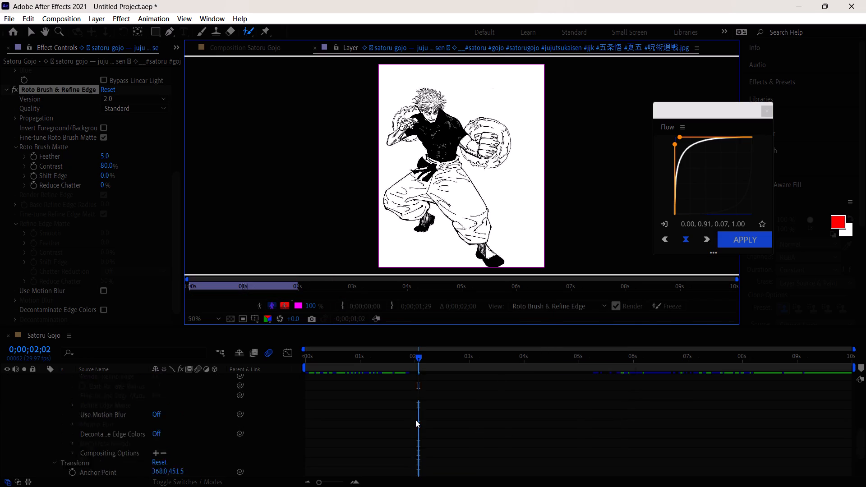
pyautogui.scroll(3, 415, 420)
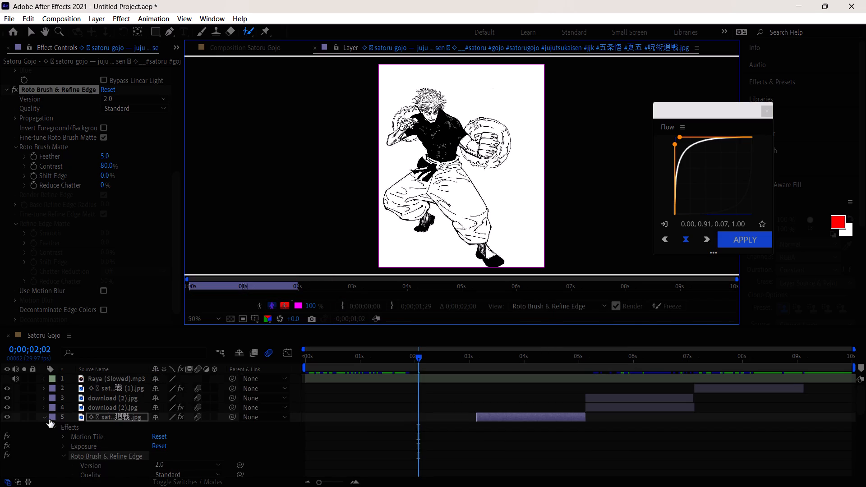
pyautogui.click(44, 416)
pyautogui.moveTo(497, 369); pyautogui.dragTo(519, 374)
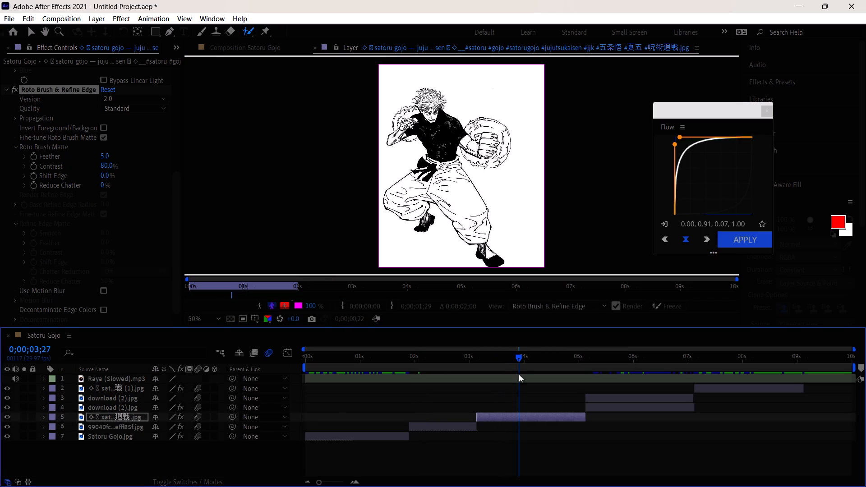
pyautogui.moveTo(519, 374); pyautogui.dragTo(516, 375)
pyautogui.scroll(1, 442, 226)
pyautogui.hotkey('ctrl', 'z')
pyautogui.hotkey('ctrl', 'z')
pyautogui.hotkey('ctrl', 'z')
# Mark the figure's sash, torso, waist edge and upper thigh as foreground with the Roto Brush on the layer 5 image.
pyautogui.keyDown('ctrl'); pyautogui.click(442, 225); pyautogui.keyUp('ctrl')
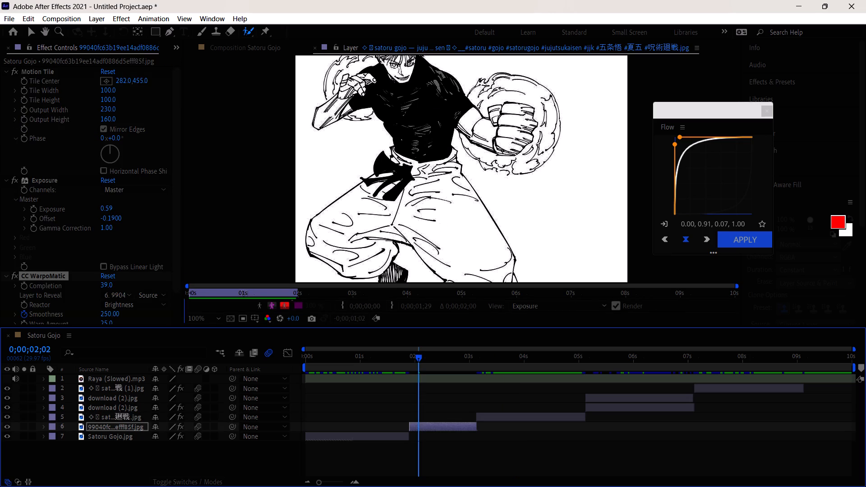
pyautogui.moveTo(398, 169); pyautogui.dragTo(432, 211)
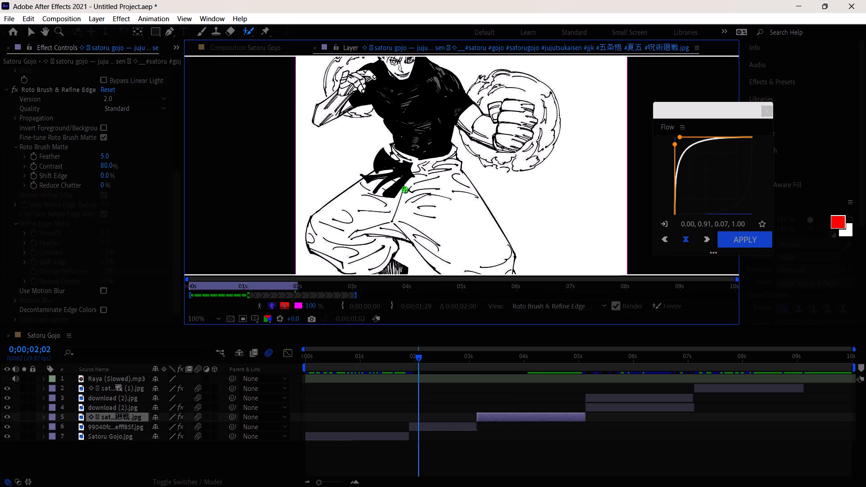
pyautogui.moveTo(390, 148); pyautogui.dragTo(405, 108)
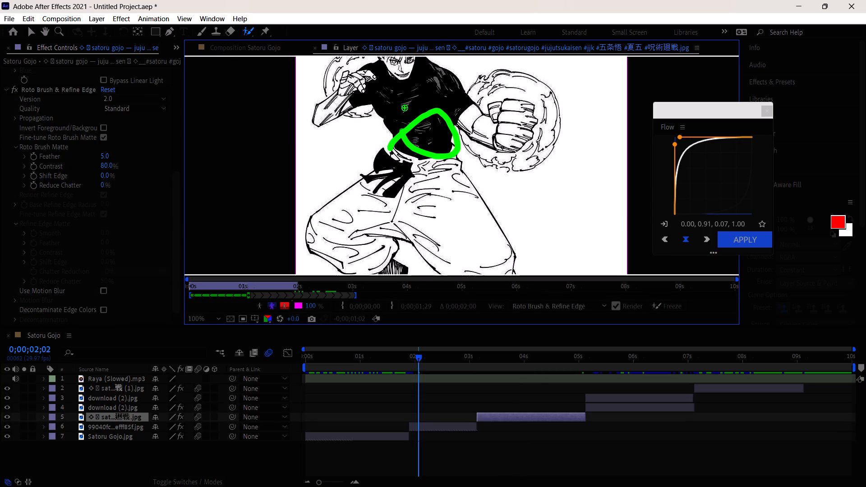
pyautogui.moveTo(405, 108); pyautogui.dragTo(412, 99)
pyautogui.moveTo(420, 85); pyautogui.dragTo(413, 146)
pyautogui.scroll(2, 422, 140)
pyautogui.moveTo(420, 105); pyautogui.dragTo(427, 167)
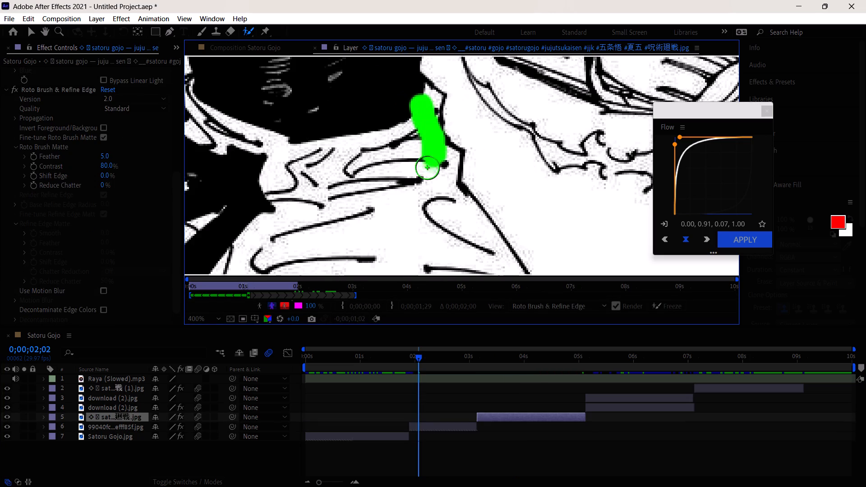
pyautogui.moveTo(427, 167); pyautogui.dragTo(490, 253)
pyautogui.scroll(-2, 473, 188)
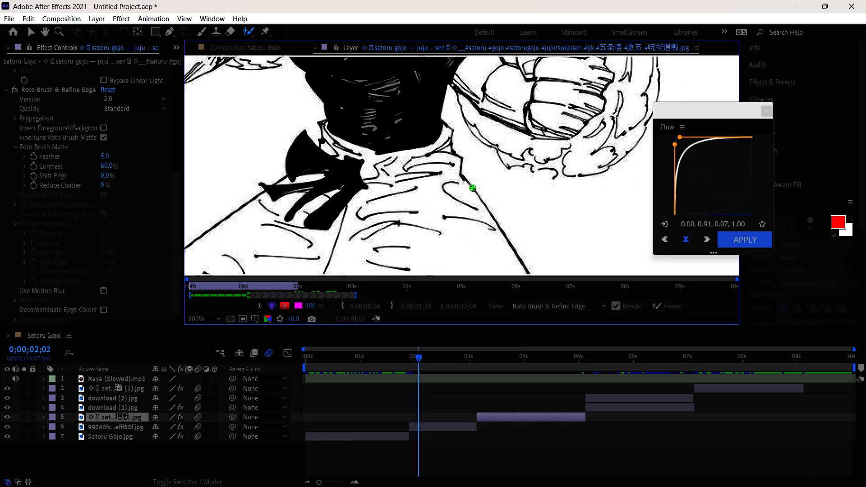
# Move the floating Flow panel away from the layer view.
pyautogui.moveTo(704, 117); pyautogui.dragTo(800, 96)
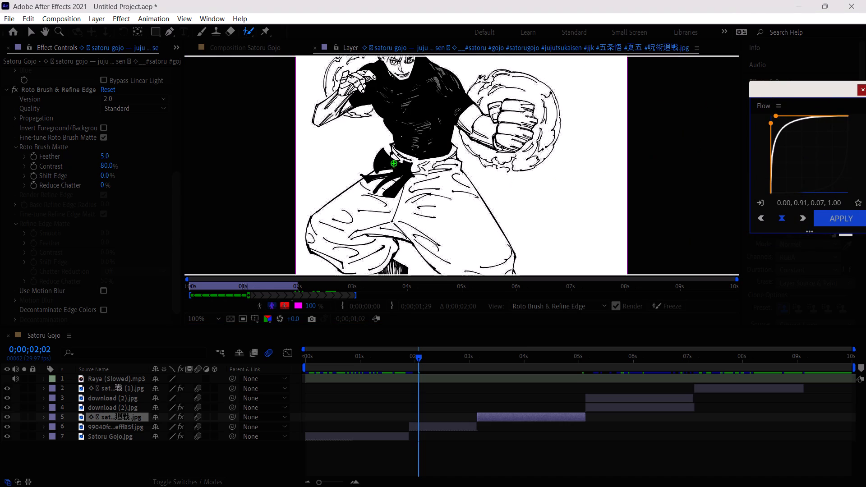
# Extend layer 5's out point to 0;00;02;07 in layer time and move the current time to 0;00;07;14.
pyautogui.moveTo(306, 288); pyautogui.dragTo(319, 289)
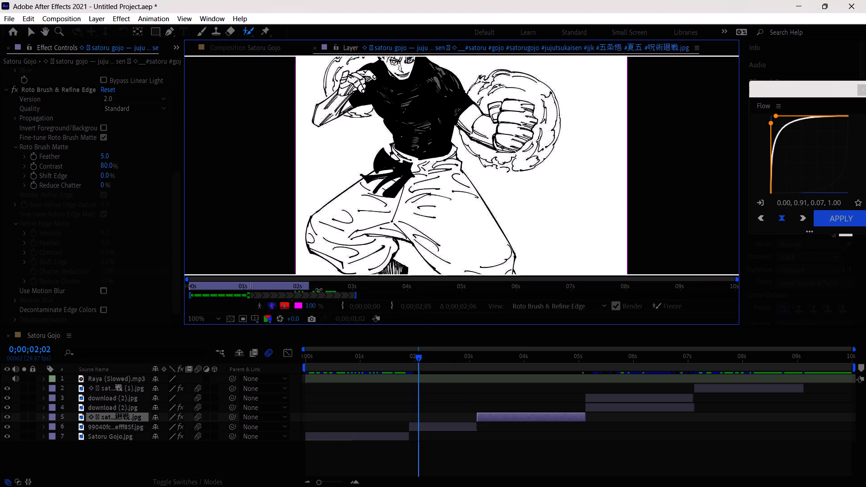
pyautogui.moveTo(319, 289); pyautogui.dragTo(320, 290)
pyautogui.moveTo(310, 289); pyautogui.dragTo(424, 286)
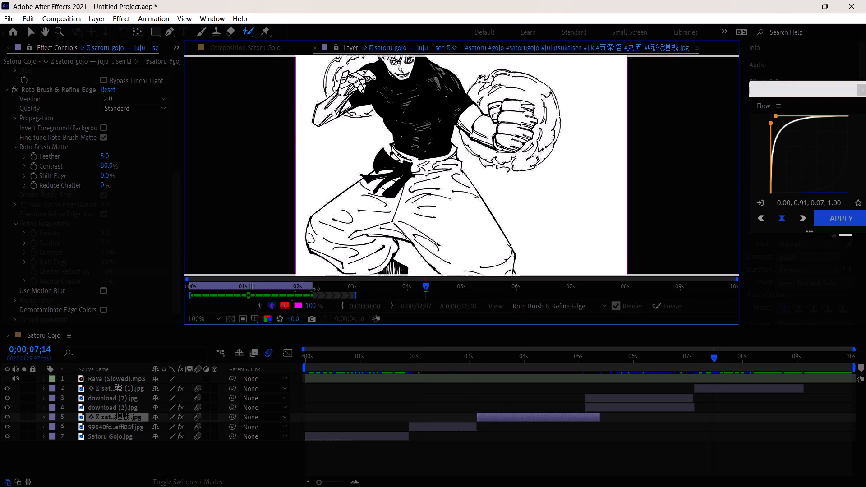
# Shorten the Roto Brush span on layer 5 to end at about 2.5 seconds in layer time.
pyautogui.moveTo(315, 295); pyautogui.dragTo(346, 295)
pyautogui.moveTo(358, 295); pyautogui.dragTo(367, 298)
pyautogui.moveTo(356, 298); pyautogui.dragTo(328, 304)
# Shorten layer 5's Roto Brush span to end at the layer's out point, 0;00;02;07 in layer time.
pyautogui.moveTo(328, 304); pyautogui.dragTo(312, 309)
pyautogui.click(295, 286)
pyautogui.tripleClick(299, 295)
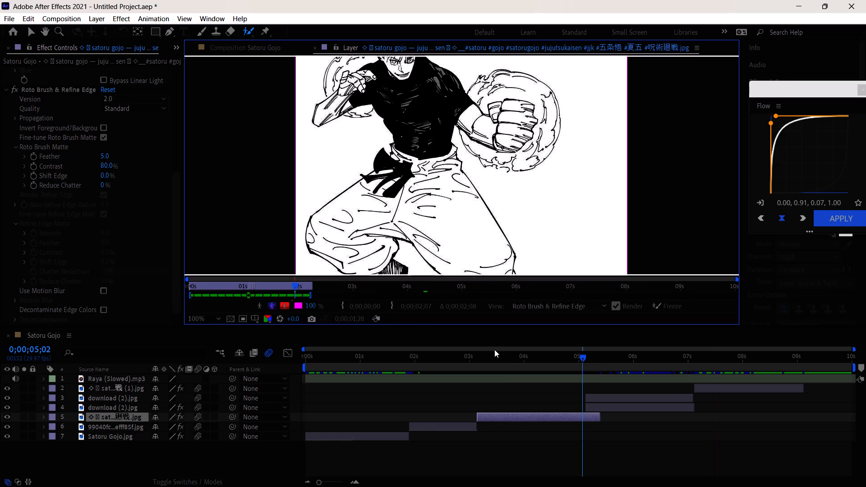
# Move the current time to 0;00;04;24 and return to the Satoru Gojo composition view.
pyautogui.click(603, 395)
pyautogui.moveTo(596, 362); pyautogui.dragTo(567, 356)
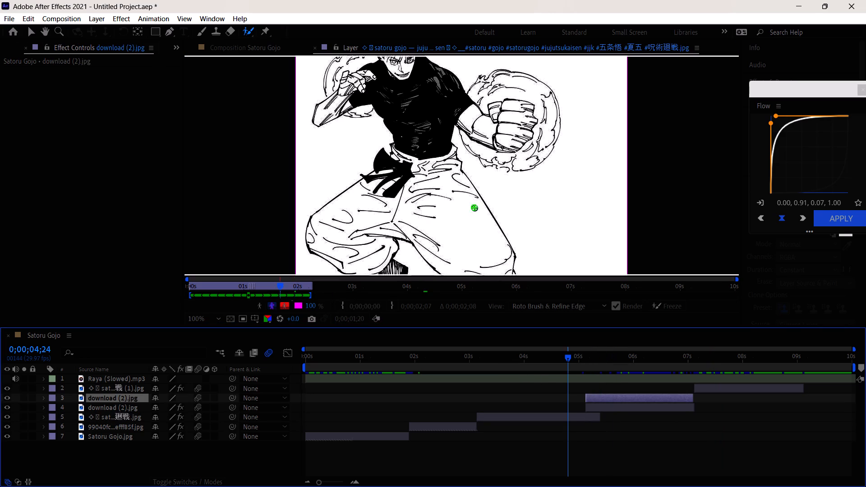
pyautogui.click(318, 47)
pyautogui.click(258, 46)
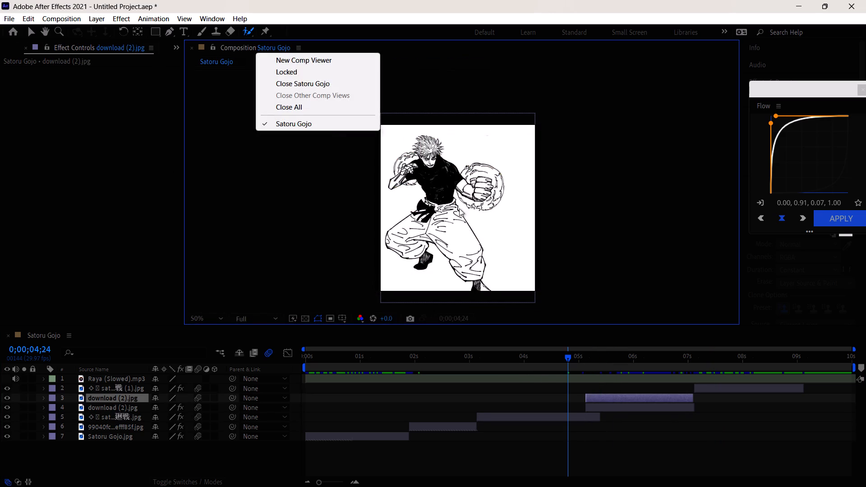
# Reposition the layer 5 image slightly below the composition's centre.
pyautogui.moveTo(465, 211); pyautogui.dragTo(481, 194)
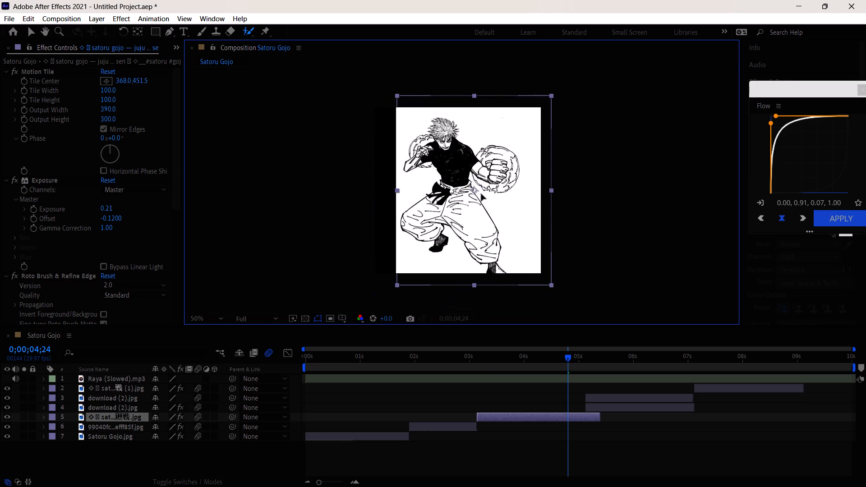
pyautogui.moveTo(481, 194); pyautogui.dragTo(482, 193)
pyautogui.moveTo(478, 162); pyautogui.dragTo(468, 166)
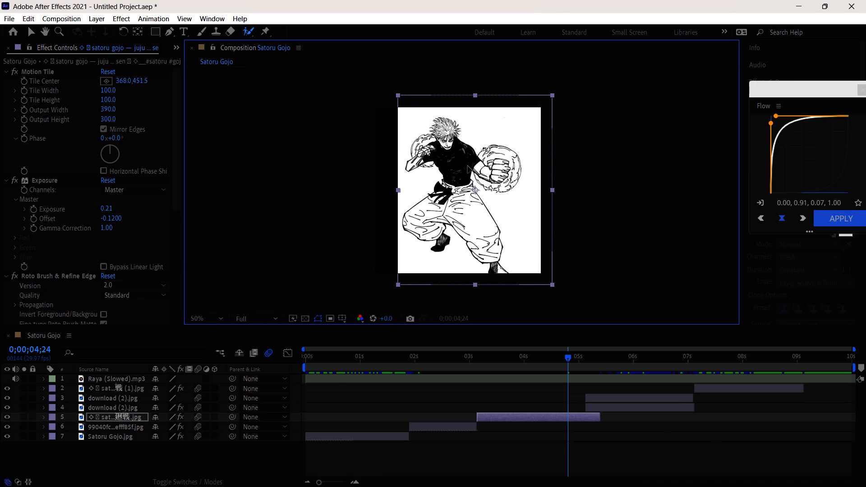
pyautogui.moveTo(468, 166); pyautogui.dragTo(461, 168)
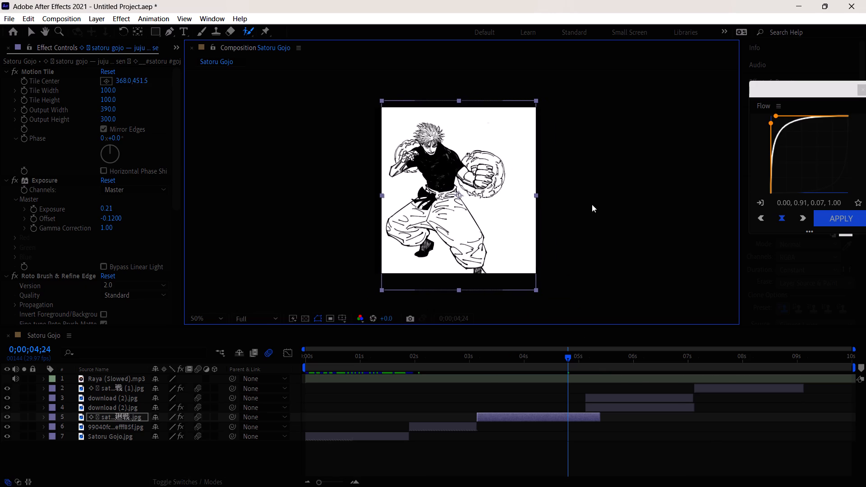
# Uncover the stacked side panels and look through their align, audio, character, paragraph and tracker settings.
pyautogui.moveTo(787, 87); pyautogui.dragTo(773, 226)
pyautogui.click(764, 113)
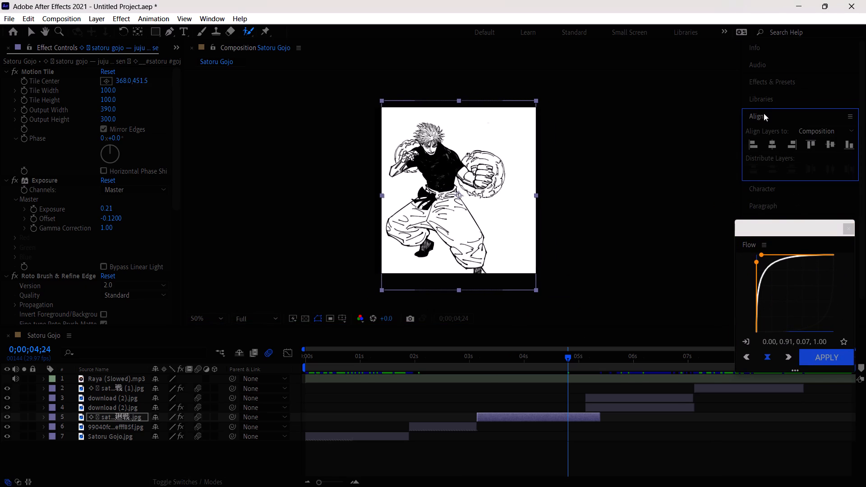
pyautogui.click(761, 102)
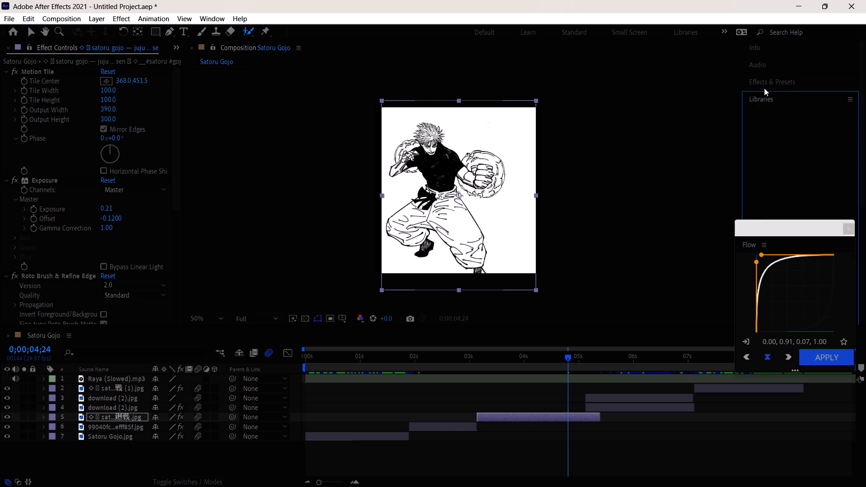
pyautogui.click(764, 88)
pyautogui.click(771, 72)
pyautogui.click(771, 72)
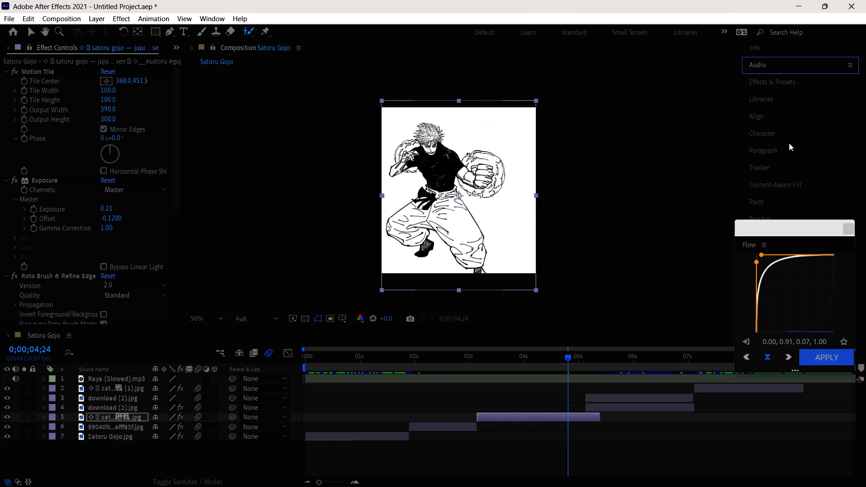
pyautogui.click(788, 143)
pyautogui.click(788, 132)
pyautogui.scroll(-4, 784, 127)
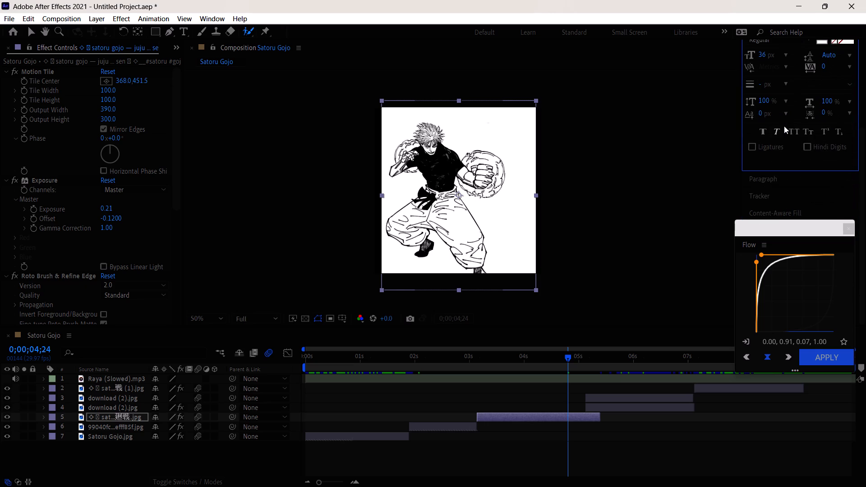
pyautogui.scroll(-2, 784, 126)
pyautogui.click(770, 179)
pyautogui.scroll(-2, 778, 141)
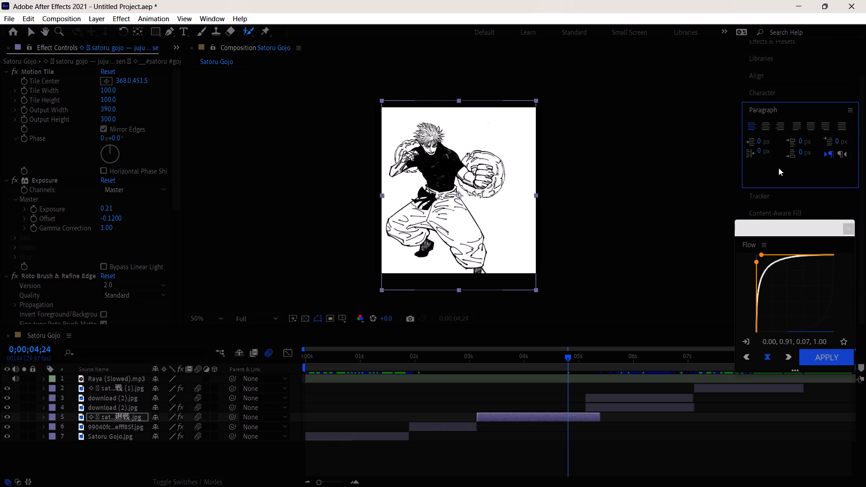
pyautogui.click(780, 191)
pyautogui.scroll(-5, 779, 189)
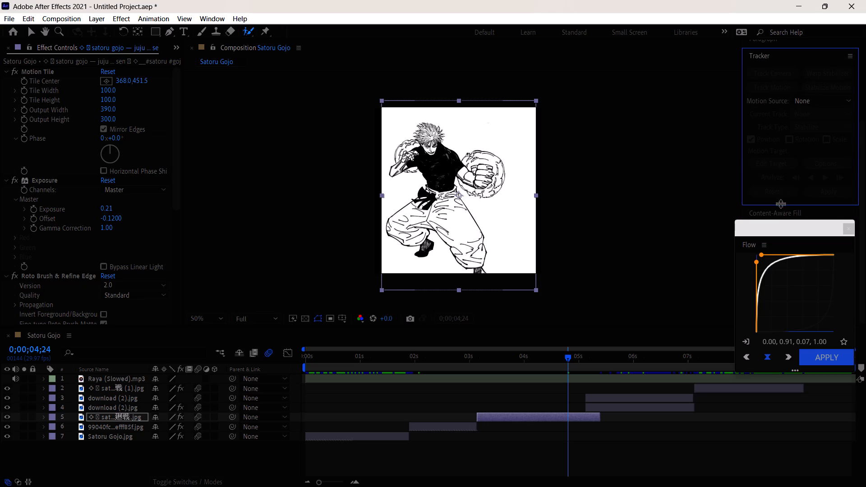
# Set Content-Aware Fill to an alpha expansion of 63 with the Surface fill method.
pyautogui.click(788, 214)
pyautogui.moveTo(788, 222); pyautogui.dragTo(783, 331)
pyautogui.moveTo(770, 233); pyautogui.dragTo(782, 236)
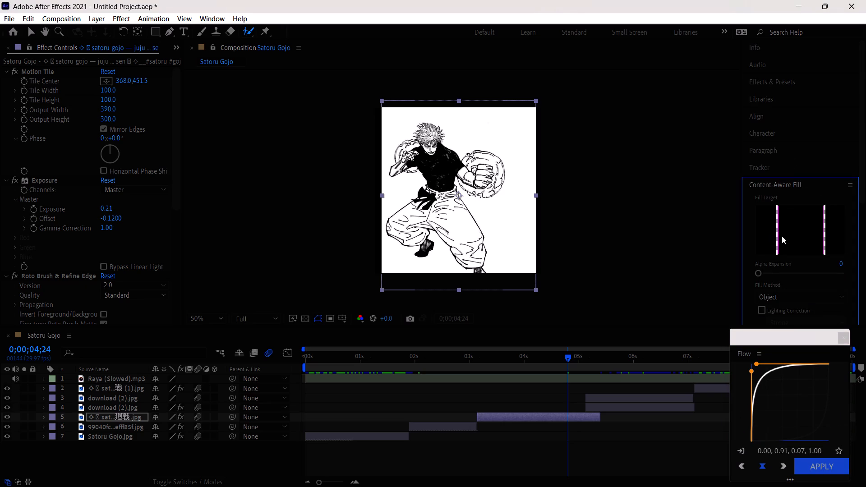
pyautogui.moveTo(782, 236); pyautogui.dragTo(780, 236)
pyautogui.moveTo(774, 232); pyautogui.dragTo(780, 233)
pyautogui.moveTo(763, 271); pyautogui.dragTo(786, 277)
pyautogui.moveTo(788, 276); pyautogui.dragTo(843, 276)
pyautogui.scroll(3, 784, 239)
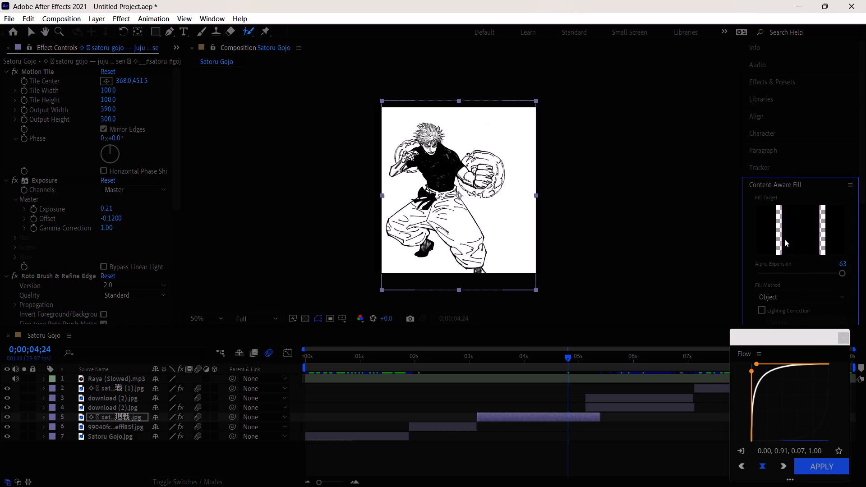
pyautogui.scroll(3, 784, 239)
pyautogui.click(784, 294)
pyautogui.click(789, 319)
pyautogui.scroll(-3, 785, 252)
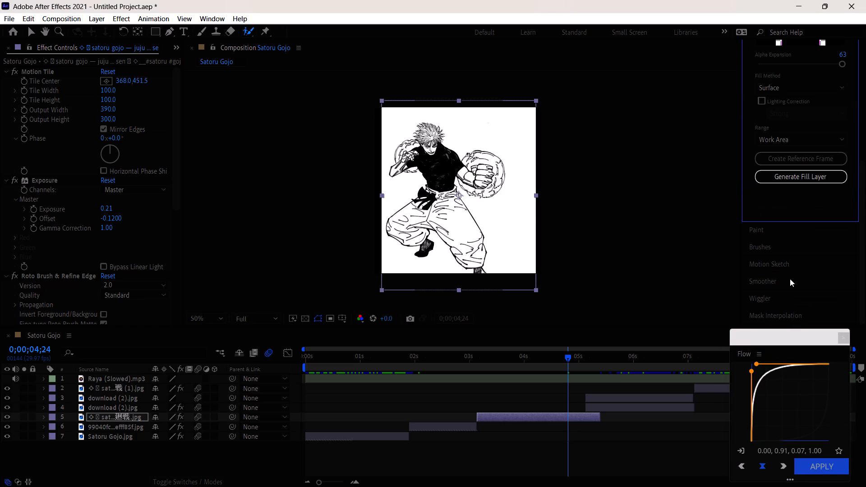
# Open the paint settings and the brush tip settings.
pyautogui.click(778, 221)
pyautogui.click(782, 233)
pyautogui.scroll(-2, 780, 235)
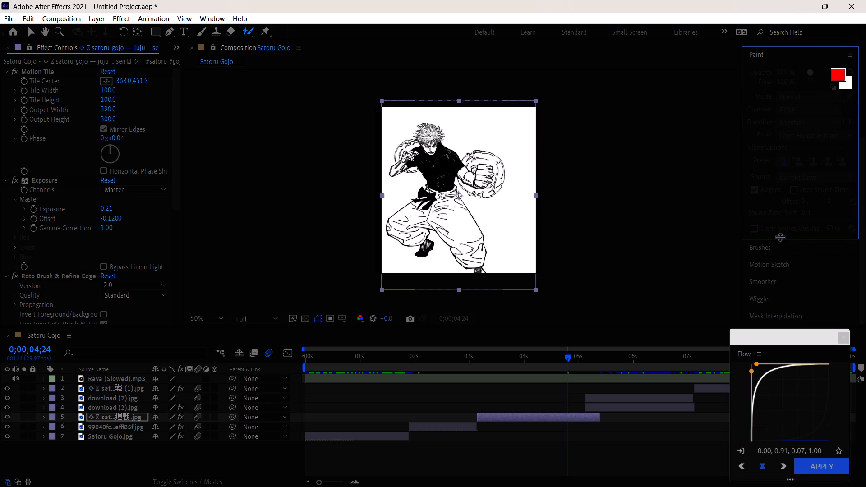
pyautogui.click(776, 248)
pyautogui.click(776, 255)
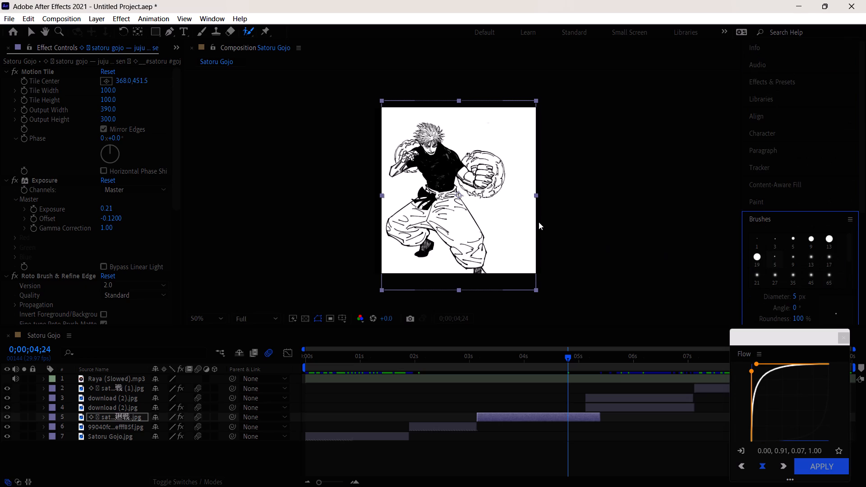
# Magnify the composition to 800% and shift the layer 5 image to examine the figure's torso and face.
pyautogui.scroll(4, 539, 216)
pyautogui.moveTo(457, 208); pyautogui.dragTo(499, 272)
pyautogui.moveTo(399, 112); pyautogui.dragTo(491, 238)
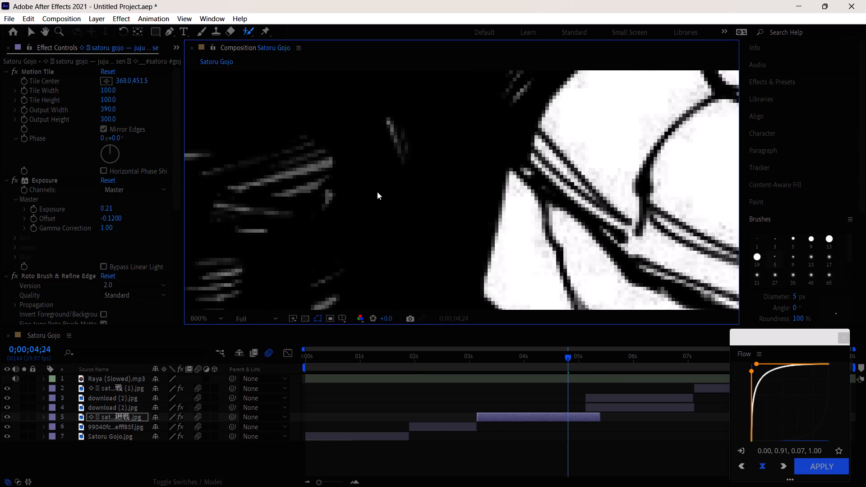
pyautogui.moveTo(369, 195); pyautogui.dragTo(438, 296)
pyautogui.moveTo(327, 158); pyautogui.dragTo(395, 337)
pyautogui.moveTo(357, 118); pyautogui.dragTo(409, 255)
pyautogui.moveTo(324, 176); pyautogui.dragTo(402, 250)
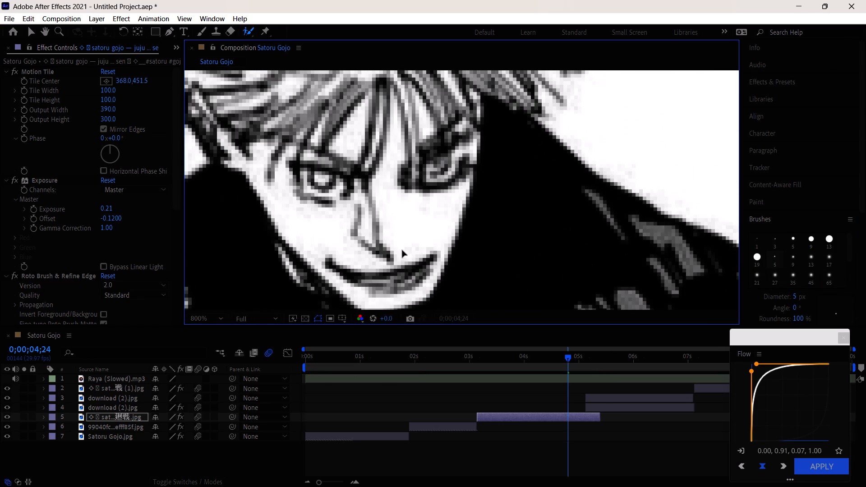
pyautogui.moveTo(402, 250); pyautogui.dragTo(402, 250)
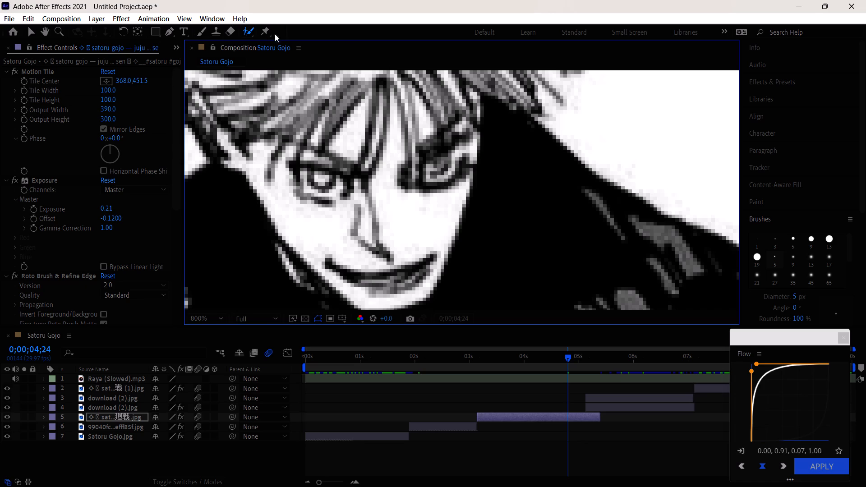
# Set the brush tip diameter to 1 px.
pyautogui.scroll(4, 808, 175)
pyautogui.scroll(-6, 799, 183)
pyautogui.scroll(-1, 798, 231)
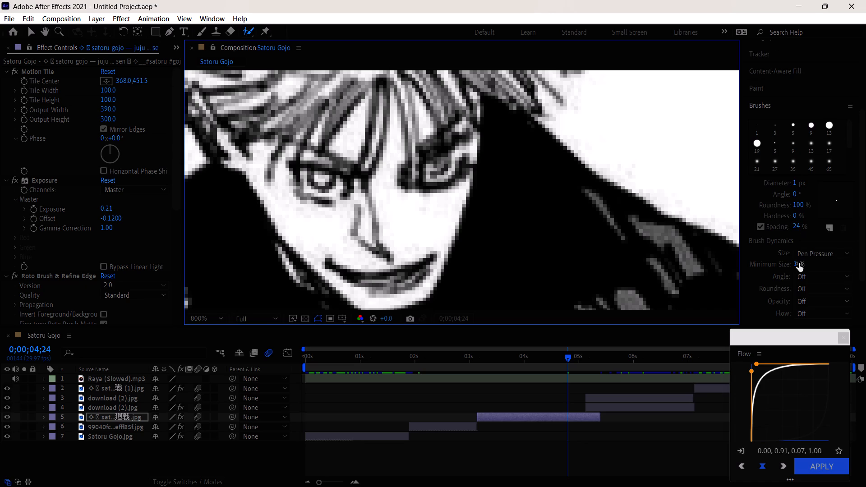
pyautogui.scroll(8, 786, 140)
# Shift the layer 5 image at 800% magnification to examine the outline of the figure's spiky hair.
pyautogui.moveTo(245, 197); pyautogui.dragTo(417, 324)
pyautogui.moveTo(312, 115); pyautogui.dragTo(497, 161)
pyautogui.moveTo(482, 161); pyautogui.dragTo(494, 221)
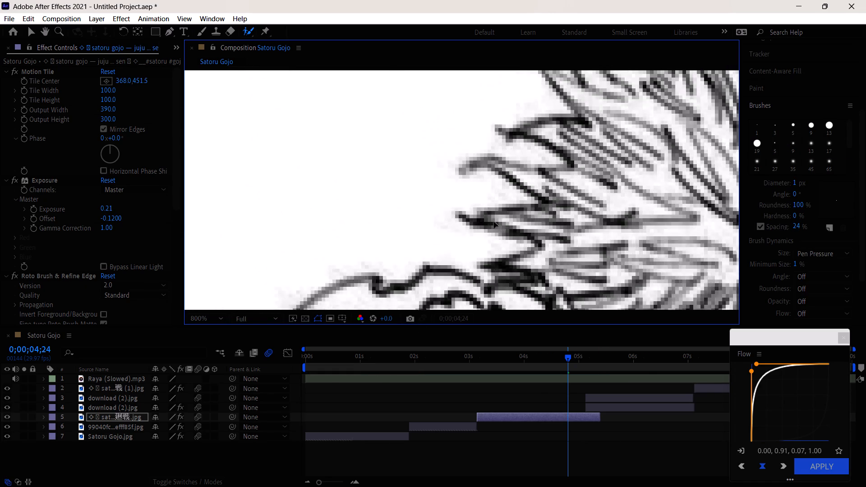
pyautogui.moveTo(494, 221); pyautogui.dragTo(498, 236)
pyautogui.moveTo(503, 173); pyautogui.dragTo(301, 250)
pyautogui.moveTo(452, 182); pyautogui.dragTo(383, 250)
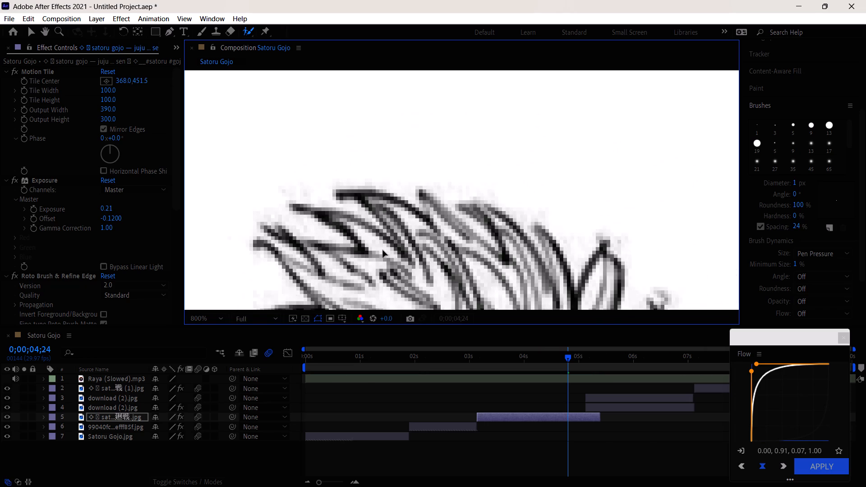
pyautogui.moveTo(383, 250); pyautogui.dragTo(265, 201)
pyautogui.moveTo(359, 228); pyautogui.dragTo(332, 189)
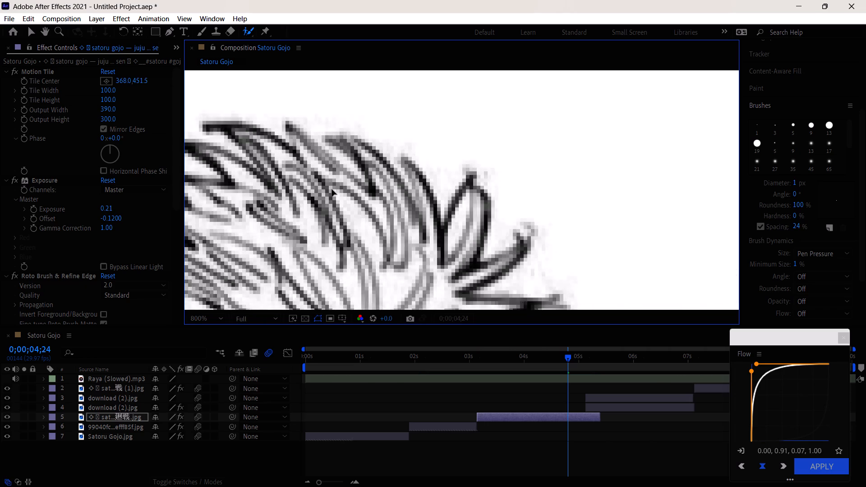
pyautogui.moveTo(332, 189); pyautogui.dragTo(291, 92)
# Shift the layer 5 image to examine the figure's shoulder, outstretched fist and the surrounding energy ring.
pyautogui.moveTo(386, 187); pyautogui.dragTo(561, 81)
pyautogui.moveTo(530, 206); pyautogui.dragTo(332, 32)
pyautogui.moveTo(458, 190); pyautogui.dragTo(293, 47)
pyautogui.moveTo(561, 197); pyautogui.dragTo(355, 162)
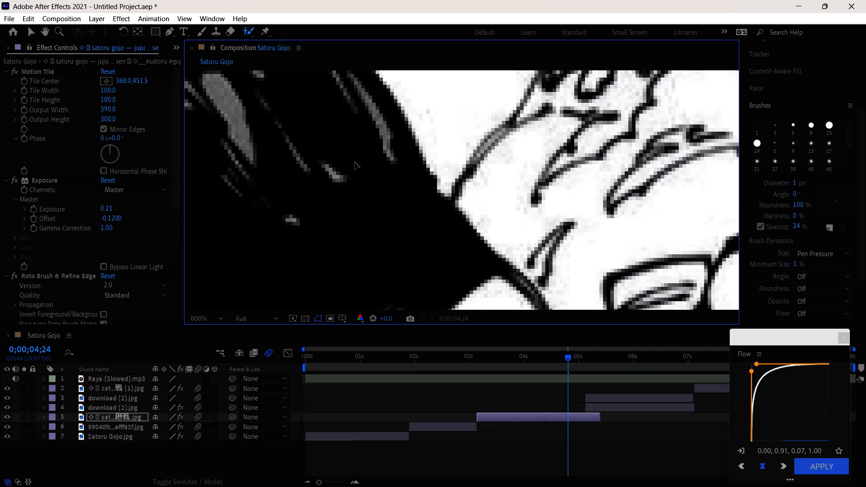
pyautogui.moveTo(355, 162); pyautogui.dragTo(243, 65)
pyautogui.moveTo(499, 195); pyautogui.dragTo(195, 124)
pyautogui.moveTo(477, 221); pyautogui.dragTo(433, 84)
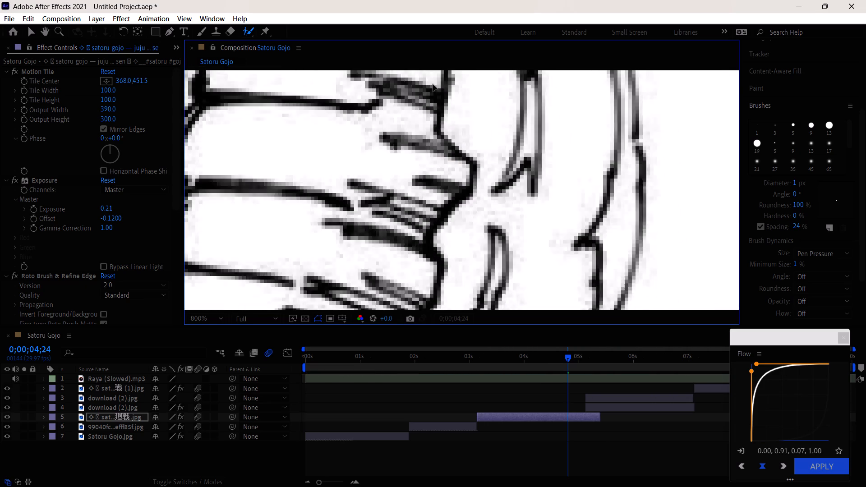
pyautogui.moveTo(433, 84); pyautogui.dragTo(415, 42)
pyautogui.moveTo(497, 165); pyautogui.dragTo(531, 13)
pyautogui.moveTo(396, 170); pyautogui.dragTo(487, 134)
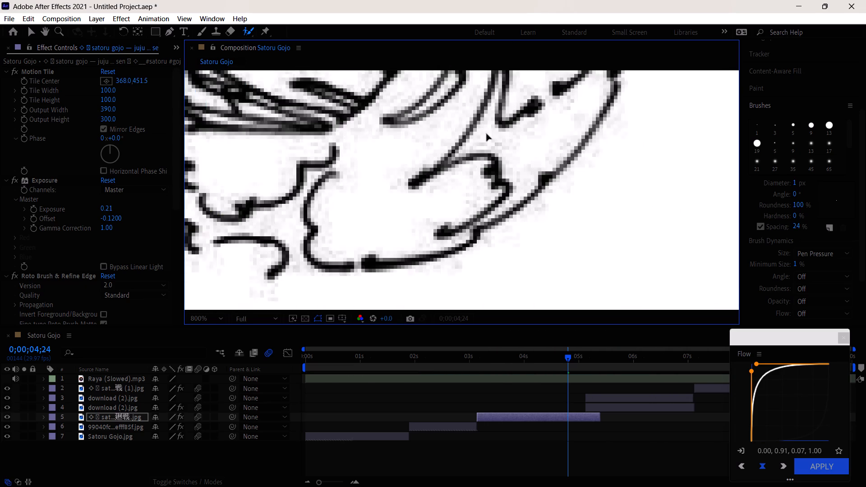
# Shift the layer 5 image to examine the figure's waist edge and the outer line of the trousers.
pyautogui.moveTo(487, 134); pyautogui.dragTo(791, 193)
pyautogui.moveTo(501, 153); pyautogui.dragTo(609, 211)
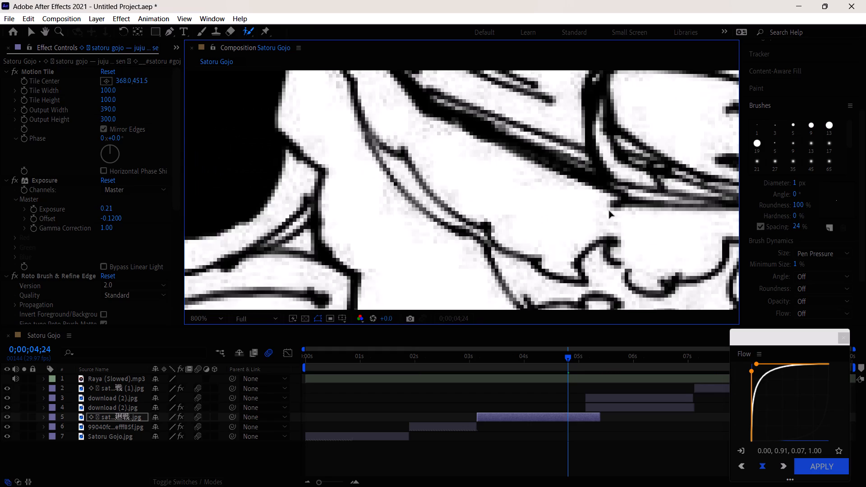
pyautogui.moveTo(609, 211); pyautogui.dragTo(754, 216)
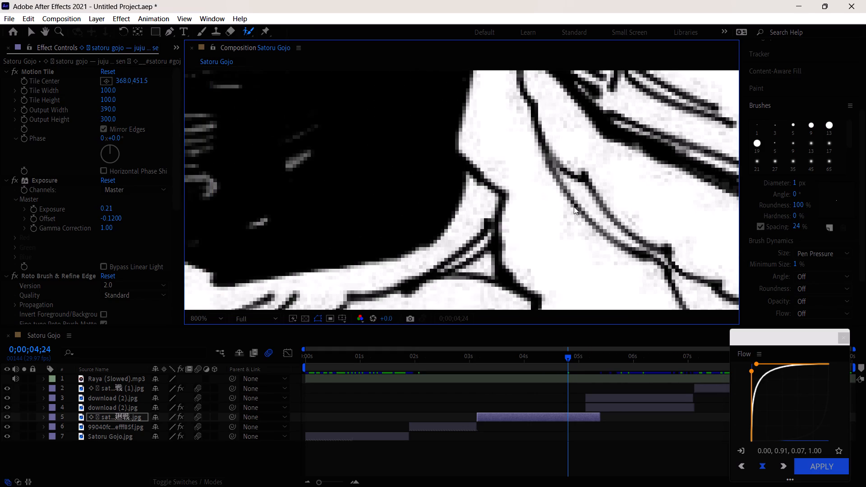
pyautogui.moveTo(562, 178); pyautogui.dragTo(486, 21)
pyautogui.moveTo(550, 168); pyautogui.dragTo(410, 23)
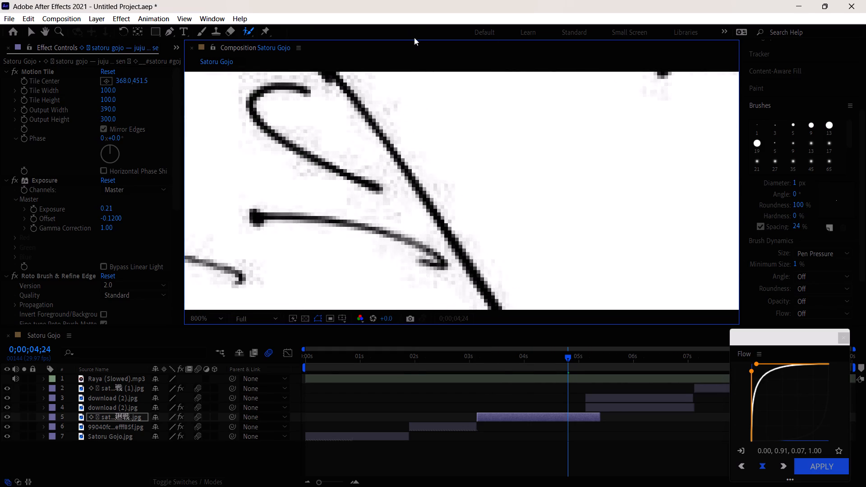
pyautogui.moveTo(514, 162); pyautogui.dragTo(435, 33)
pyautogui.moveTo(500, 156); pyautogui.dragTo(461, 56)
# Reposition the layer 5 image at the composition's centre, viewed at 25% magnification.
pyautogui.scroll(-2, 467, 112)
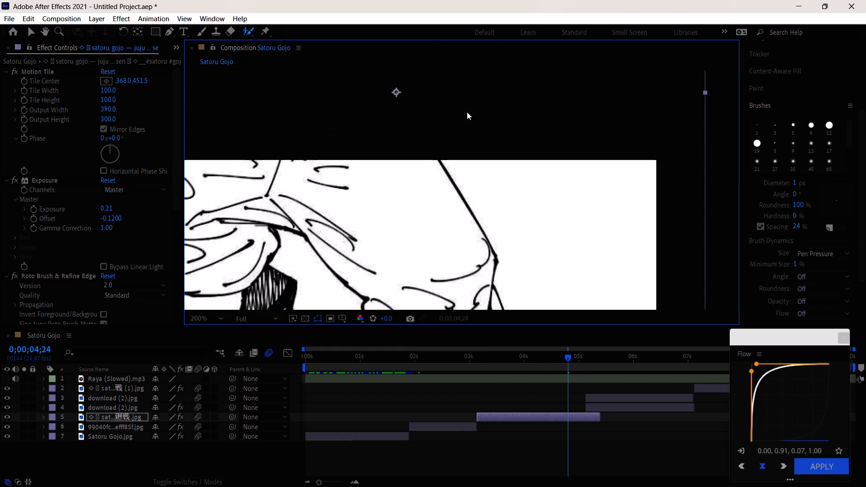
pyautogui.moveTo(437, 191); pyautogui.dragTo(519, 151)
pyautogui.scroll(-3, 500, 158)
pyautogui.moveTo(474, 189); pyautogui.dragTo(470, 199)
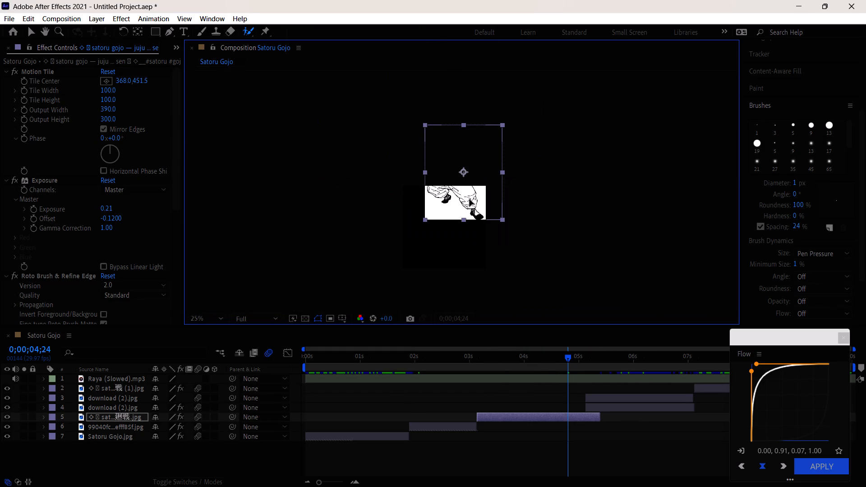
pyautogui.moveTo(470, 199); pyautogui.dragTo(454, 243)
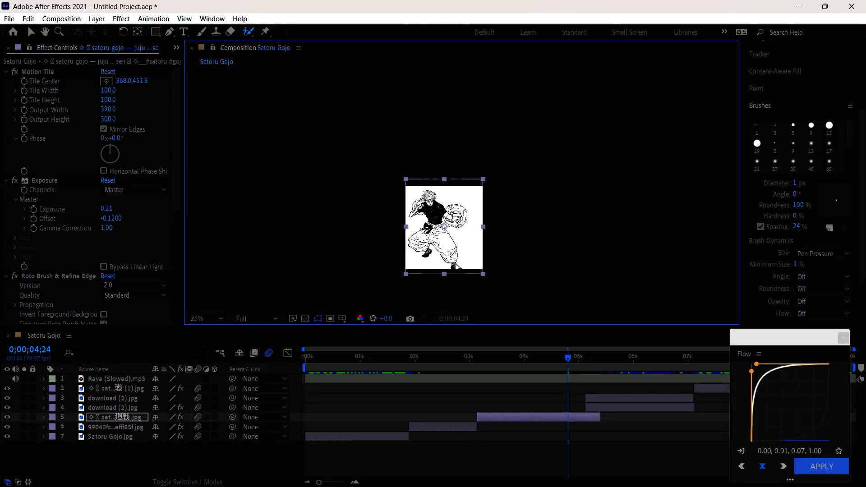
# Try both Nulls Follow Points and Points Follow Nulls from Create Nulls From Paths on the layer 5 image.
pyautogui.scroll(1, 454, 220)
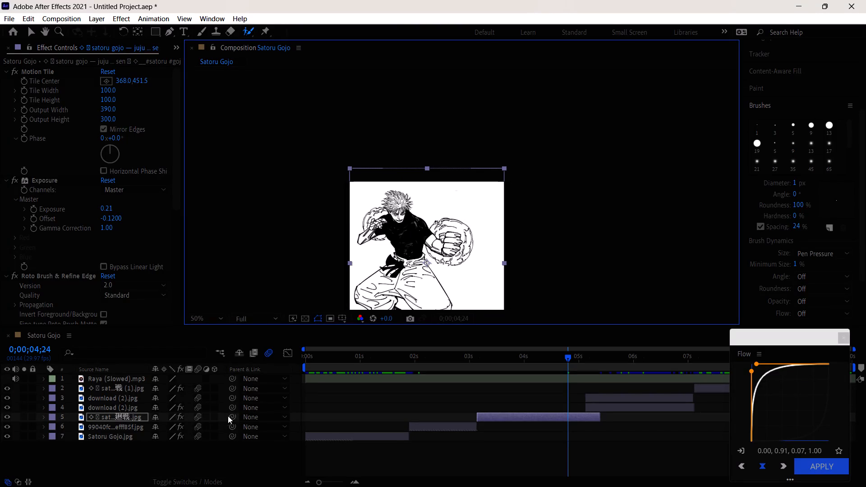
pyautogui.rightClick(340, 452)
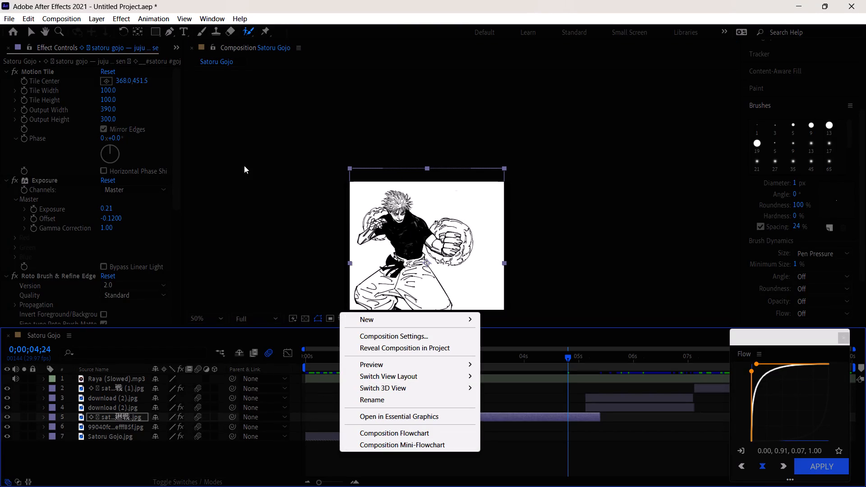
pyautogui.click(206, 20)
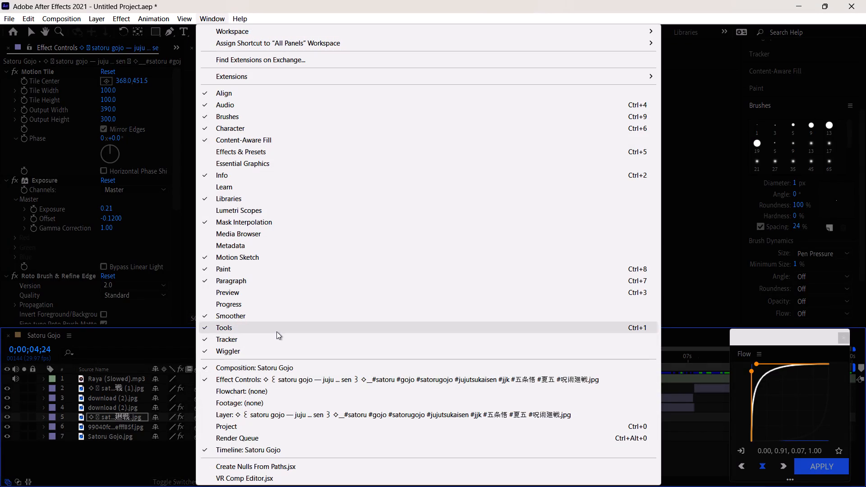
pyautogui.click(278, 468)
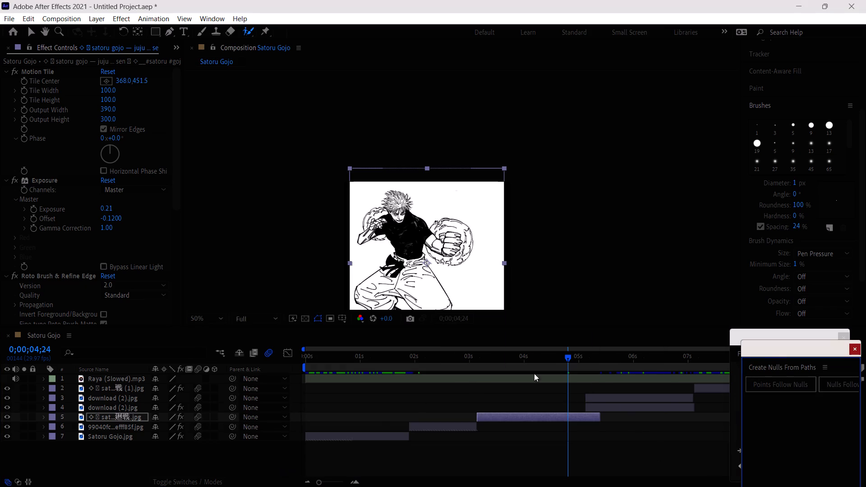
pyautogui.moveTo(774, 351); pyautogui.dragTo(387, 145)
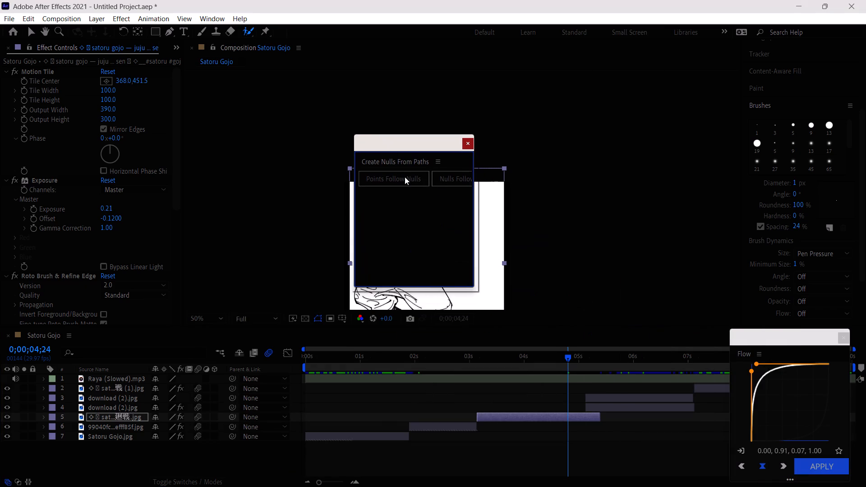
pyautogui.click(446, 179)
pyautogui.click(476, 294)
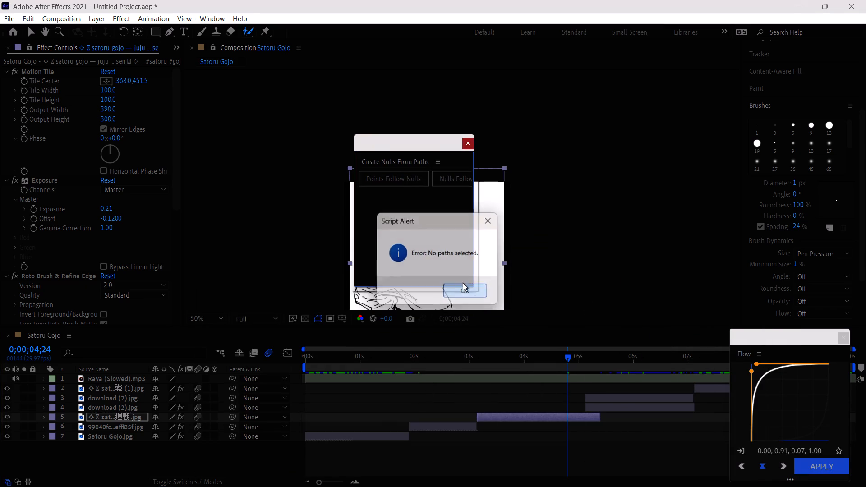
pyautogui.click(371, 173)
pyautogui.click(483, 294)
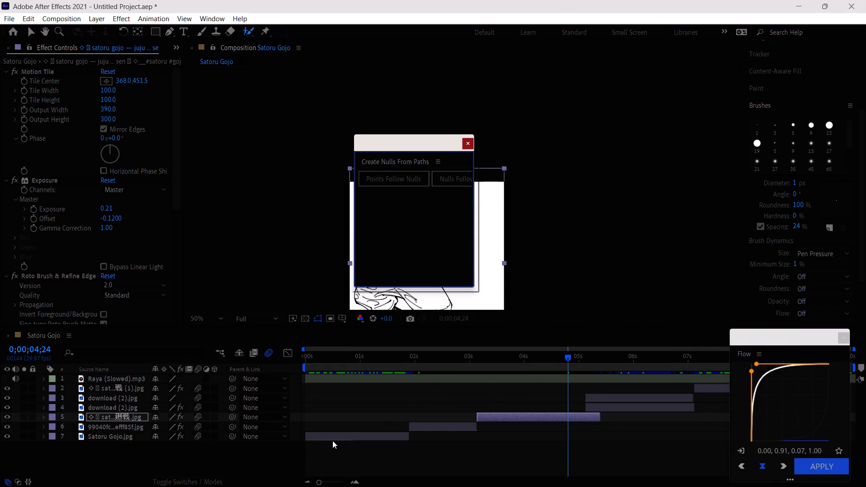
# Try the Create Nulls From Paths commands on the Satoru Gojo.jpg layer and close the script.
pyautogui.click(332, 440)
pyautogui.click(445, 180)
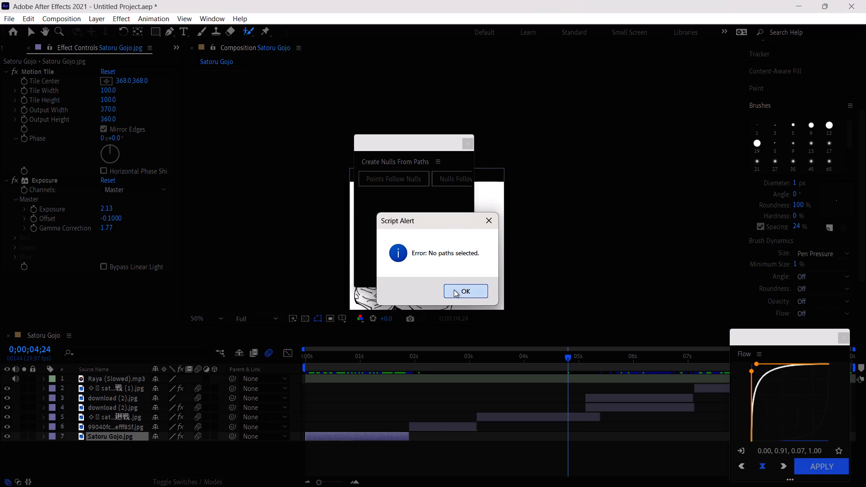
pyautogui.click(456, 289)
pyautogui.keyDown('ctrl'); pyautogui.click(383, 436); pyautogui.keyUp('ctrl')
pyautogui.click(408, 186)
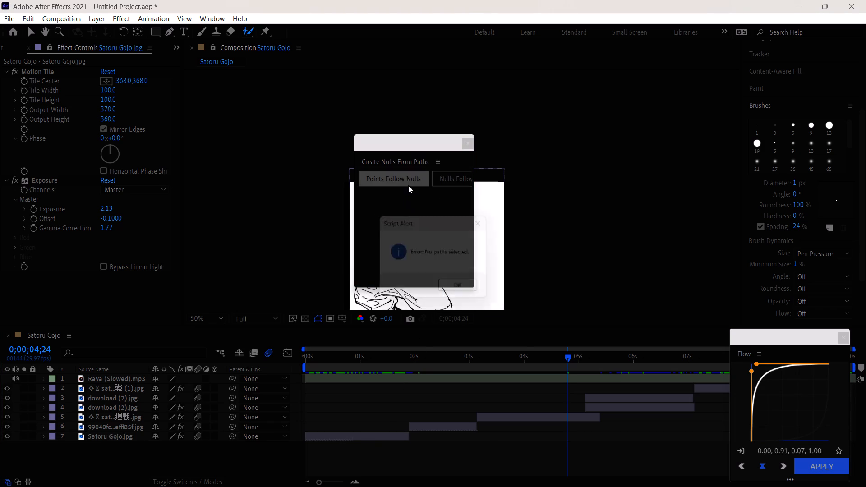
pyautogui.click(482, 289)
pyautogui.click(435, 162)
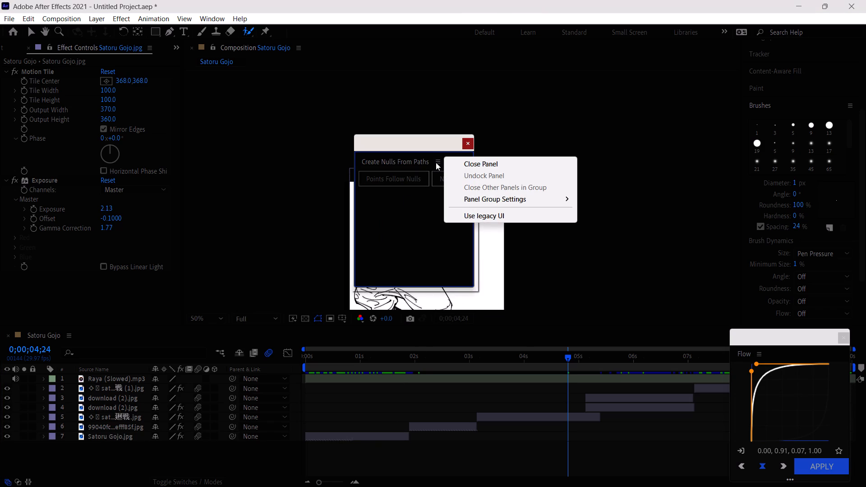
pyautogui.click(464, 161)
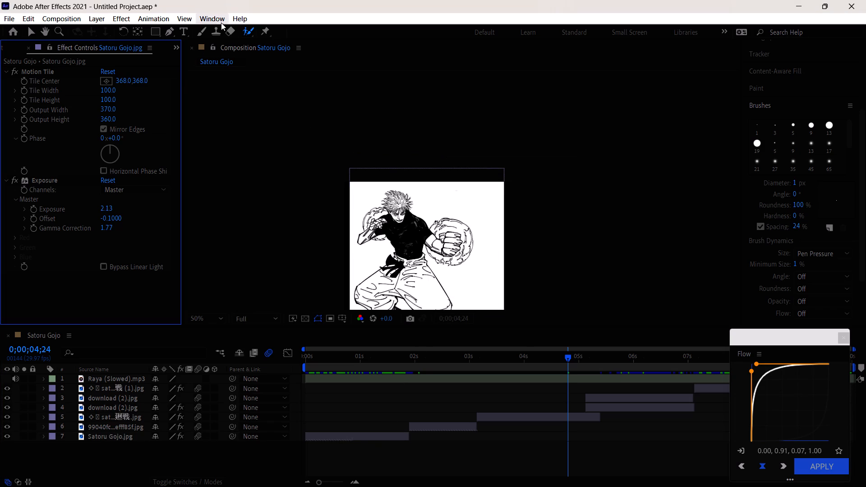
# Add a new null object to the Satoru Gojo composition.
pyautogui.rightClick(373, 462)
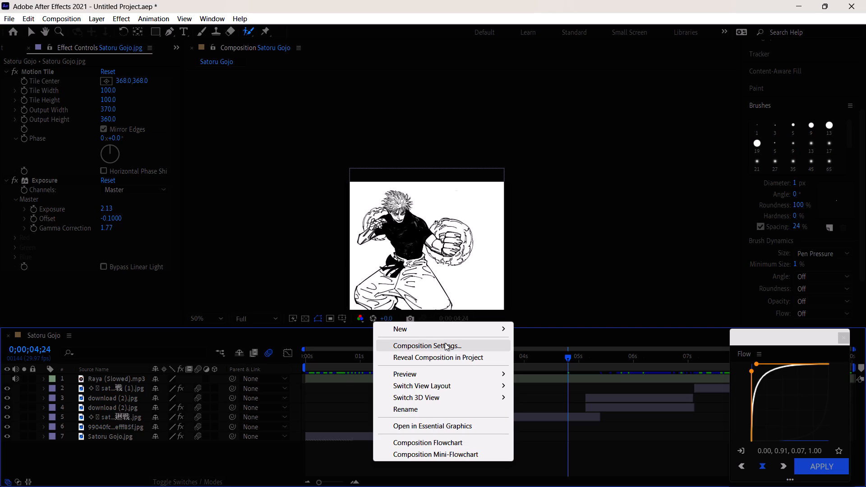
pyautogui.click(552, 389)
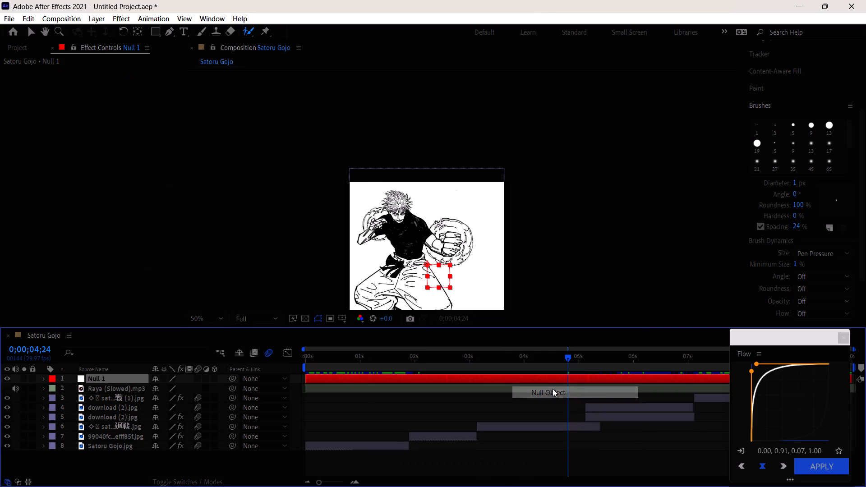
# Split the null at 0;00;01;27 and place its first segment directly above the Satoru Gojo.jpg layer.
pyautogui.click(412, 356)
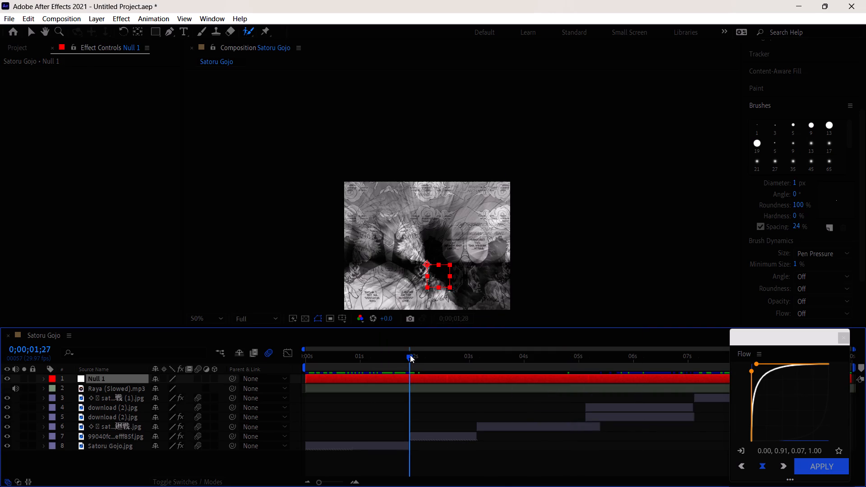
pyautogui.click(427, 378)
pyautogui.hotkey('ctrl', 'shift', 'd')
pyautogui.click(392, 387)
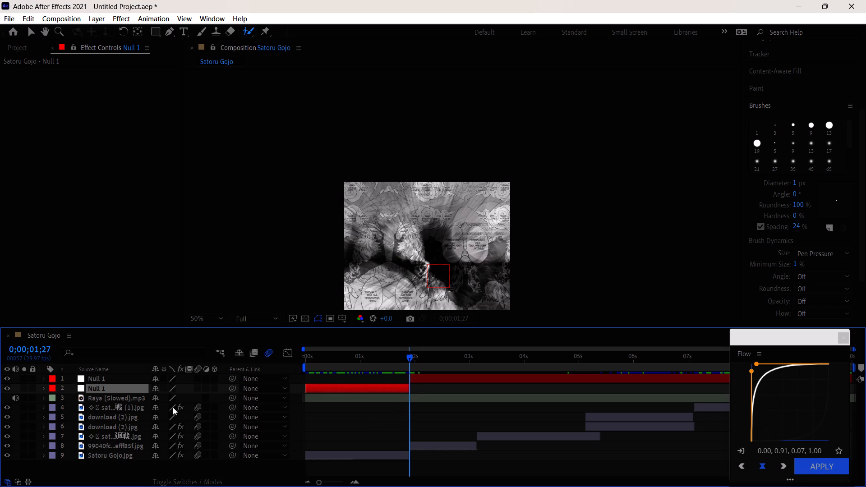
pyautogui.moveTo(114, 390); pyautogui.dragTo(110, 443)
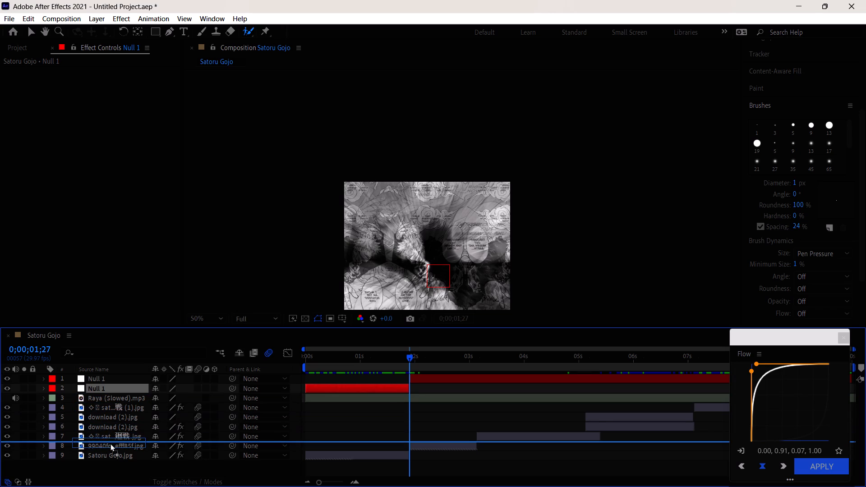
pyautogui.moveTo(110, 443); pyautogui.dragTo(111, 444)
pyautogui.moveTo(109, 437); pyautogui.dragTo(110, 443)
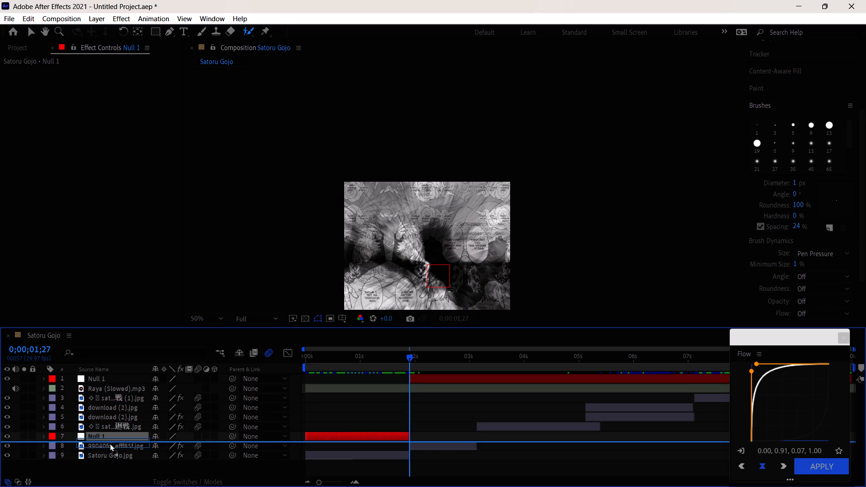
pyautogui.moveTo(110, 443); pyautogui.dragTo(110, 446)
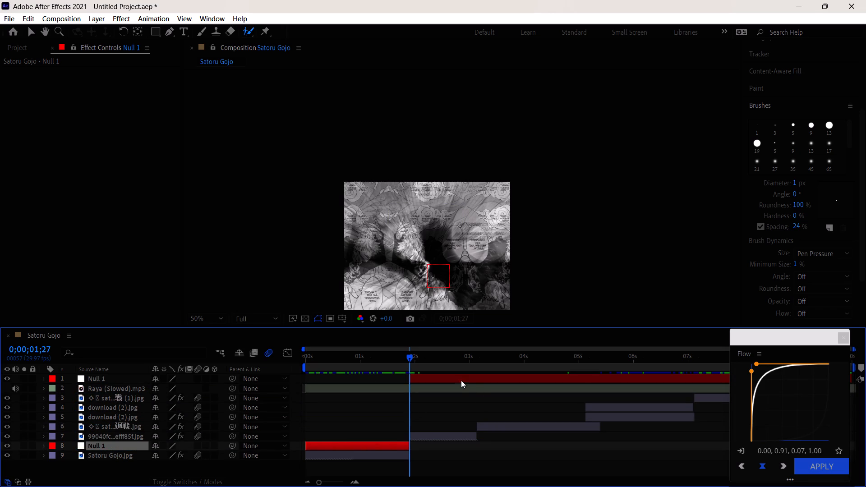
# Split the remaining null at 0;00;03;04 and fit the earlier segment directly above the 99040fc image layer, matching its time span.
pyautogui.moveTo(472, 361); pyautogui.dragTo(477, 364)
pyautogui.click(470, 375)
pyautogui.hotkey('ctrl', 'shift', 'd')
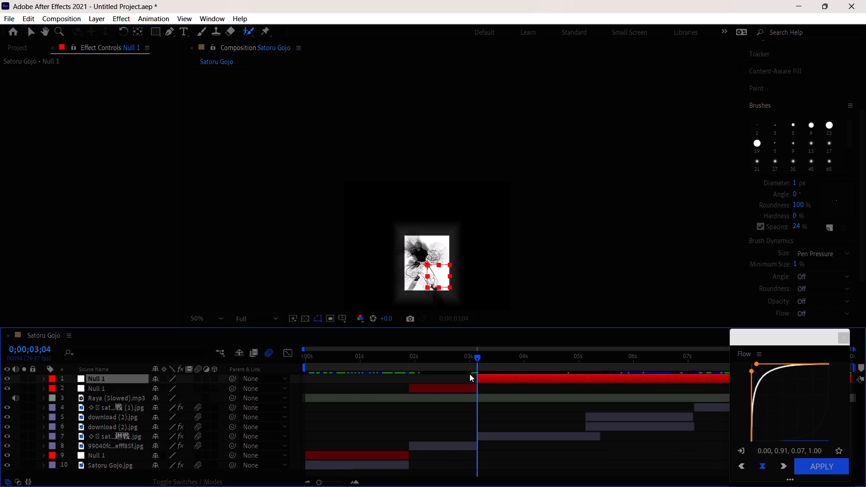
pyautogui.moveTo(464, 387); pyautogui.dragTo(461, 431)
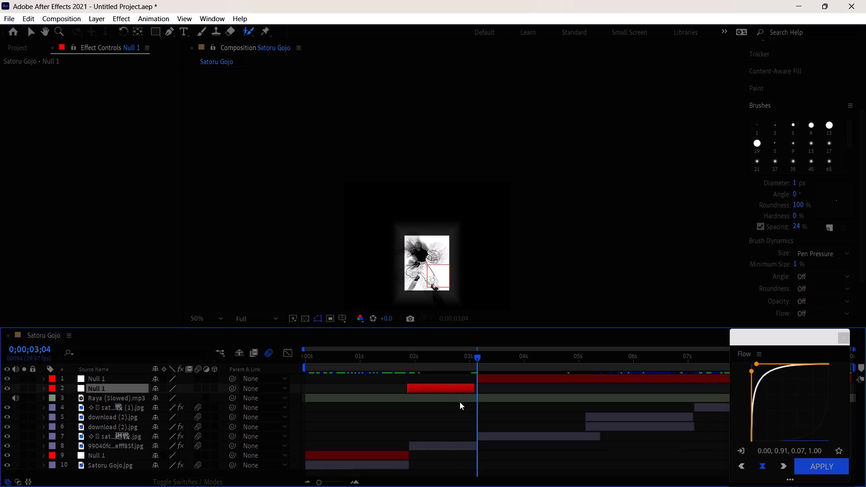
pyautogui.moveTo(458, 388); pyautogui.dragTo(461, 405)
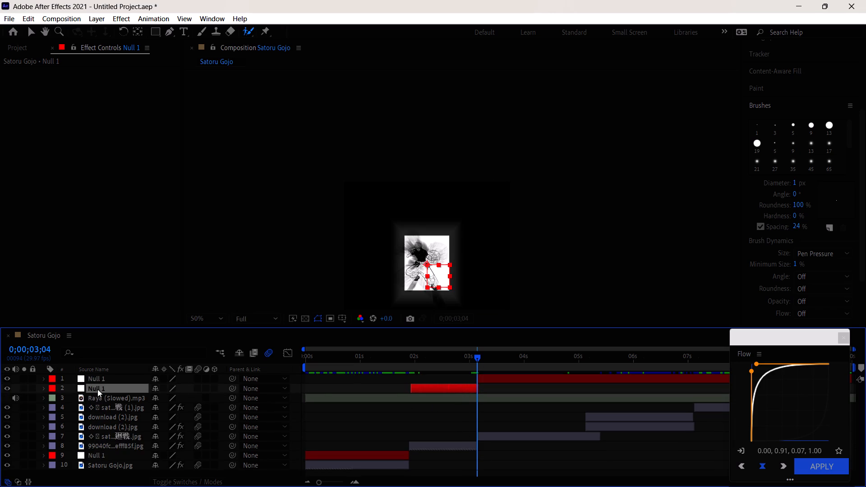
pyautogui.moveTo(98, 387); pyautogui.dragTo(99, 430)
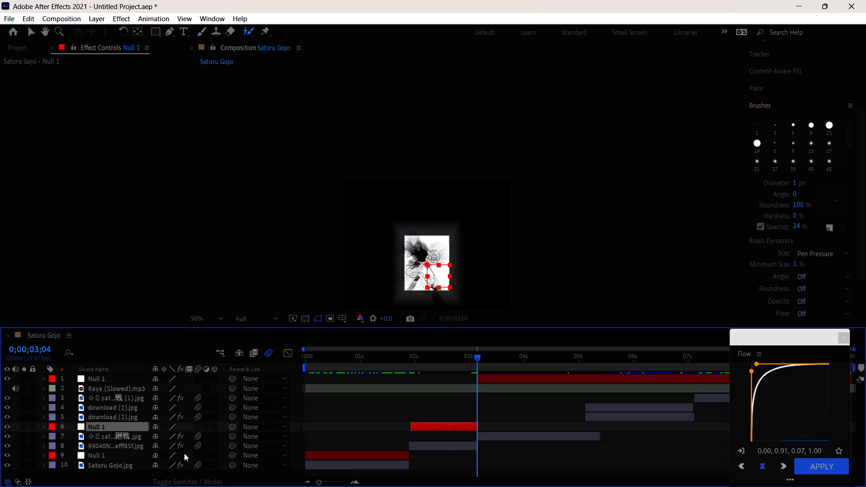
pyautogui.moveTo(93, 427); pyautogui.dragTo(93, 439)
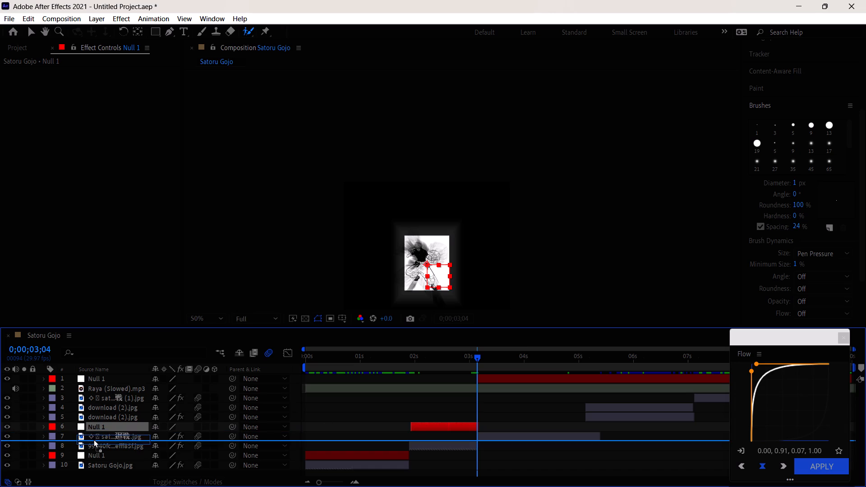
pyautogui.moveTo(93, 439); pyautogui.dragTo(93, 440)
pyautogui.click(441, 435)
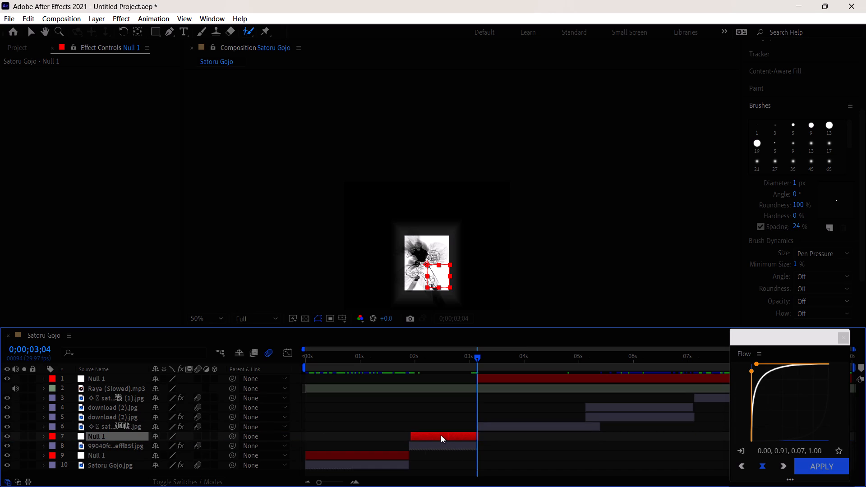
pyautogui.click(476, 436)
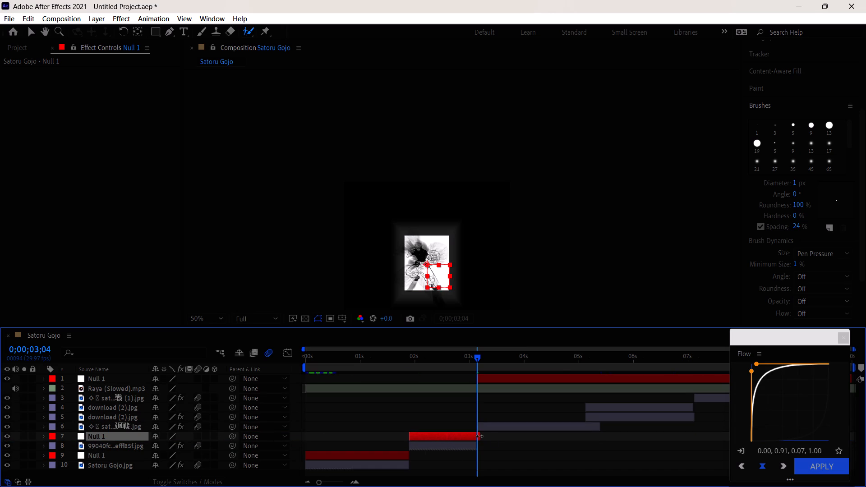
# Split the top null at 0;00;05;12 and place the earlier segment directly above the energy-ring figure's image layer.
pyautogui.click(504, 376)
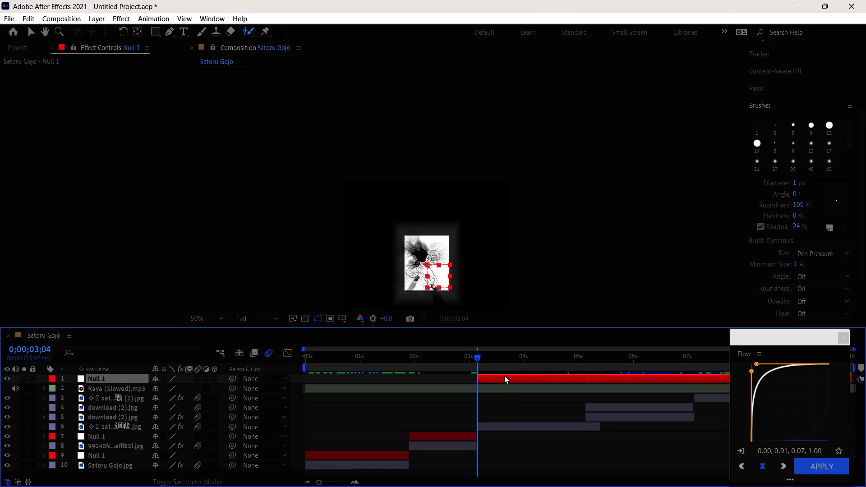
pyautogui.moveTo(477, 362); pyautogui.dragTo(544, 376)
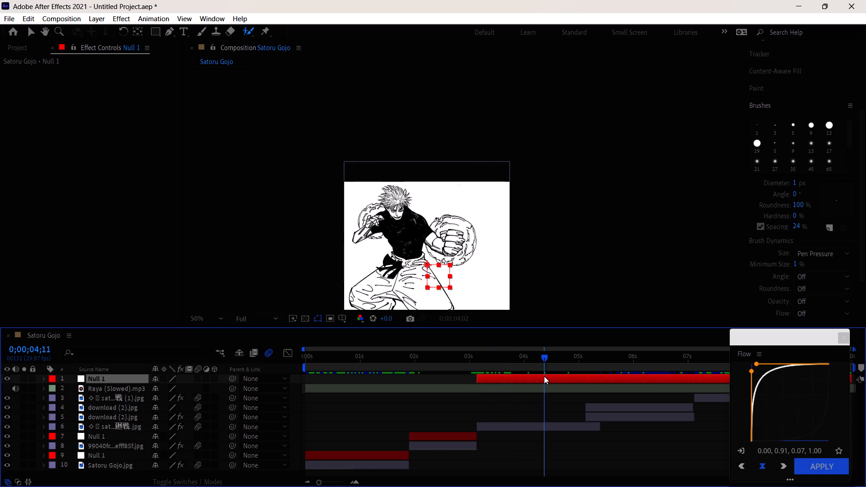
pyautogui.moveTo(544, 376); pyautogui.dragTo(601, 383)
pyautogui.click(558, 375)
pyautogui.hotkey('ctrl', 'shift', 'd')
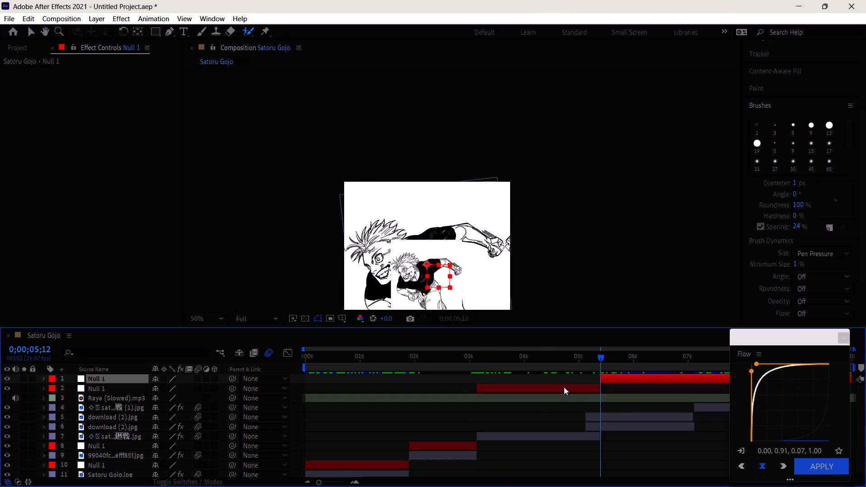
pyautogui.click(564, 387)
pyautogui.moveTo(97, 384); pyautogui.dragTo(97, 400)
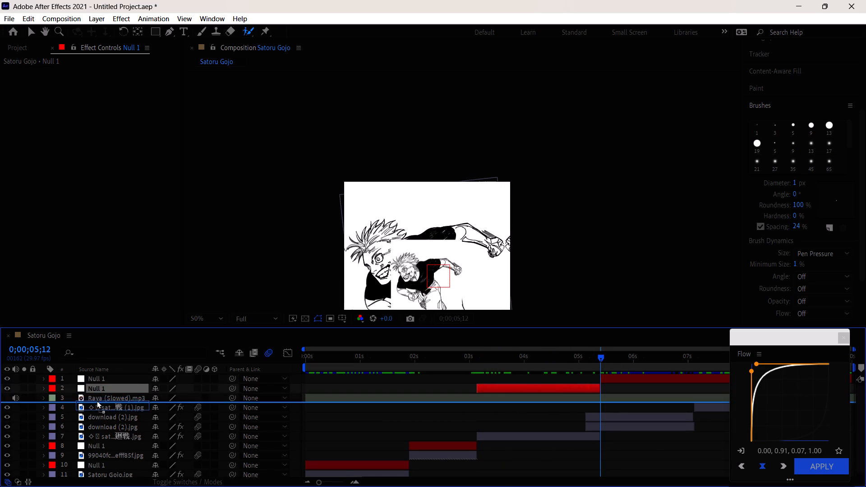
pyautogui.moveTo(97, 400); pyautogui.dragTo(90, 427)
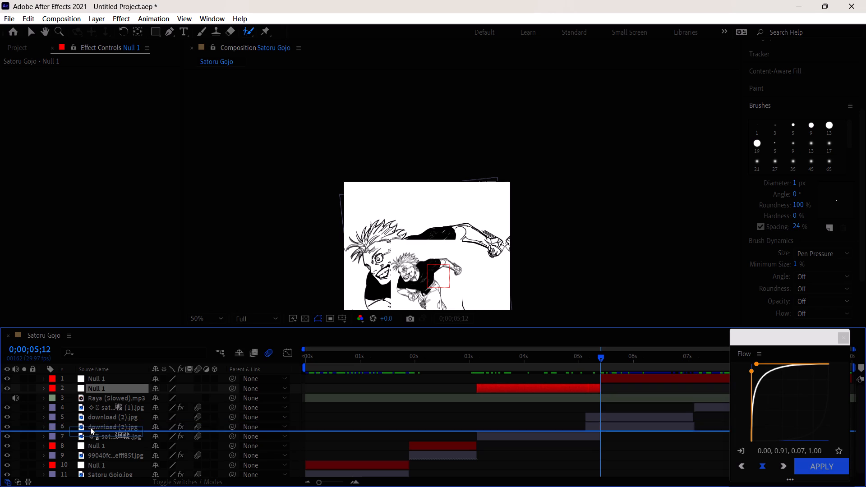
pyautogui.moveTo(90, 427); pyautogui.dragTo(90, 427)
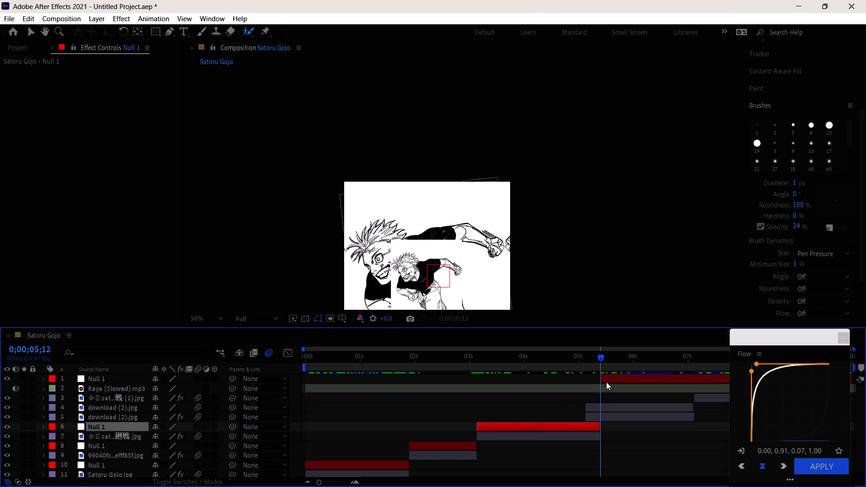
# Shift the top null earlier to start with the download (2).jpg layers, moving the Flow window off the timeline.
pyautogui.moveTo(622, 379); pyautogui.dragTo(606, 385)
pyautogui.moveTo(773, 331); pyautogui.dragTo(74, 97)
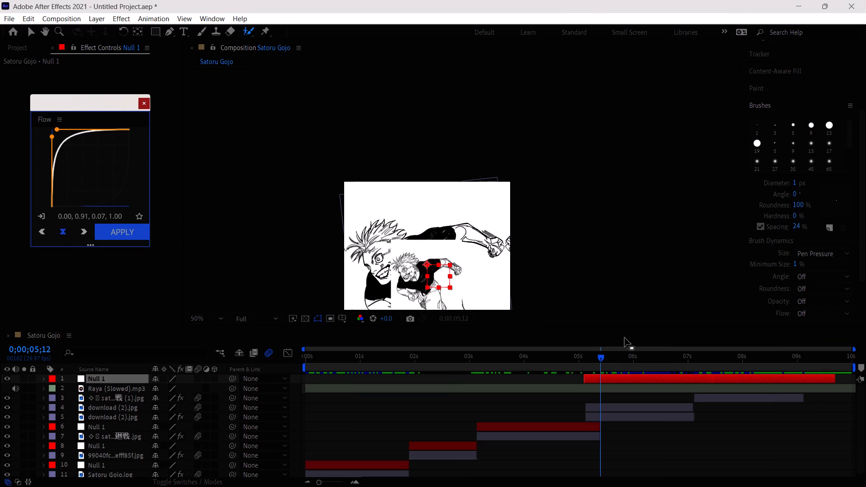
pyautogui.click(593, 378)
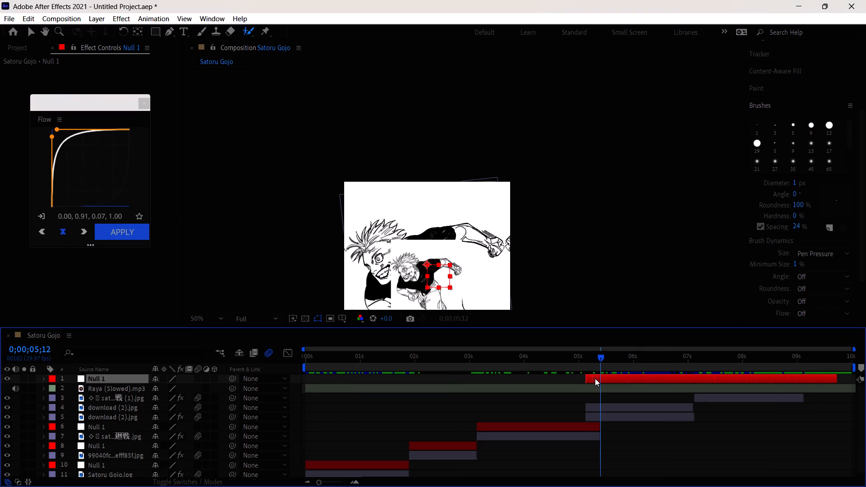
# Split the top null at 0;00;07;03 and place the earlier segment directly above the two download (2).jpg layers.
pyautogui.moveTo(603, 356); pyautogui.dragTo(589, 358)
pyautogui.moveTo(688, 358); pyautogui.dragTo(692, 360)
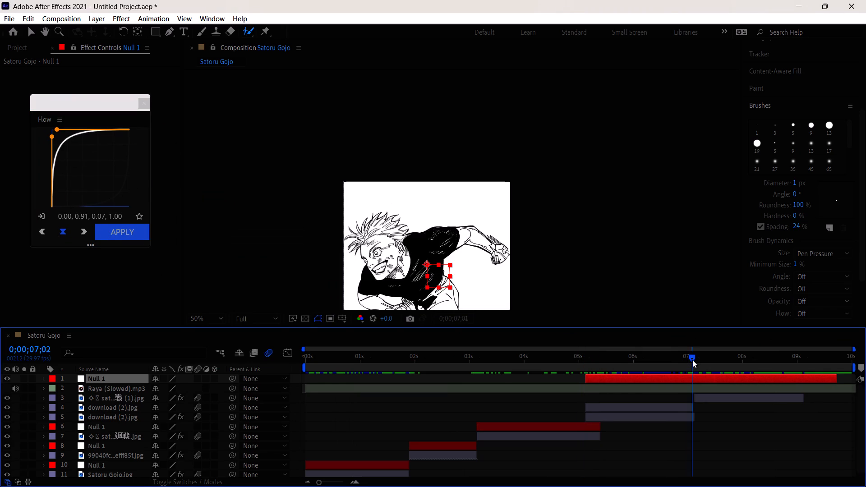
pyautogui.moveTo(692, 360); pyautogui.dragTo(694, 361)
pyautogui.click(696, 377)
pyautogui.hotkey('ctrl', 'shift', 'd')
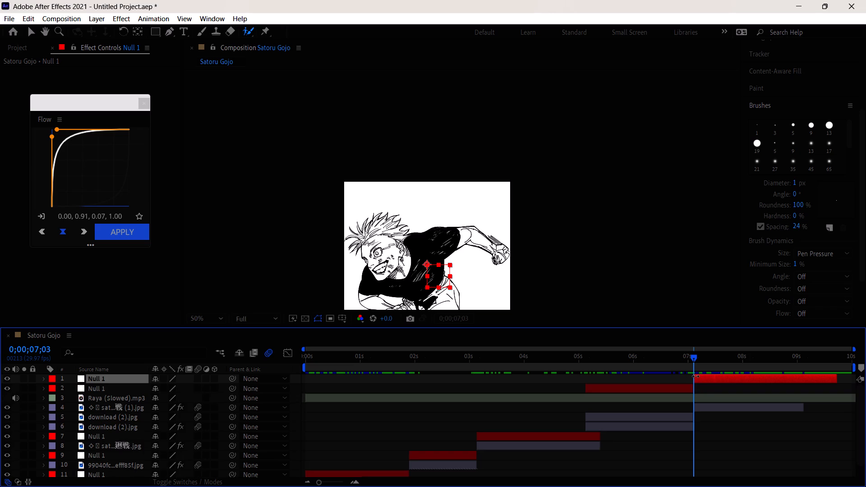
pyautogui.click(687, 385)
pyautogui.moveTo(115, 391); pyautogui.dragTo(115, 398)
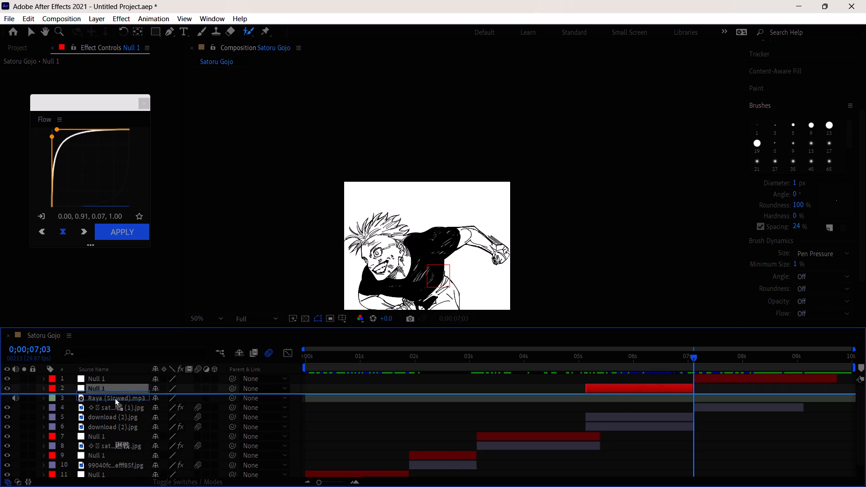
pyautogui.moveTo(115, 398); pyautogui.dragTo(116, 406)
pyautogui.moveTo(115, 400); pyautogui.dragTo(115, 404)
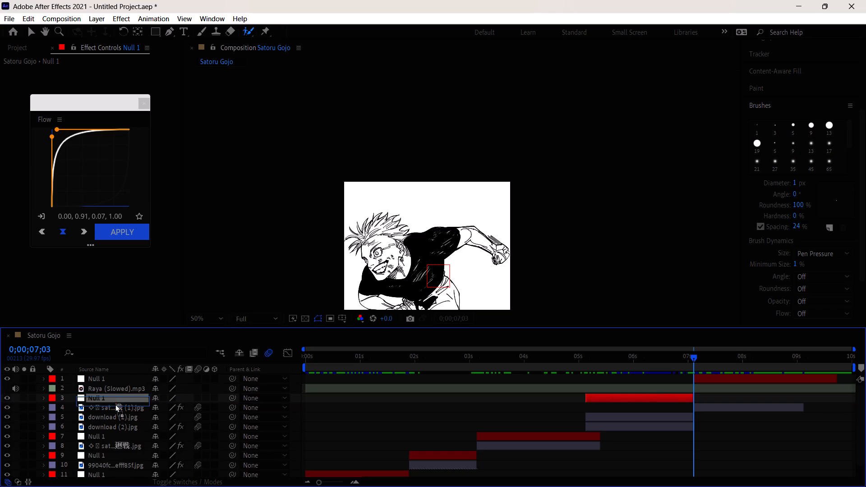
pyautogui.moveTo(115, 404); pyautogui.dragTo(118, 411)
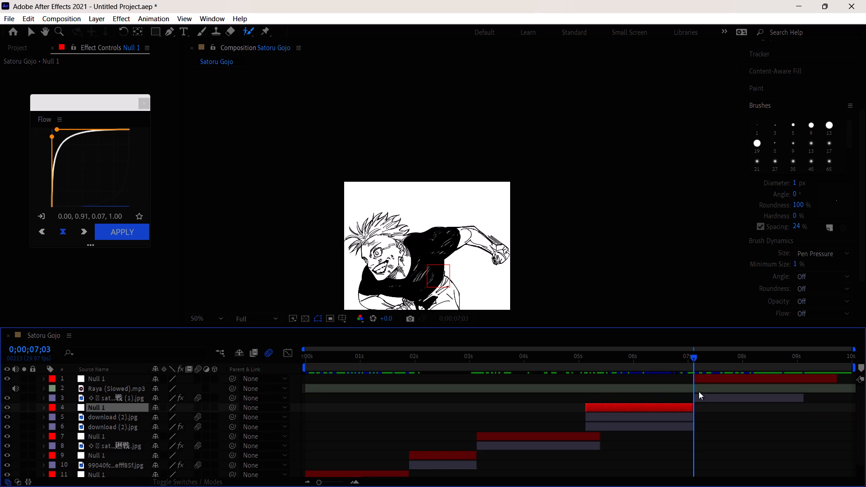
# Split the top null at 0;00;09;03 and remove the leftover segment after that point.
pyautogui.moveTo(697, 354); pyautogui.dragTo(799, 360)
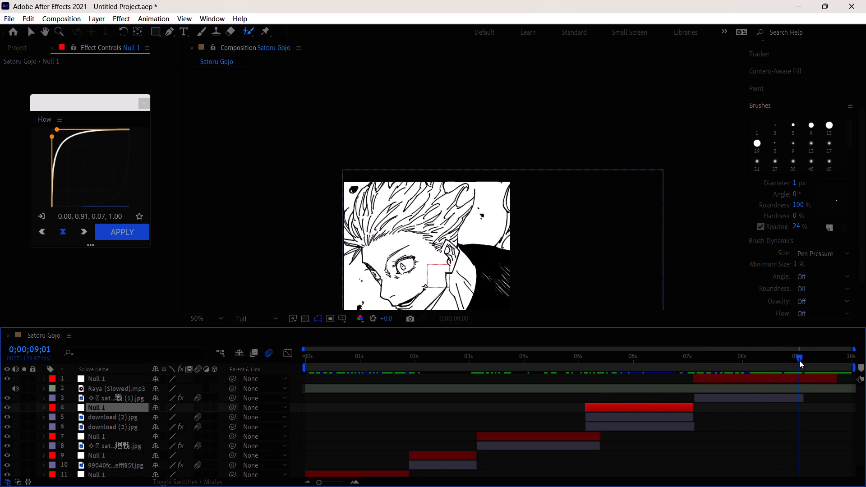
pyautogui.moveTo(799, 360); pyautogui.dragTo(802, 361)
pyautogui.click(801, 377)
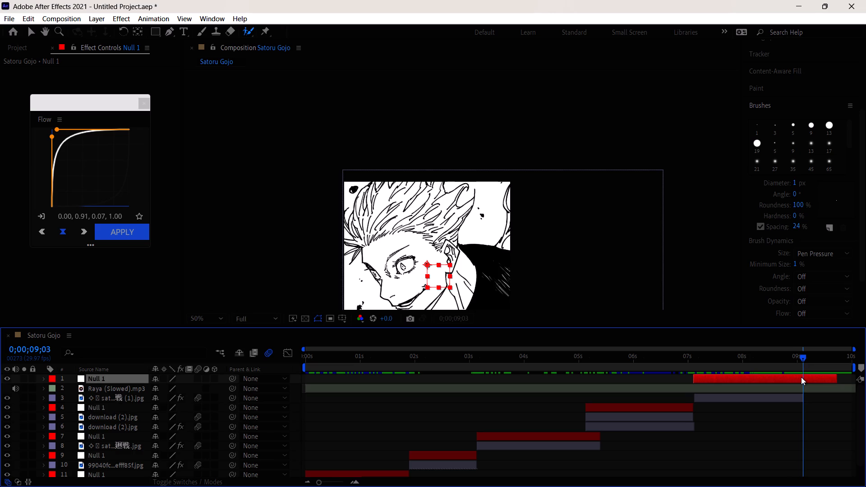
pyautogui.hotkey('ctrl', 'shift', 'd')
pyautogui.click(809, 378)
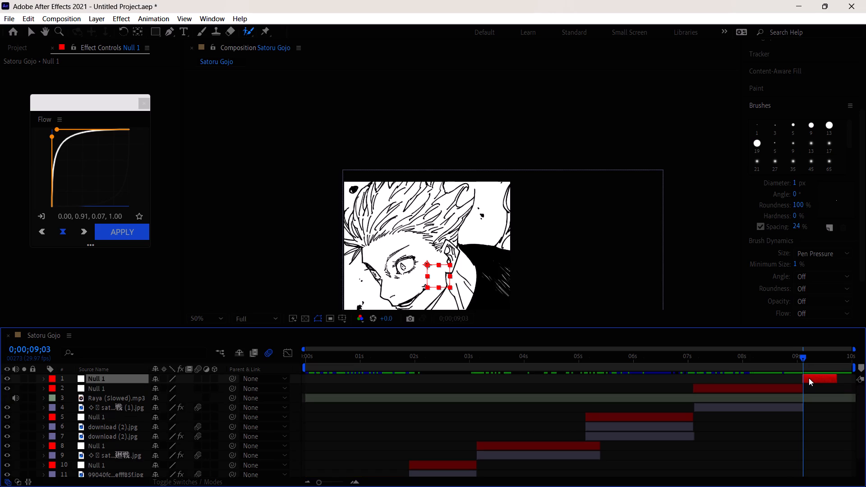
pyautogui.hotkey('ctrl', 'x')
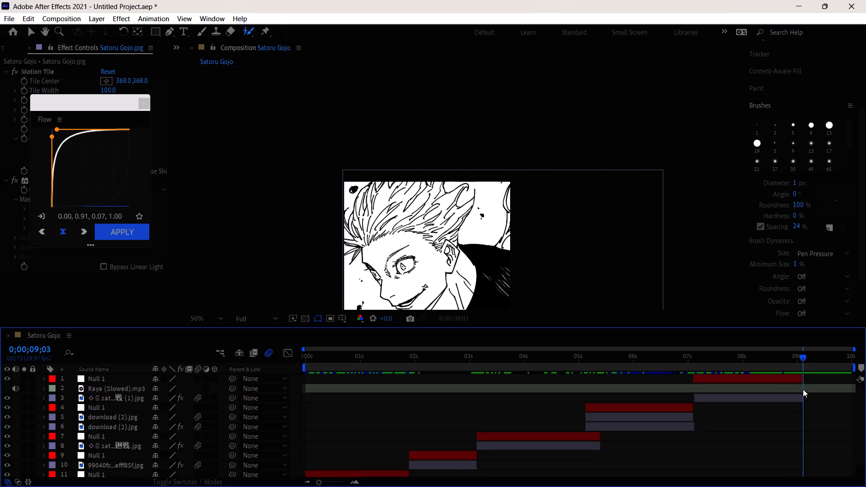
# Place the last null directly above the image layer ending in (1).jpg and align its start with that image.
pyautogui.click(769, 378)
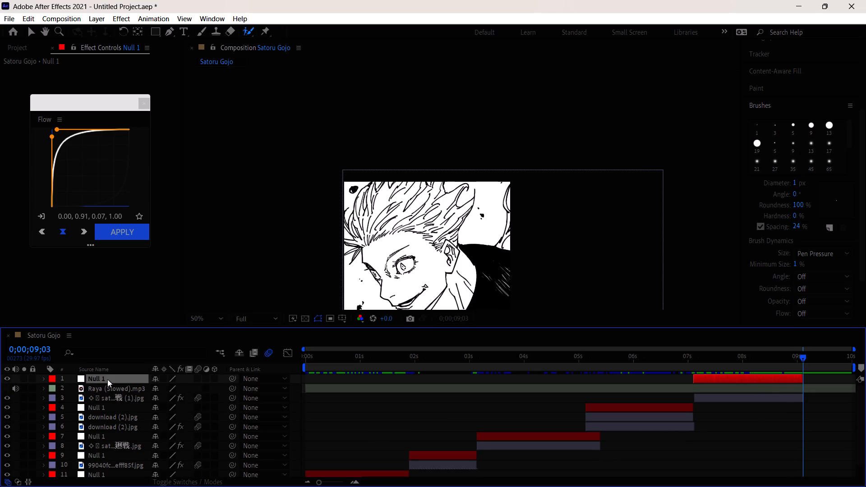
pyautogui.moveTo(107, 379); pyautogui.dragTo(113, 392)
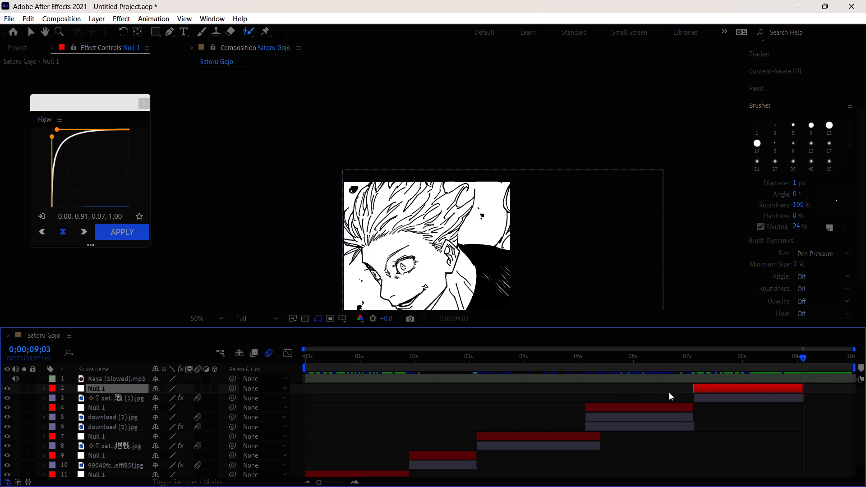
pyautogui.click(705, 387)
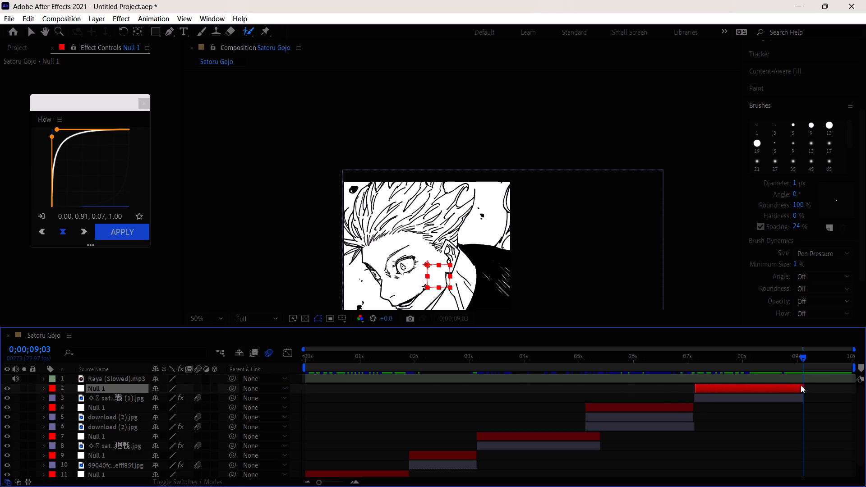
# Enable motion blur on all five null layers.
pyautogui.moveTo(799, 357); pyautogui.dragTo(385, 370)
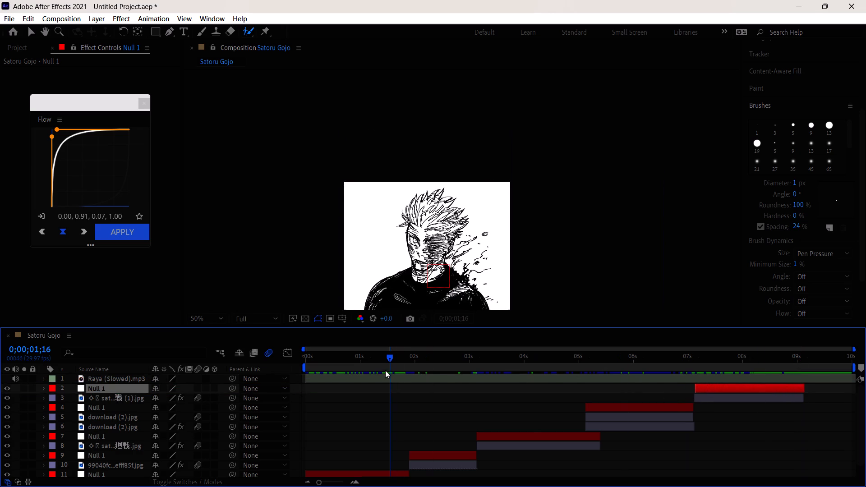
pyautogui.scroll(-3, 387, 373)
pyautogui.moveTo(386, 354); pyautogui.dragTo(341, 365)
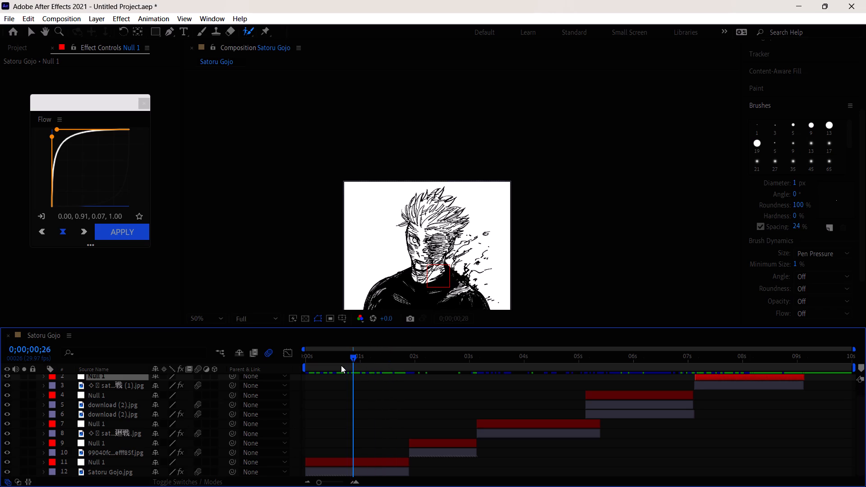
pyautogui.moveTo(341, 365); pyautogui.dragTo(337, 366)
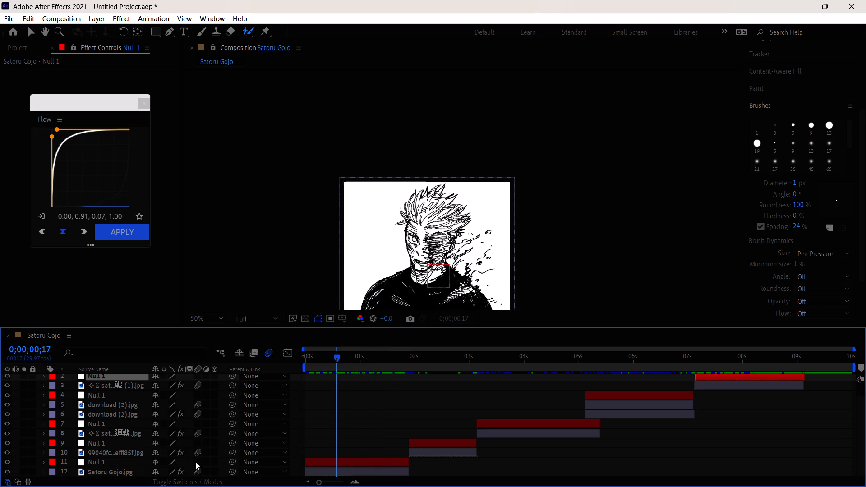
pyautogui.click(195, 462)
pyautogui.click(195, 443)
pyautogui.click(197, 421)
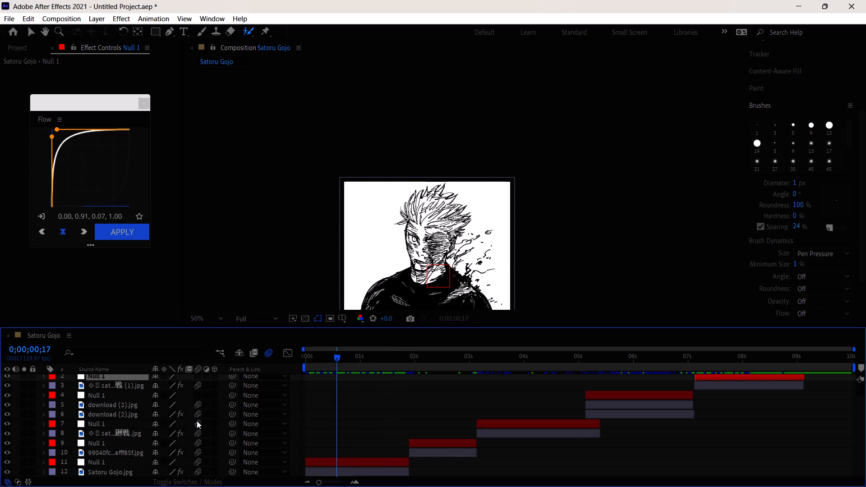
pyautogui.scroll(1, 197, 421)
pyautogui.click(198, 412)
pyautogui.click(198, 413)
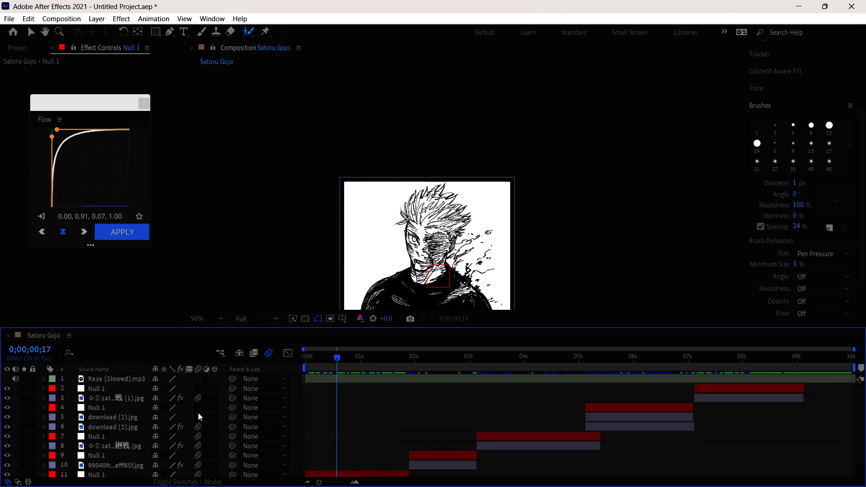
pyautogui.click(199, 419)
pyautogui.click(199, 411)
pyautogui.scroll(1, 199, 411)
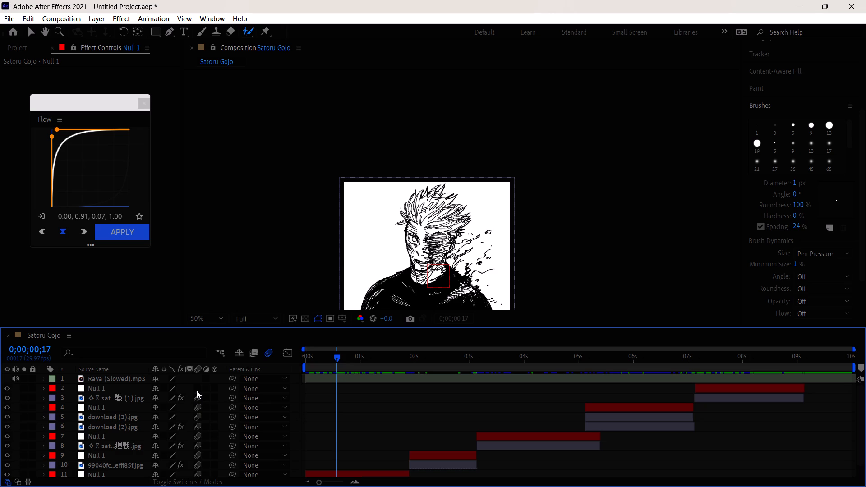
pyautogui.click(197, 390)
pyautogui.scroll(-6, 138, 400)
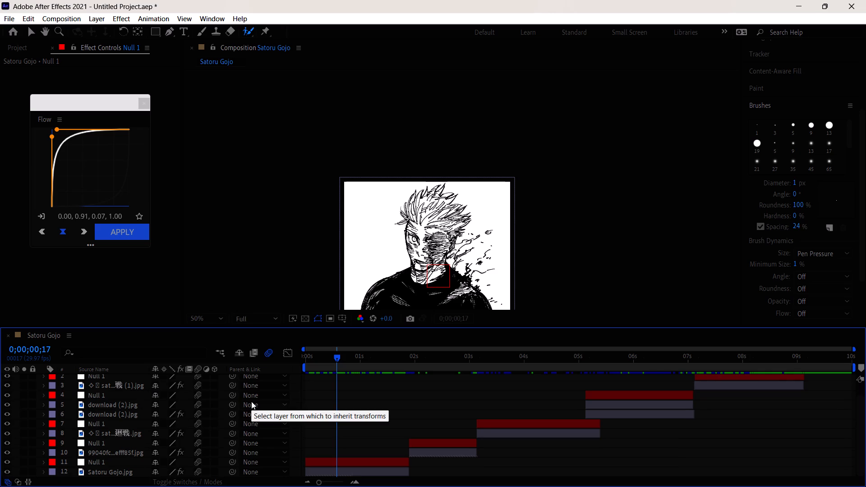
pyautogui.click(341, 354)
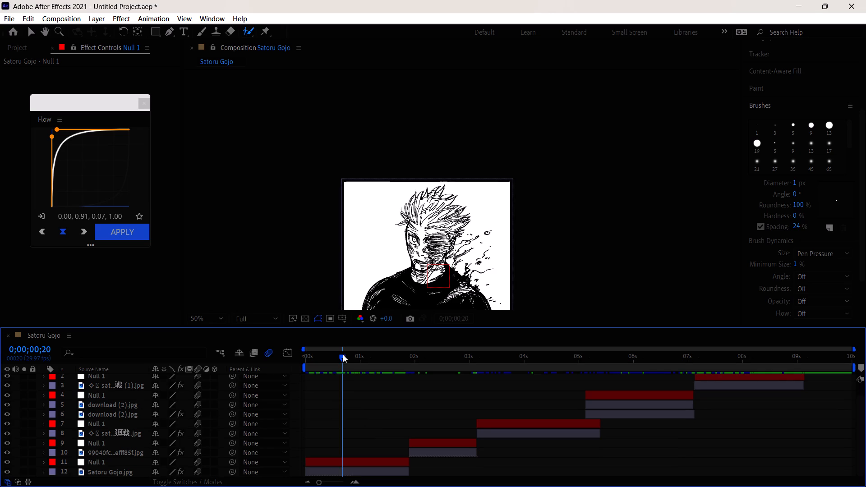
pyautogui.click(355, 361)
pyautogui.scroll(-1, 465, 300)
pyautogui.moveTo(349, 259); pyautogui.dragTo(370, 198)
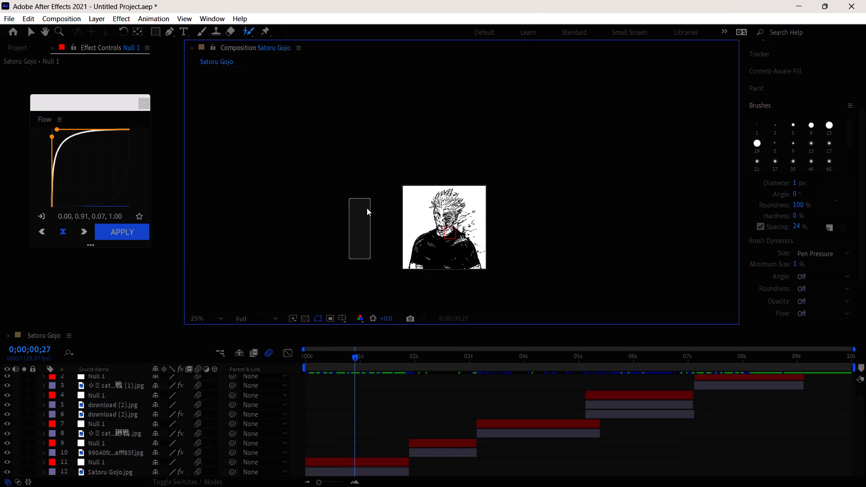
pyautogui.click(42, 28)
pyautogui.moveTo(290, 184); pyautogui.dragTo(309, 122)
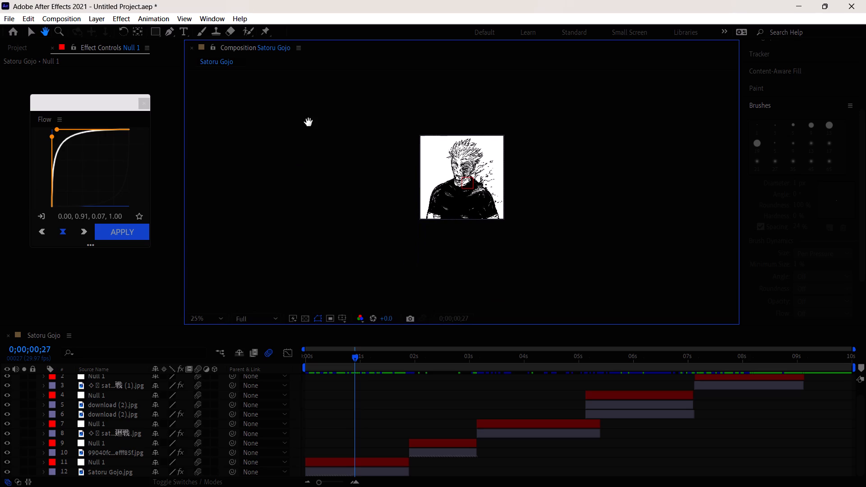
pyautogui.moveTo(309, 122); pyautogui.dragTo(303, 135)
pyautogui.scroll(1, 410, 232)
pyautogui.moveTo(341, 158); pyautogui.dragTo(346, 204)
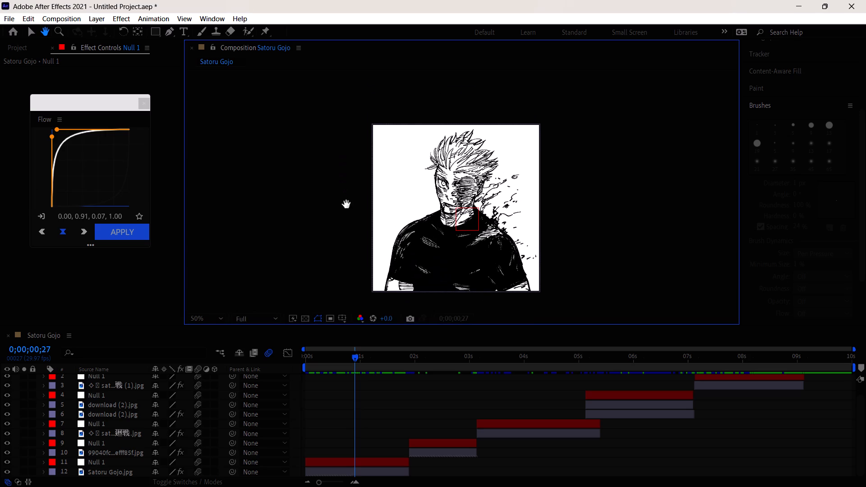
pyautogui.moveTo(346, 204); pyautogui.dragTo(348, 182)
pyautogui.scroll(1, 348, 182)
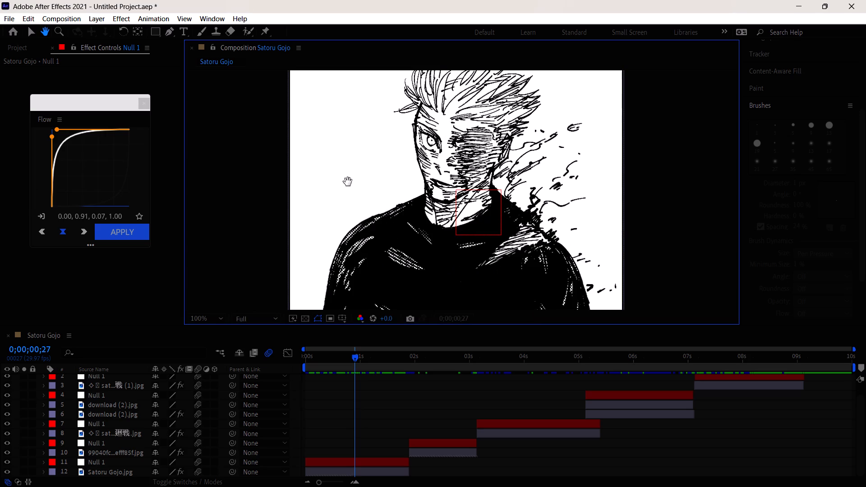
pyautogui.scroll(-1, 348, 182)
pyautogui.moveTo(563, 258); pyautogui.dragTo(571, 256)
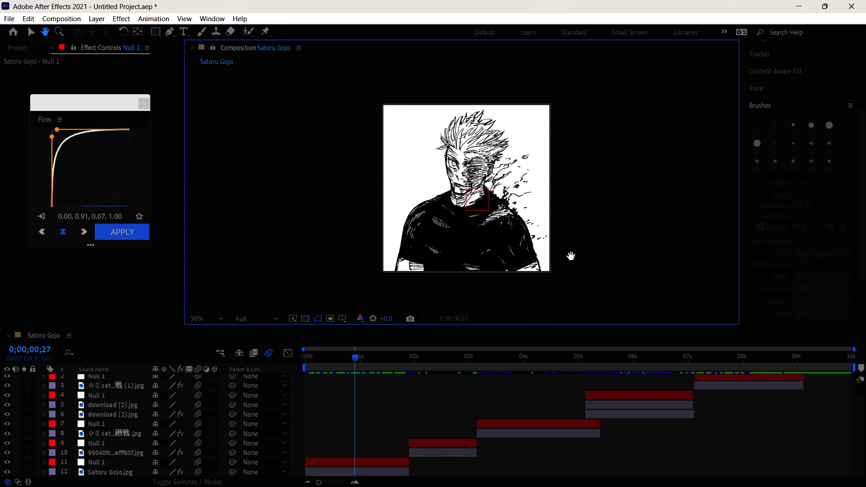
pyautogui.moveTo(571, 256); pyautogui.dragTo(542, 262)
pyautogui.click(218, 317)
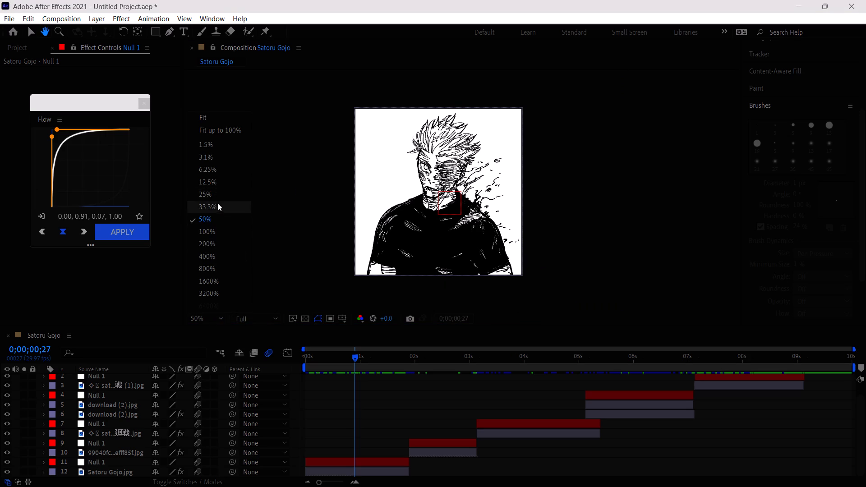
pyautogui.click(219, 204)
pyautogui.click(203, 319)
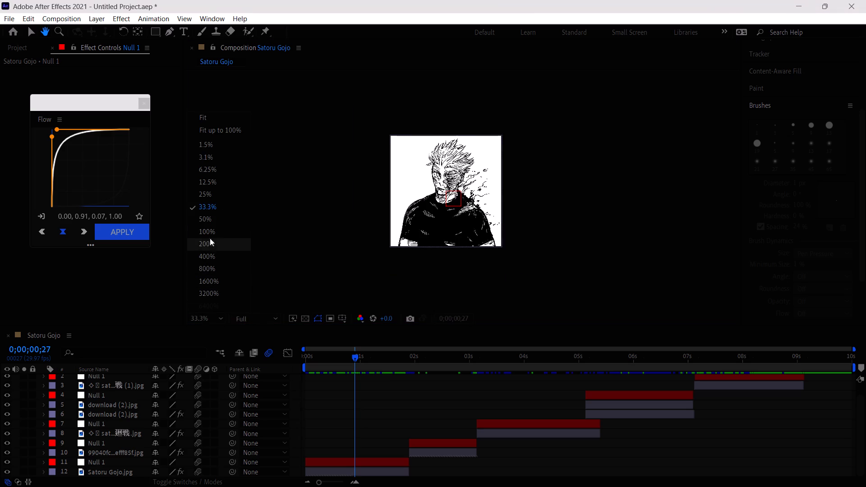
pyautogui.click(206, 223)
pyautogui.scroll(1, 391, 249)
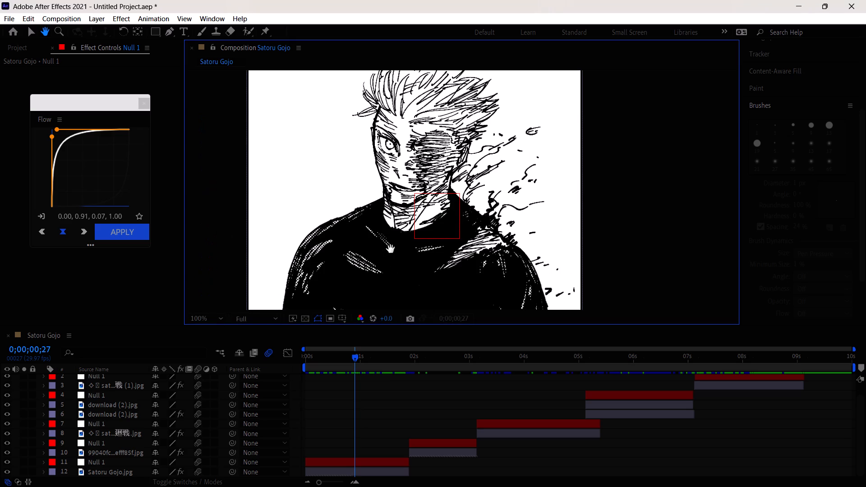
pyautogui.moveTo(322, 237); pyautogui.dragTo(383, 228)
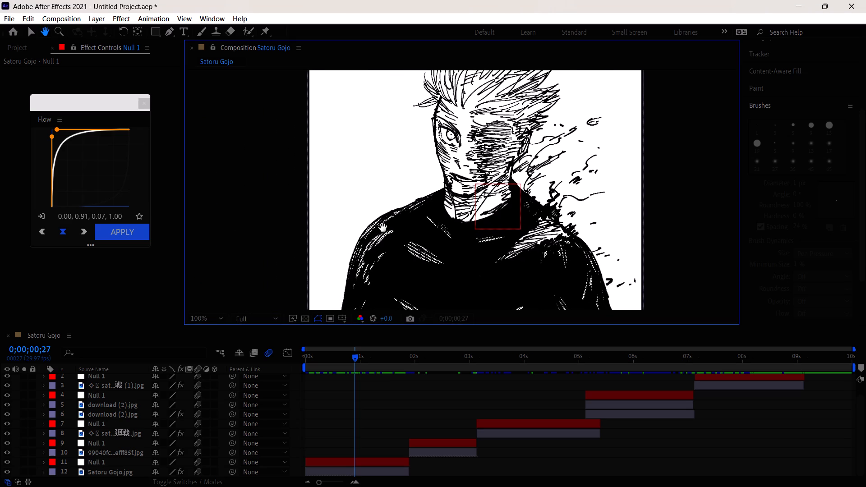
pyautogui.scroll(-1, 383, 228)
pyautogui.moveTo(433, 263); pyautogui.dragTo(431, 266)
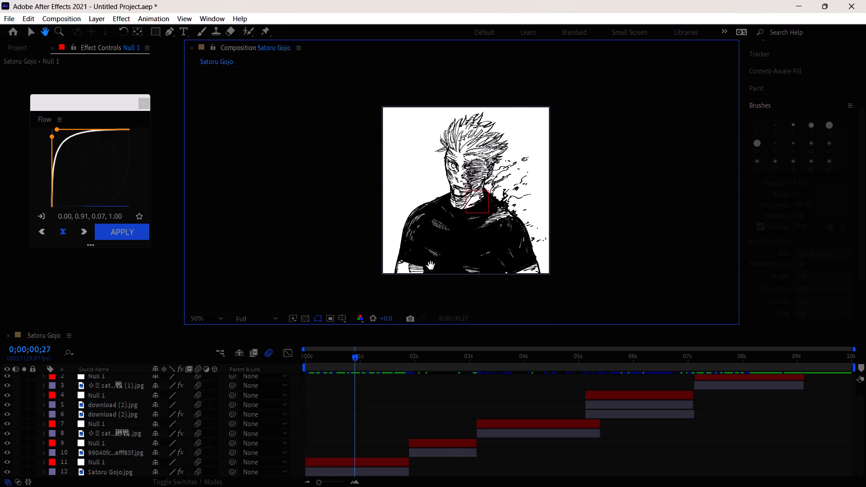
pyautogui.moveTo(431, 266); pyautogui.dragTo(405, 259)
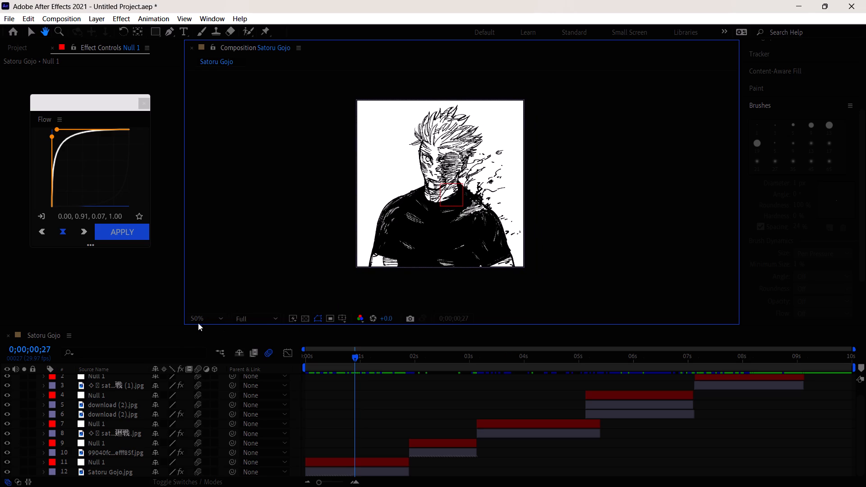
# Set the composition viewer's magnification to Fit up to 100%.
pyautogui.click(201, 320)
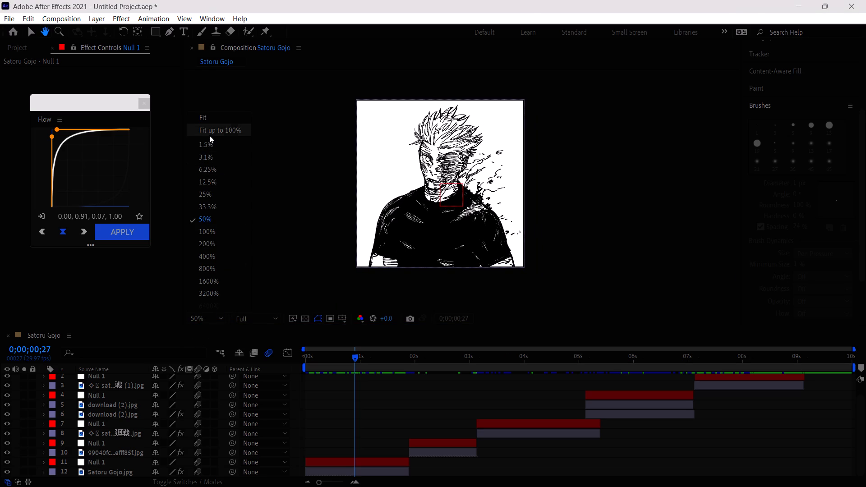
pyautogui.click(208, 121)
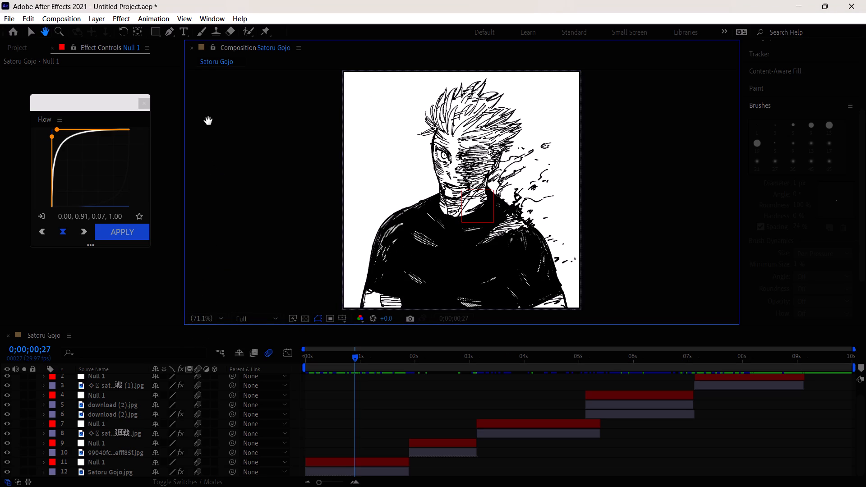
pyautogui.click(219, 315)
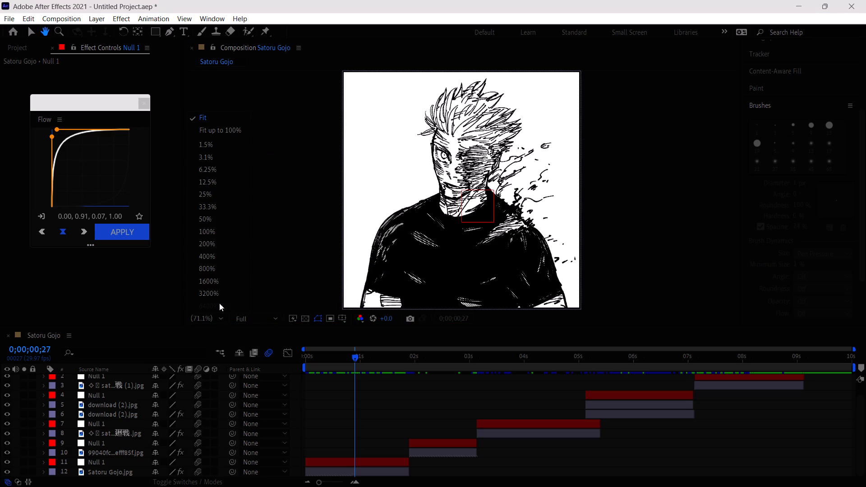
pyautogui.hotkey('ctrl', 'c')
pyautogui.click(220, 139)
pyautogui.click(216, 131)
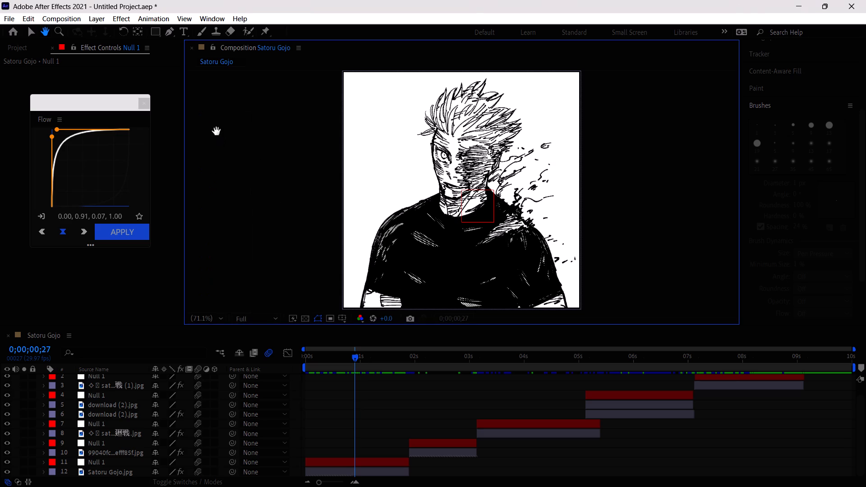
pyautogui.click(212, 322)
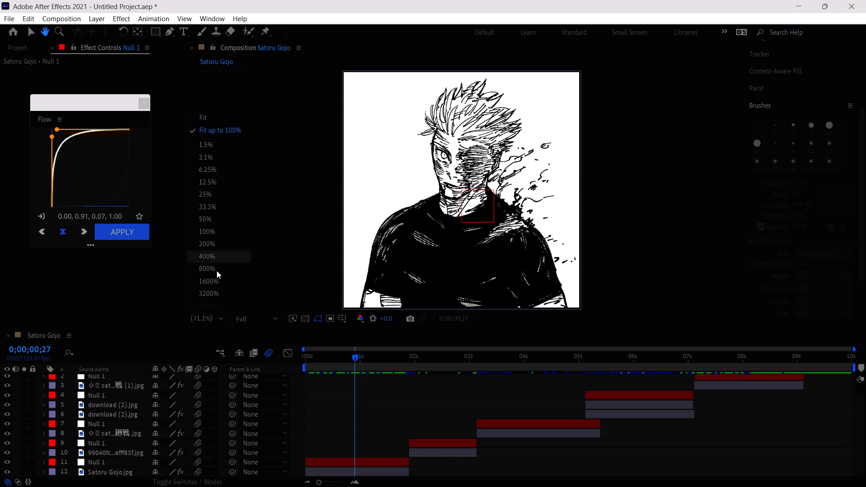
pyautogui.click(271, 252)
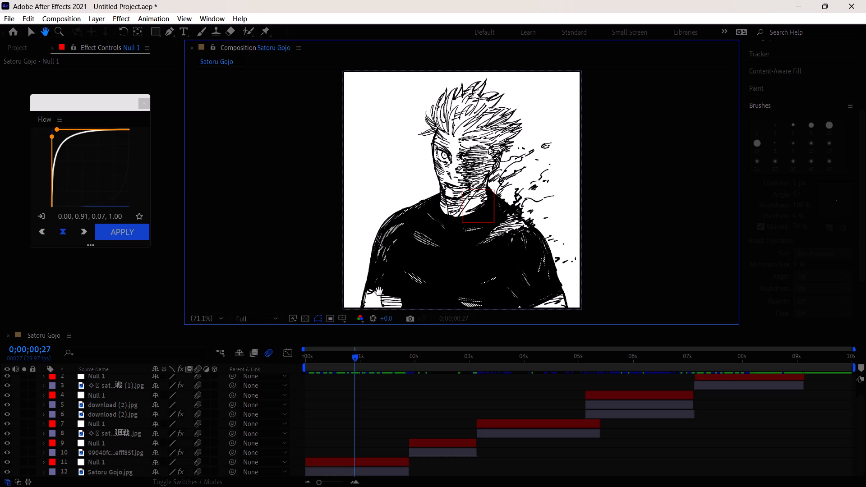
# Parent the Satoru Gojo.jpg layer to the null directly above it, keeping that null's start at the composition's beginning.
pyautogui.moveTo(371, 358); pyautogui.dragTo(376, 356)
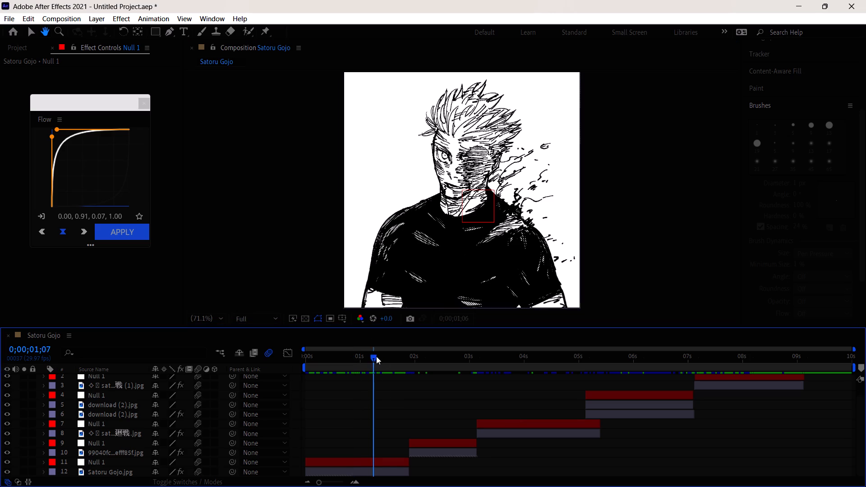
pyautogui.moveTo(376, 356); pyautogui.dragTo(355, 369)
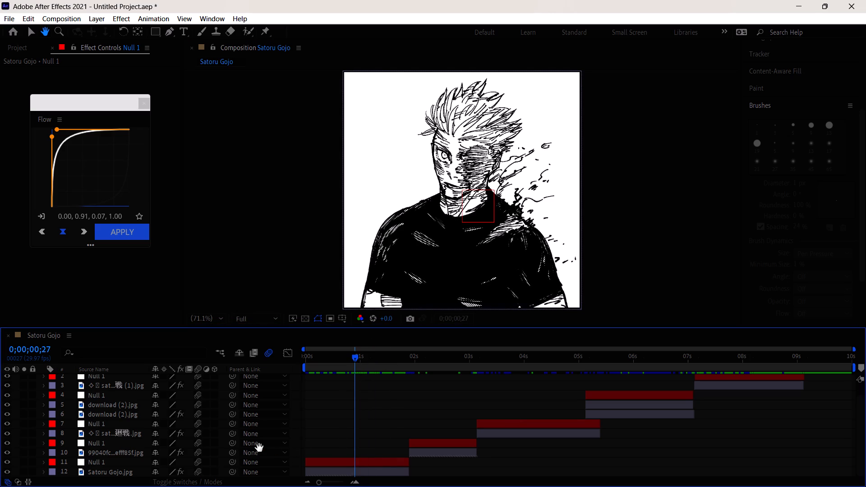
pyautogui.scroll(-1, 157, 469)
pyautogui.click(235, 473)
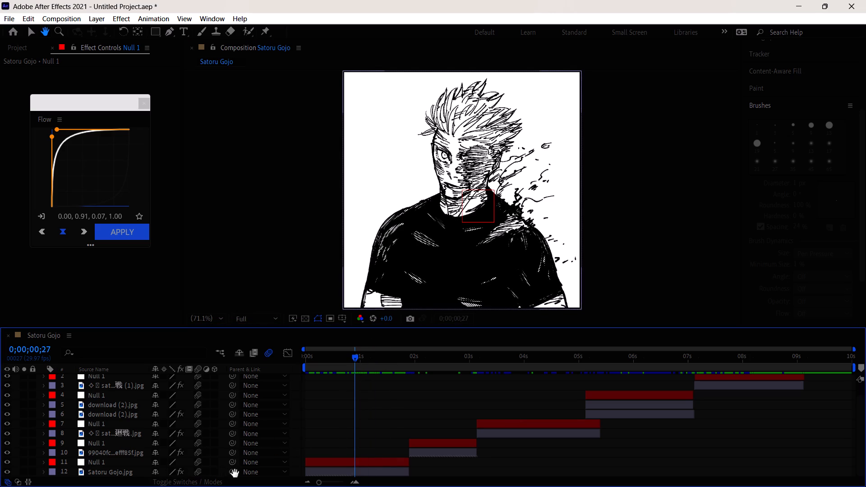
pyautogui.click(29, 34)
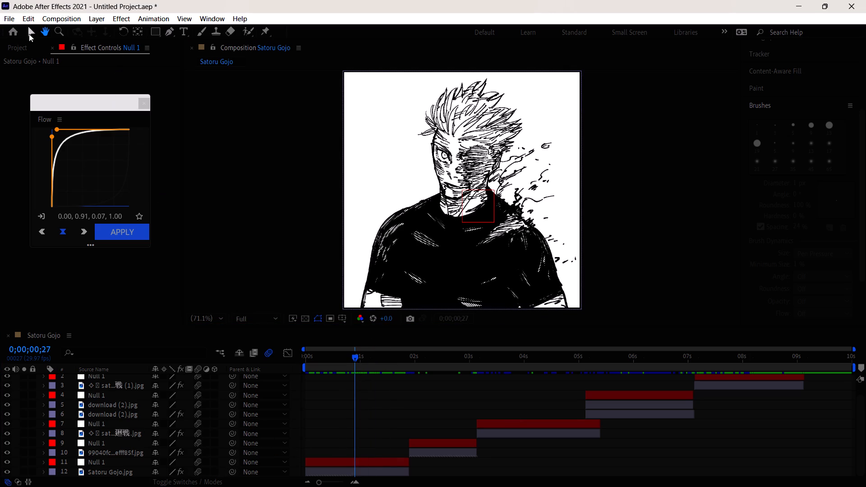
pyautogui.moveTo(234, 471); pyautogui.dragTo(128, 469)
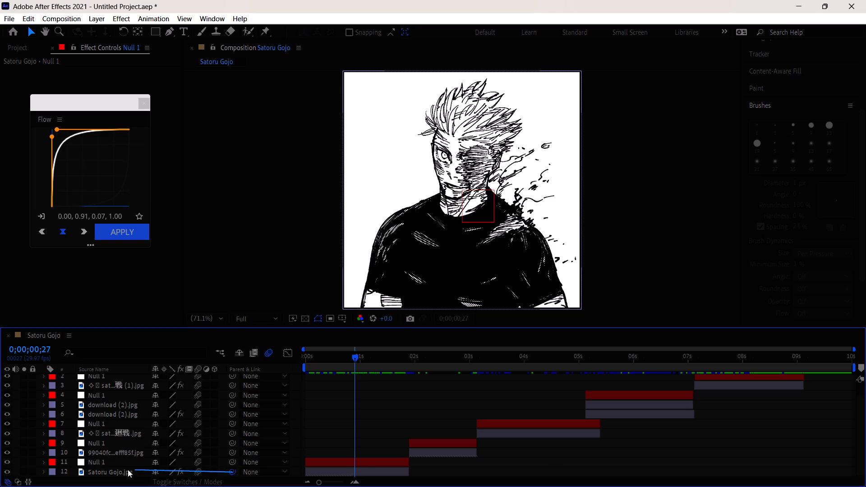
pyautogui.moveTo(128, 469); pyautogui.dragTo(112, 464)
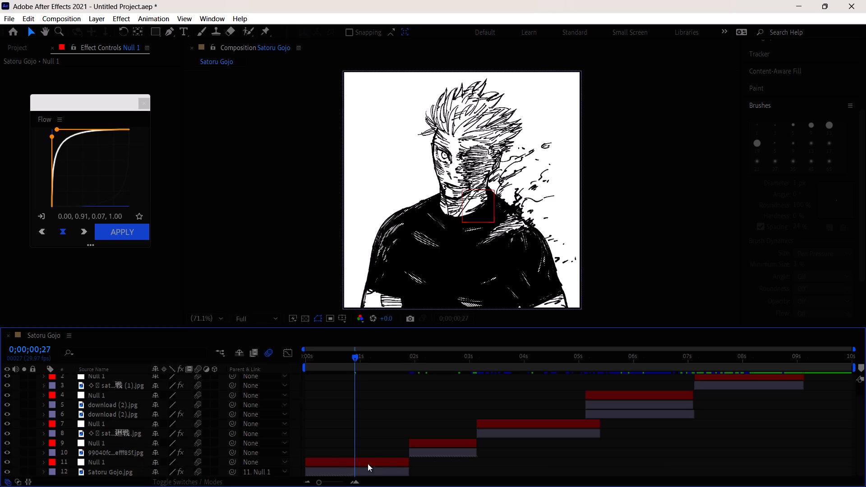
pyautogui.click(382, 458)
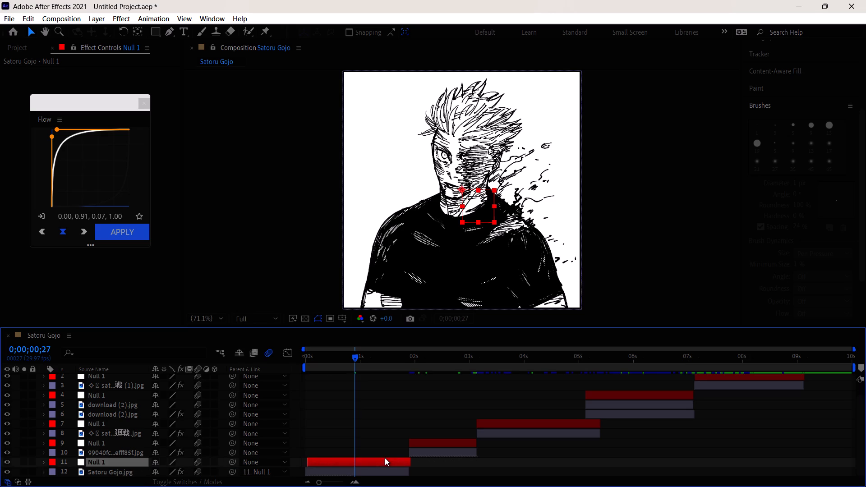
pyautogui.hotkey('ctrl', 'z')
# Parent the image layers 10 (99040fc…jpg) and 8 each to the null directly above them.
pyautogui.click(465, 446)
pyautogui.click(470, 451)
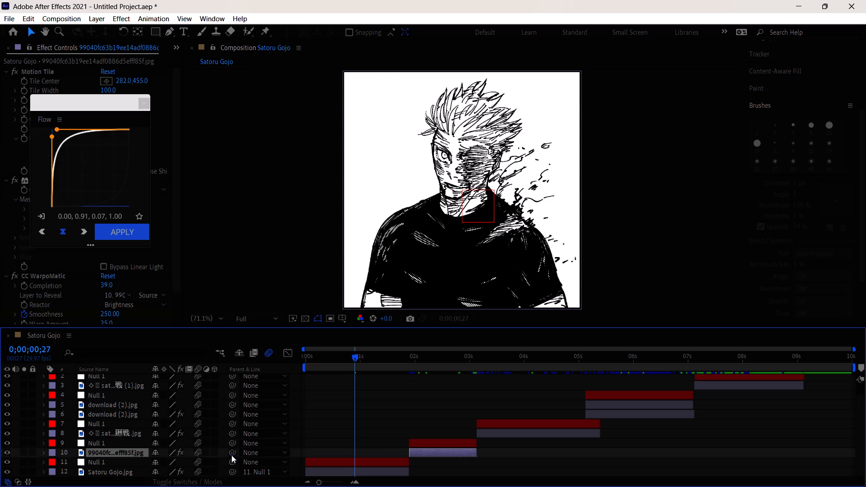
pyautogui.moveTo(231, 455); pyautogui.dragTo(138, 444)
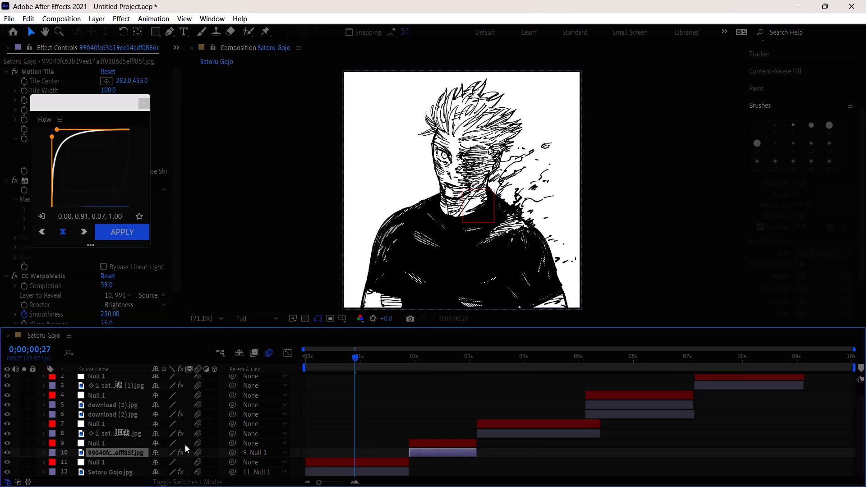
pyautogui.click(491, 434)
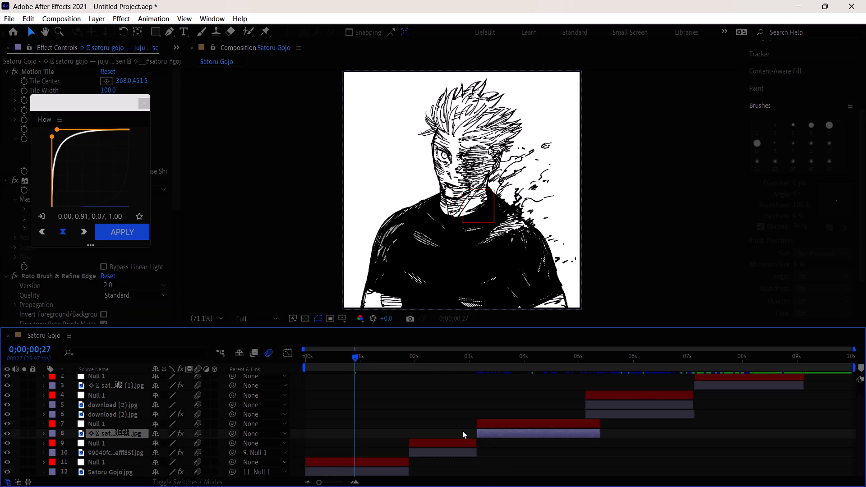
pyautogui.moveTo(231, 430); pyautogui.dragTo(141, 426)
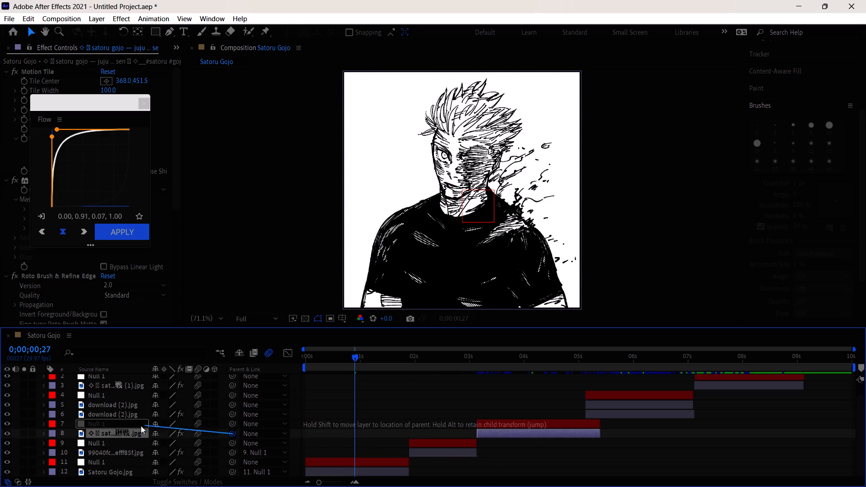
pyautogui.moveTo(141, 426); pyautogui.dragTo(131, 425)
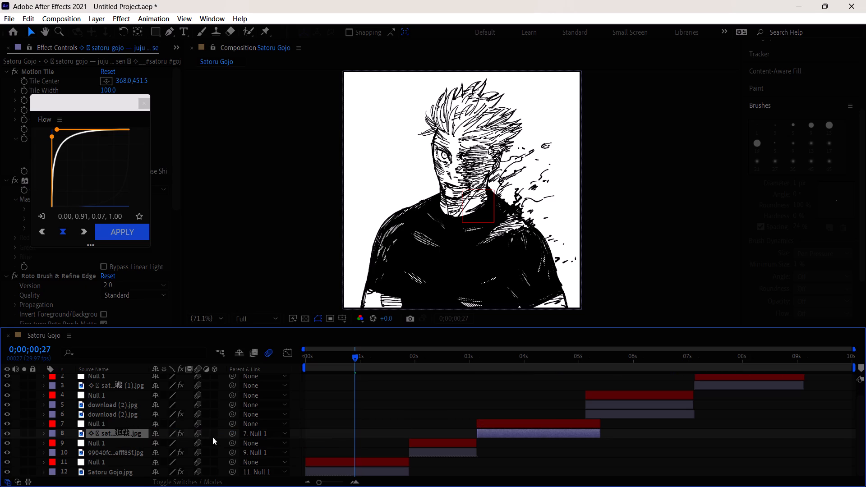
# Parent the lower download (2).jpg layer to null layer 4 and the image ending in (1).jpg to null layer 2.
pyautogui.click(607, 414)
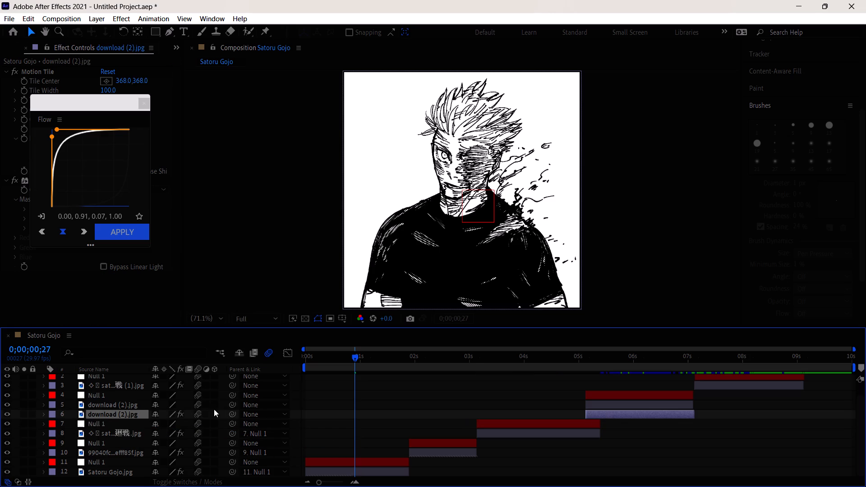
pyautogui.moveTo(234, 416); pyautogui.dragTo(133, 399)
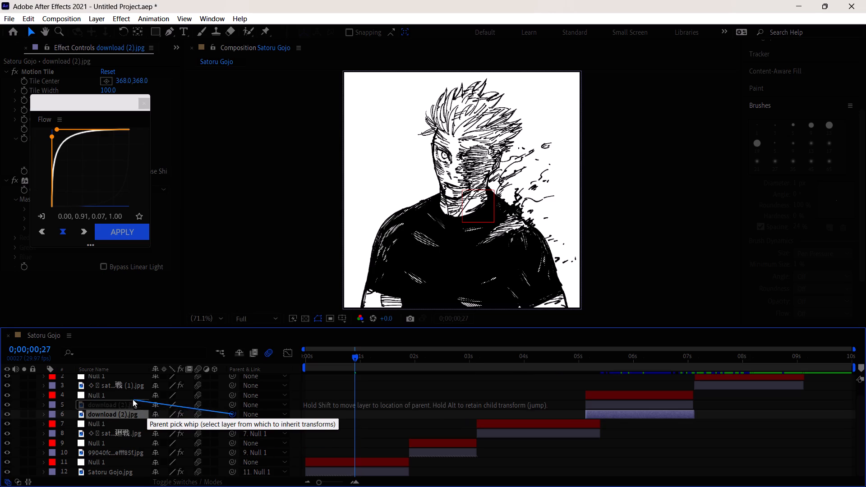
pyautogui.moveTo(133, 399); pyautogui.dragTo(125, 395)
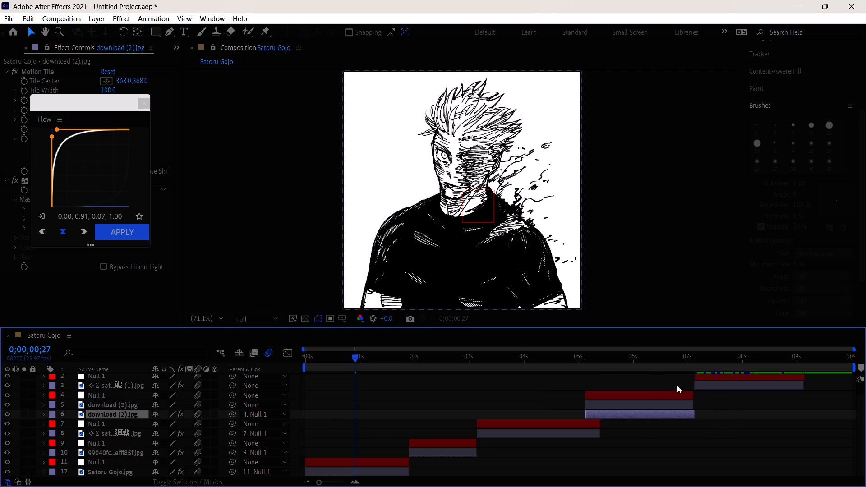
pyautogui.click(789, 385)
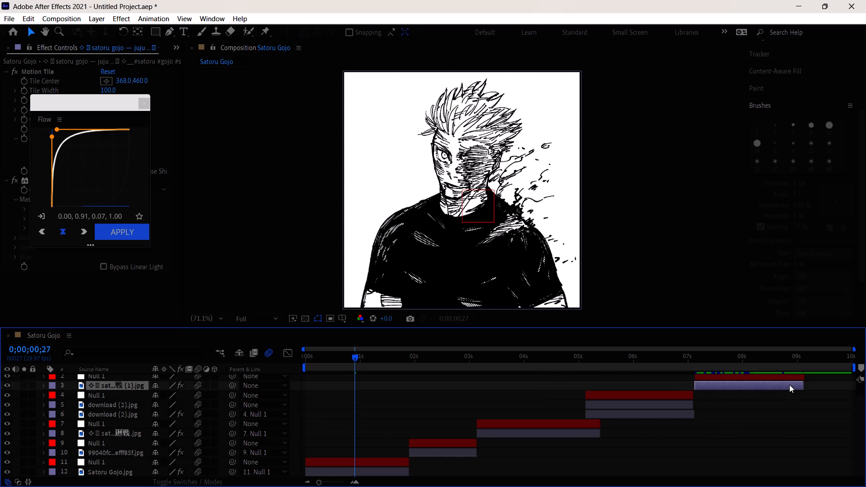
pyautogui.scroll(1, 789, 385)
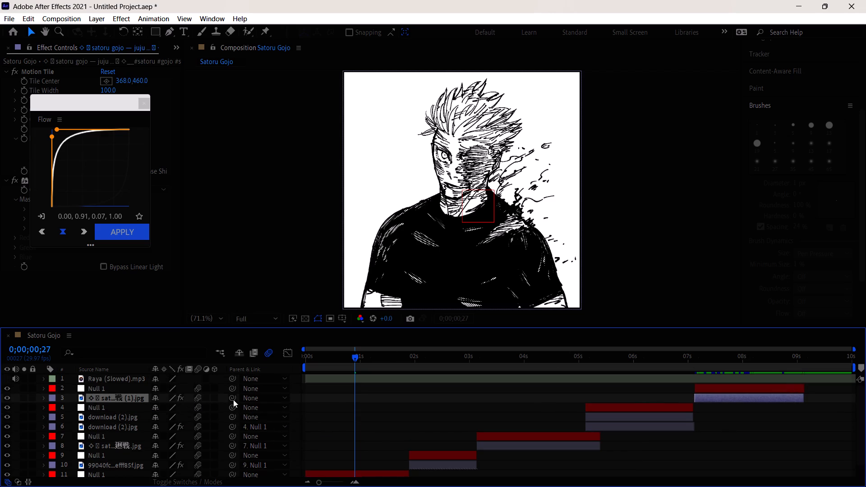
pyautogui.moveTo(233, 399); pyautogui.dragTo(135, 386)
pyautogui.scroll(2, 175, 397)
pyautogui.scroll(-2, 175, 397)
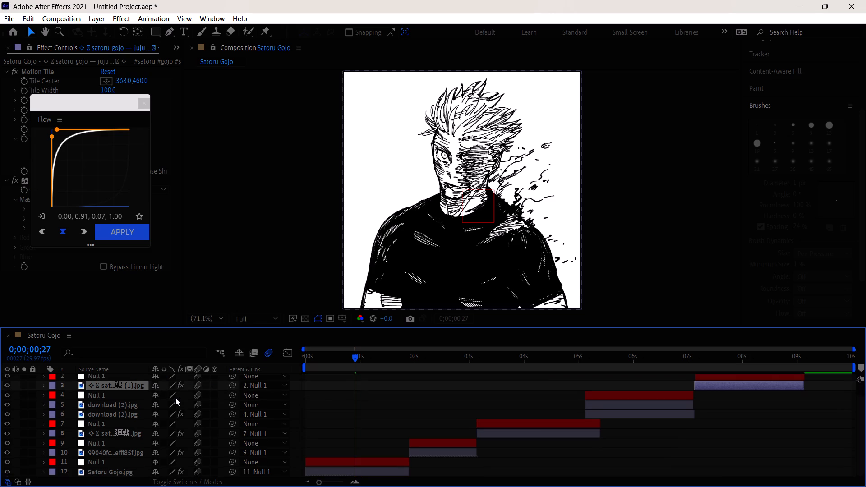
# Scale null layer 11 to 27% at 0;00;01;00 and start keyframing its Scale there.
pyautogui.scroll(-3, 175, 398)
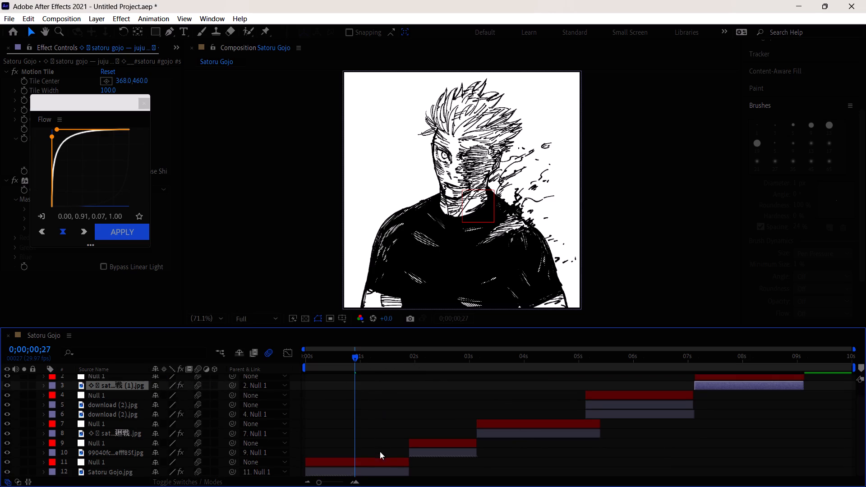
pyautogui.click(382, 460)
pyautogui.scroll(-4, 383, 458)
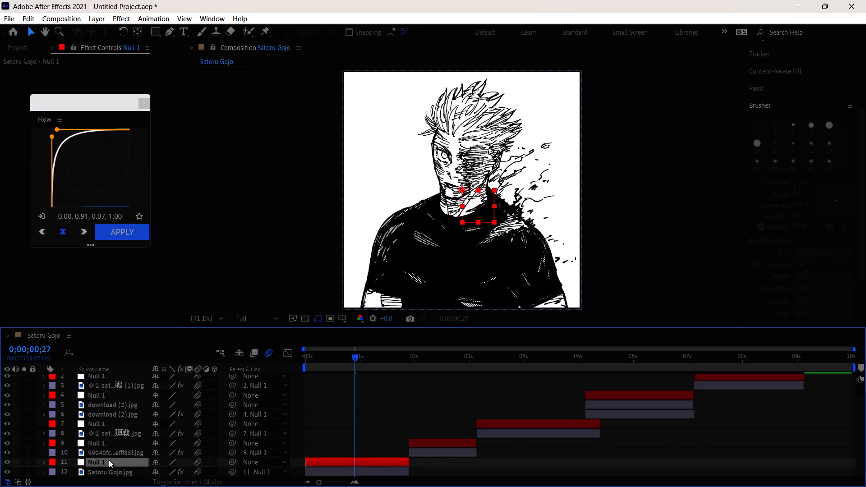
pyautogui.moveTo(356, 357); pyautogui.dragTo(291, 352)
pyautogui.click(349, 464)
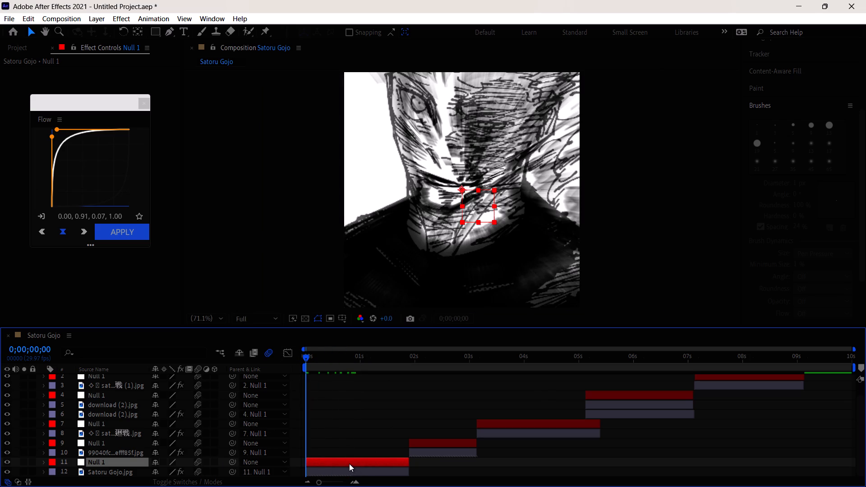
pyautogui.moveTo(335, 359); pyautogui.dragTo(325, 368)
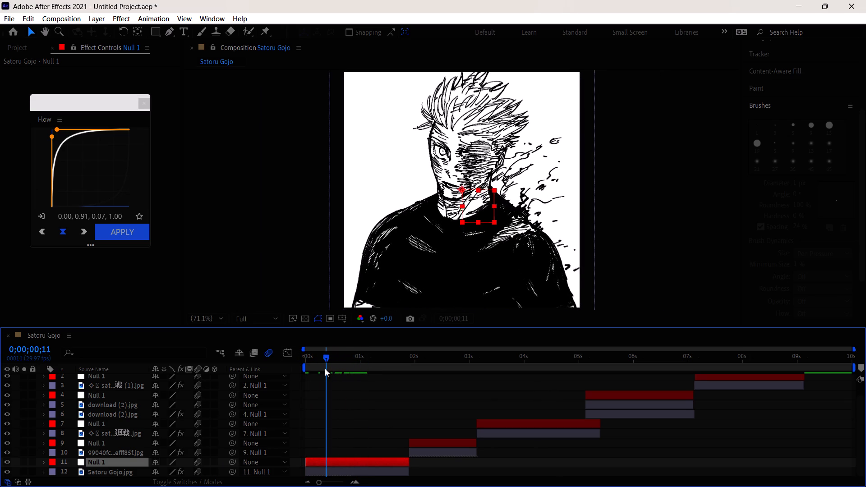
pyautogui.moveTo(325, 368); pyautogui.dragTo(359, 372)
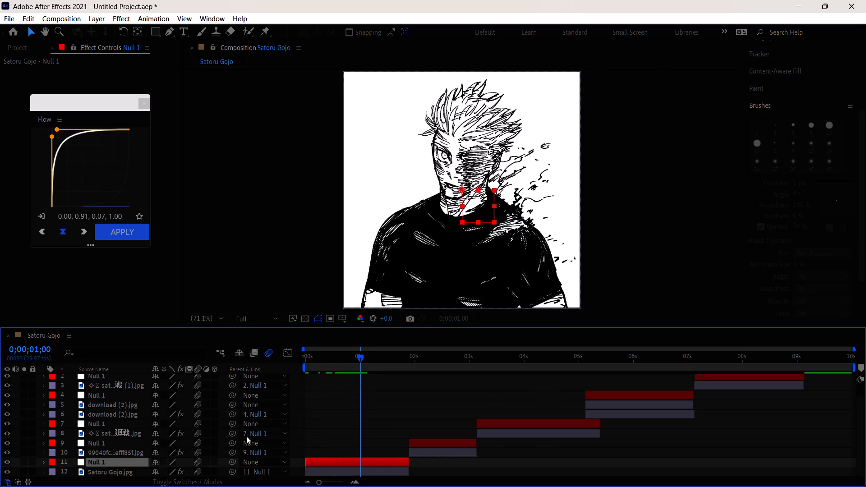
pyautogui.click(41, 464)
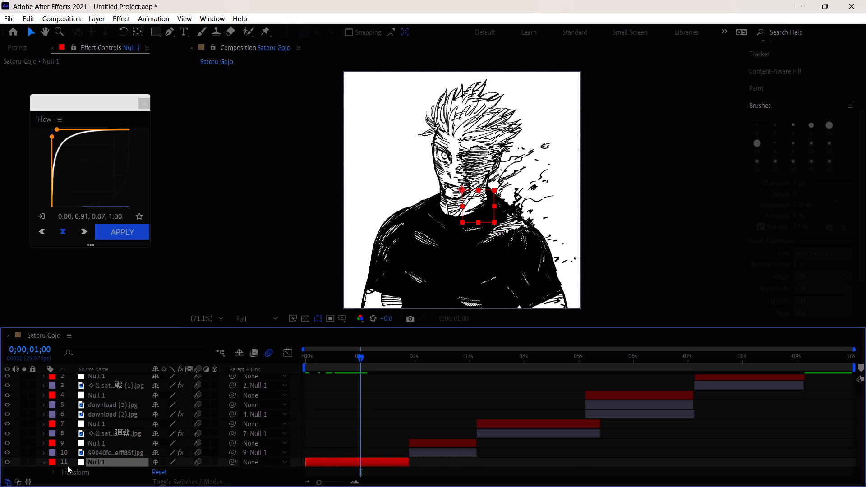
pyautogui.scroll(-3, 68, 465)
pyautogui.click(52, 461)
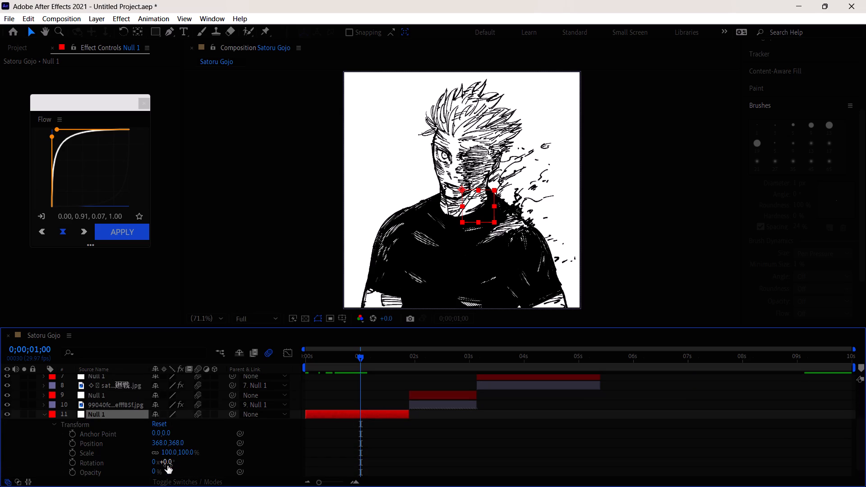
pyautogui.moveTo(166, 453); pyautogui.dragTo(221, 458)
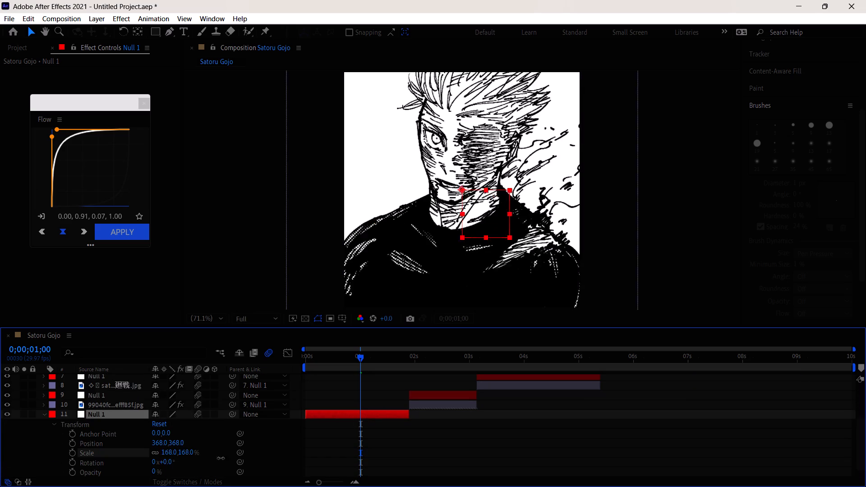
pyautogui.moveTo(221, 458); pyautogui.dragTo(132, 453)
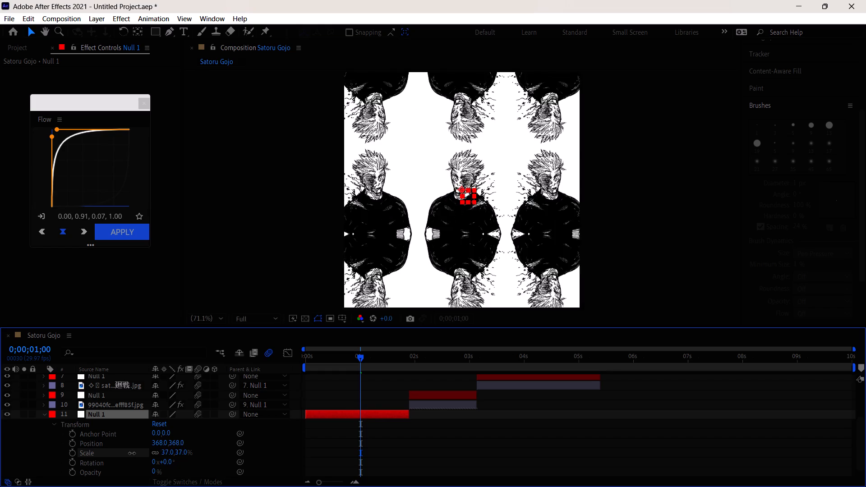
pyautogui.moveTo(132, 453); pyautogui.dragTo(126, 453)
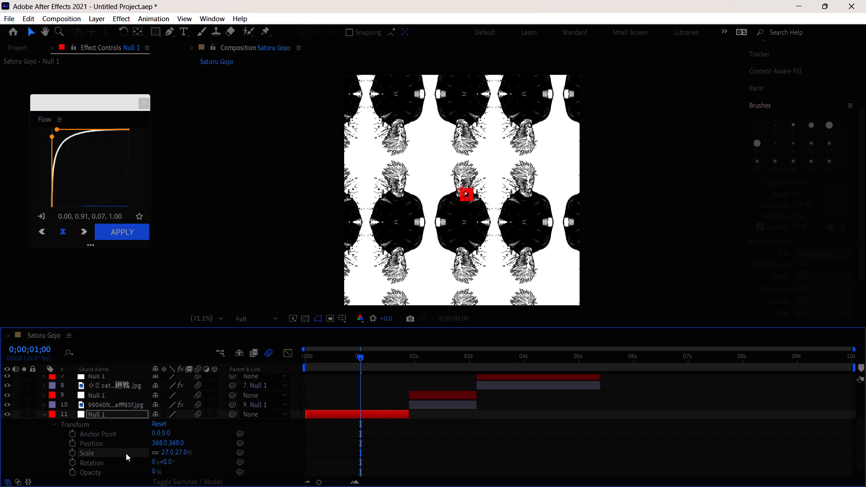
pyautogui.click(74, 451)
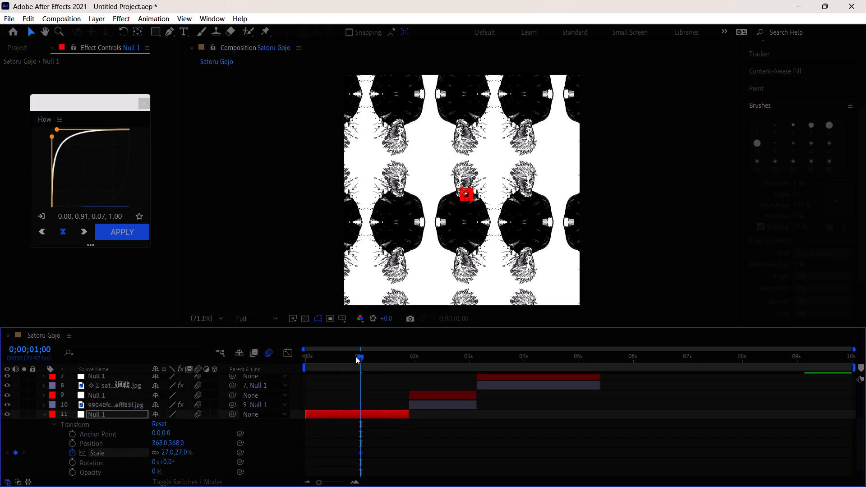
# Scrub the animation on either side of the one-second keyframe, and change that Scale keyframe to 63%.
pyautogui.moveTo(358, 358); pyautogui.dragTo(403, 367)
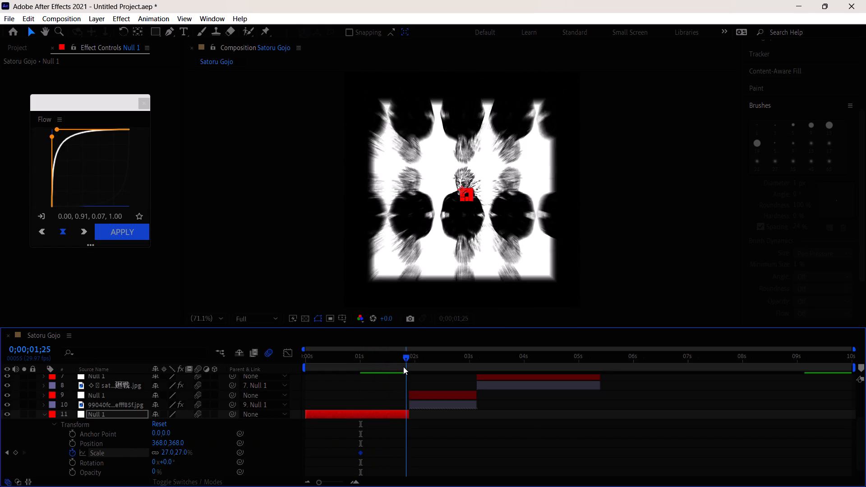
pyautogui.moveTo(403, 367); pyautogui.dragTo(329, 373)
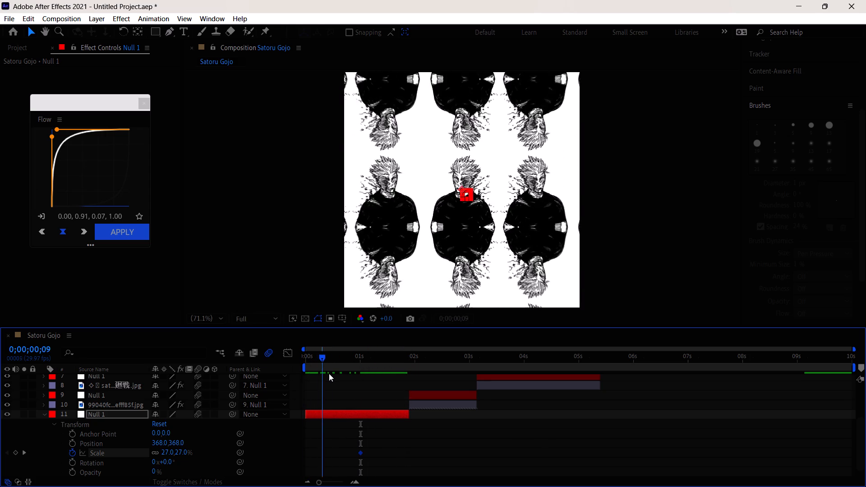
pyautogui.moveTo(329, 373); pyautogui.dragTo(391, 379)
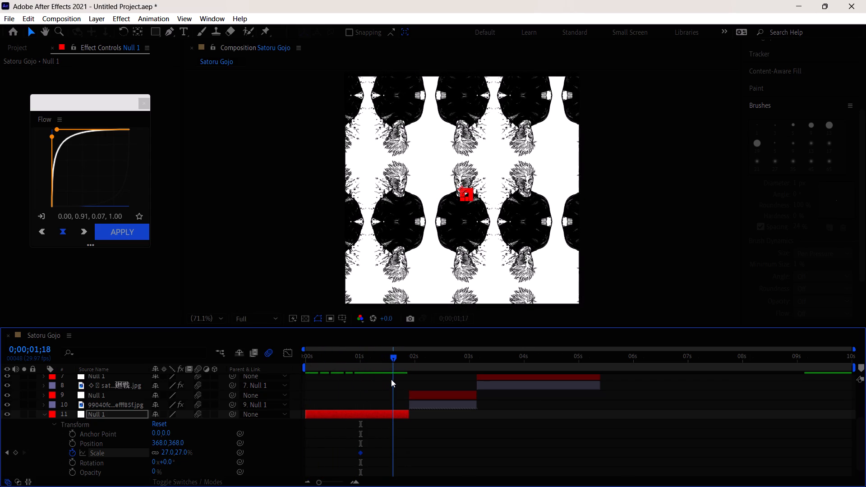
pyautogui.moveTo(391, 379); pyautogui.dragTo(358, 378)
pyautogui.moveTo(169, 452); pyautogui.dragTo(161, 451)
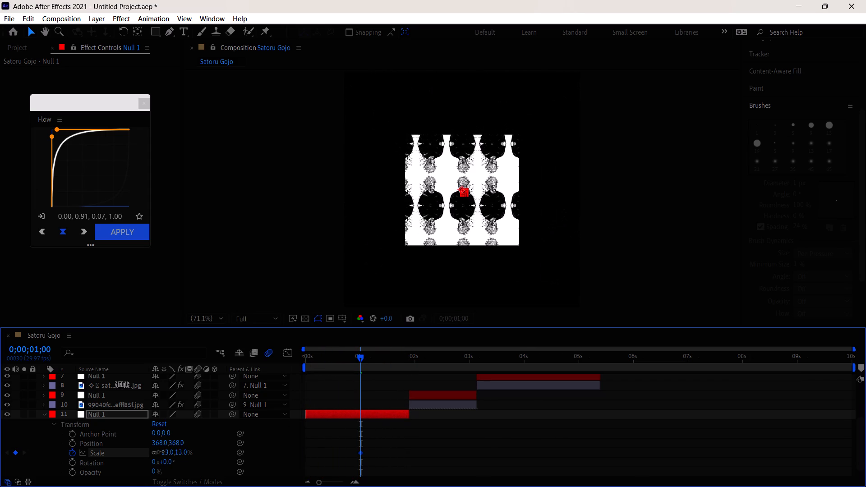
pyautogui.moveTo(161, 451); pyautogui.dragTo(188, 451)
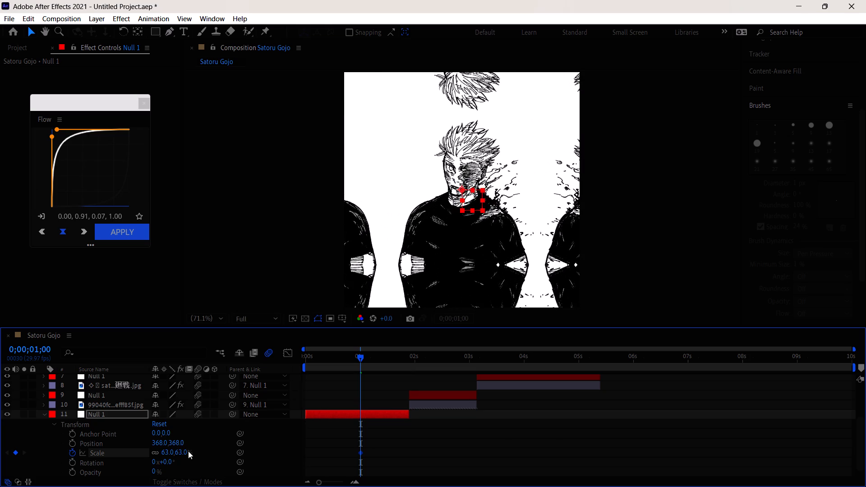
# Review the motion up to one second and set null layer 11's Scale keyframe at 0;00;01;00 to 145%.
pyautogui.moveTo(361, 361); pyautogui.dragTo(360, 372)
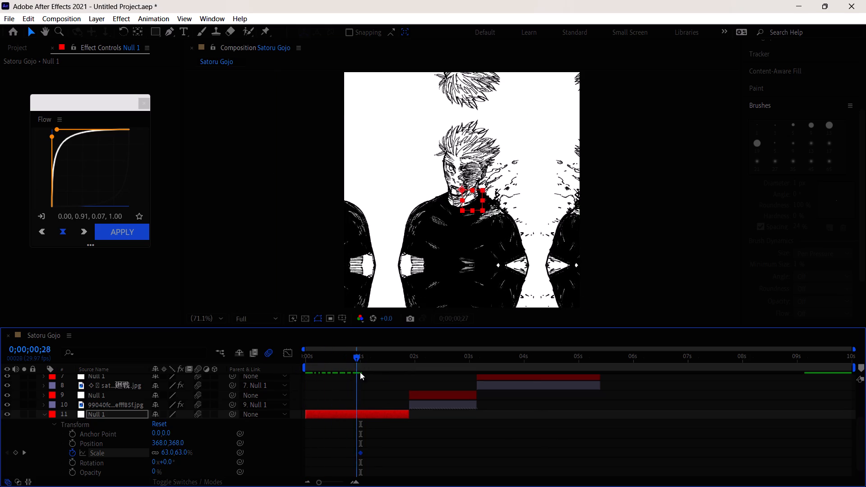
pyautogui.moveTo(360, 372); pyautogui.dragTo(305, 369)
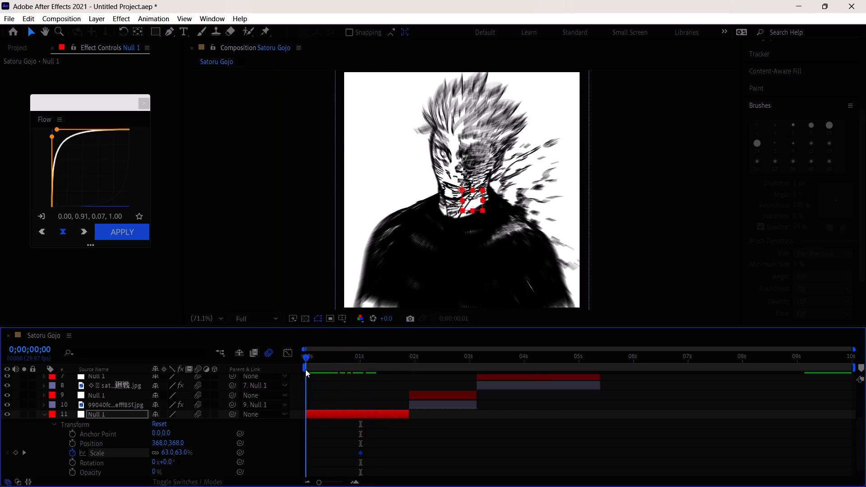
pyautogui.moveTo(305, 369); pyautogui.dragTo(311, 366)
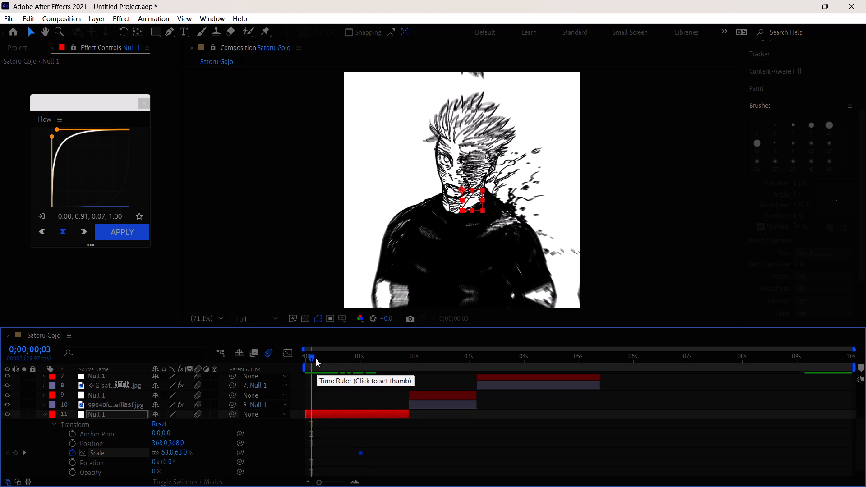
pyautogui.moveTo(314, 361); pyautogui.dragTo(336, 360)
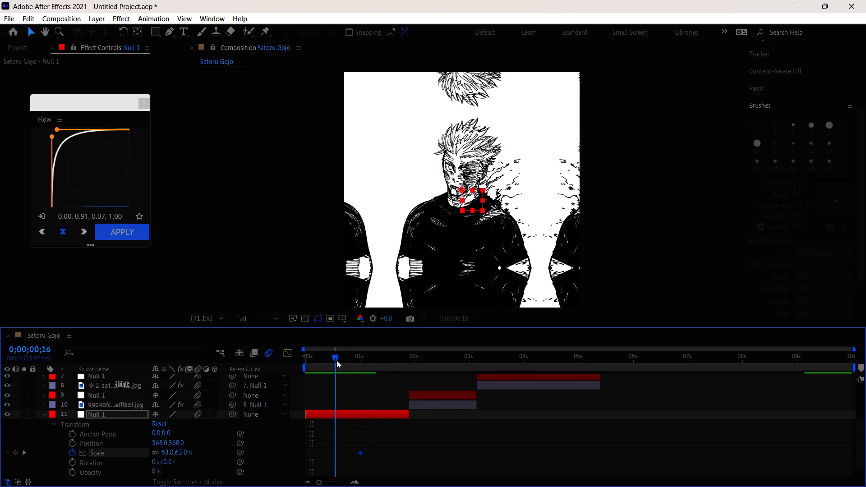
pyautogui.moveTo(336, 360); pyautogui.dragTo(334, 360)
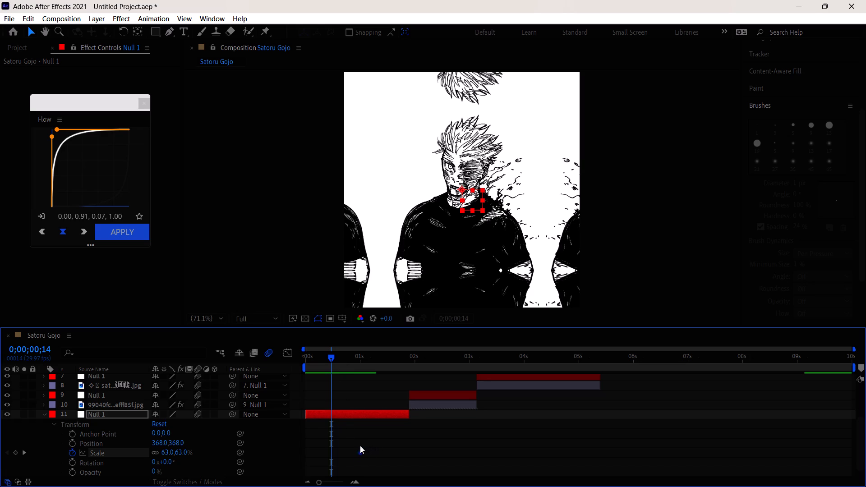
pyautogui.moveTo(338, 356); pyautogui.dragTo(359, 363)
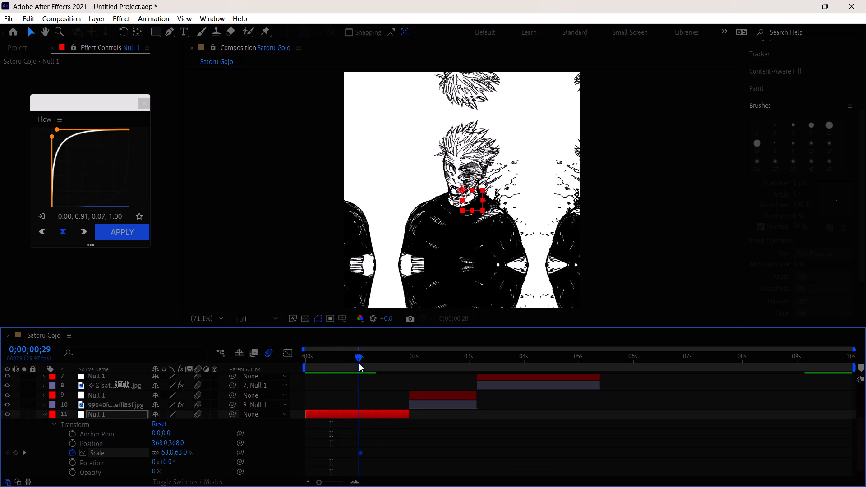
pyautogui.moveTo(359, 363); pyautogui.dragTo(360, 364)
pyautogui.moveTo(166, 450); pyautogui.dragTo(159, 450)
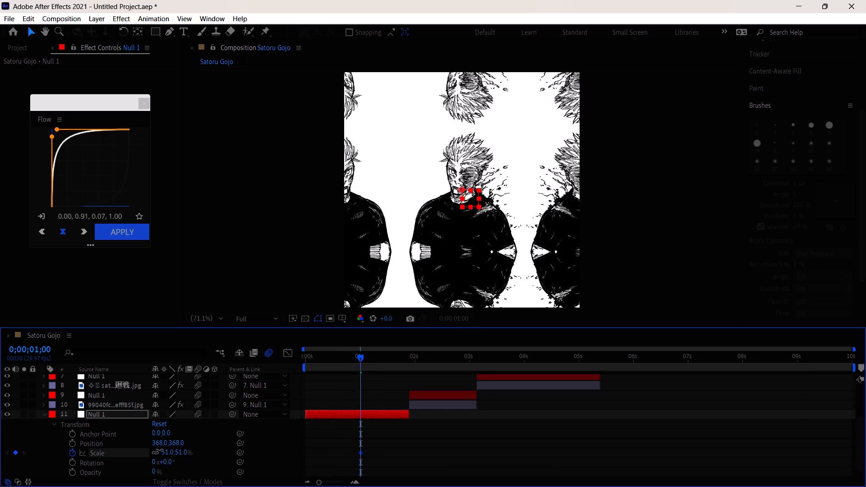
pyautogui.moveTo(159, 450); pyautogui.dragTo(216, 453)
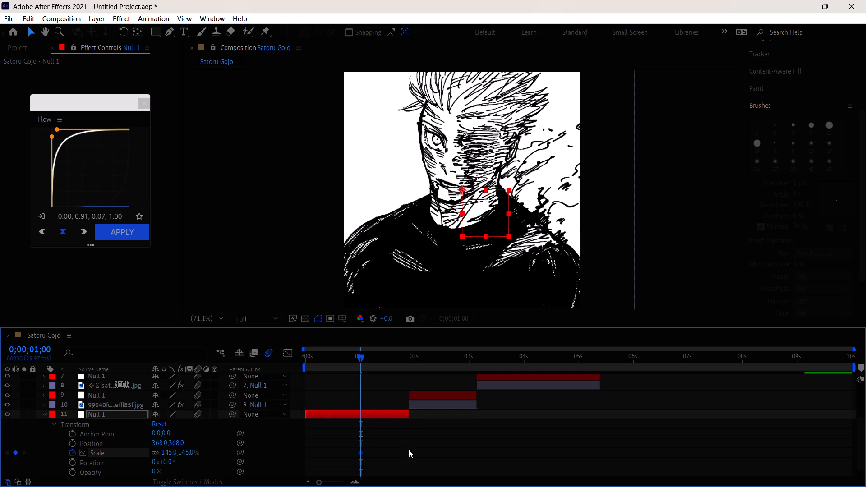
# Move the 145% Scale keyframe to the end of null layer 11 and add a 99% Scale keyframe at 0;00;01;00.
pyautogui.moveTo(359, 451); pyautogui.dragTo(399, 456)
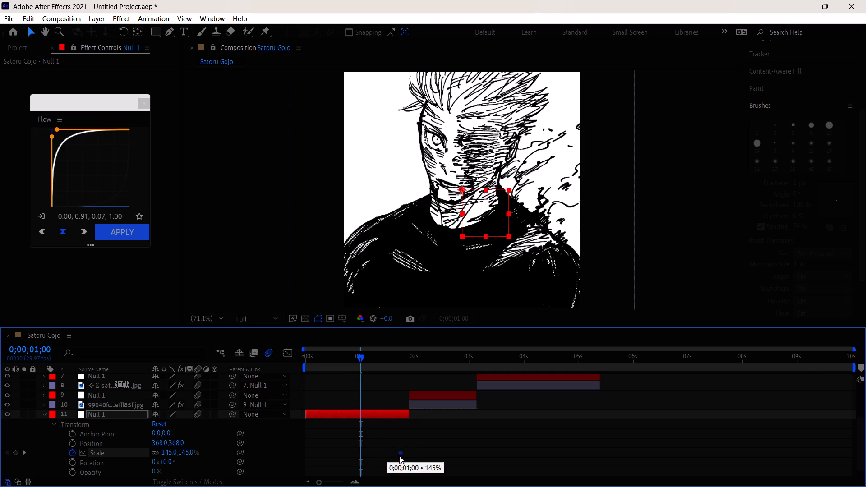
pyautogui.moveTo(399, 456); pyautogui.dragTo(406, 456)
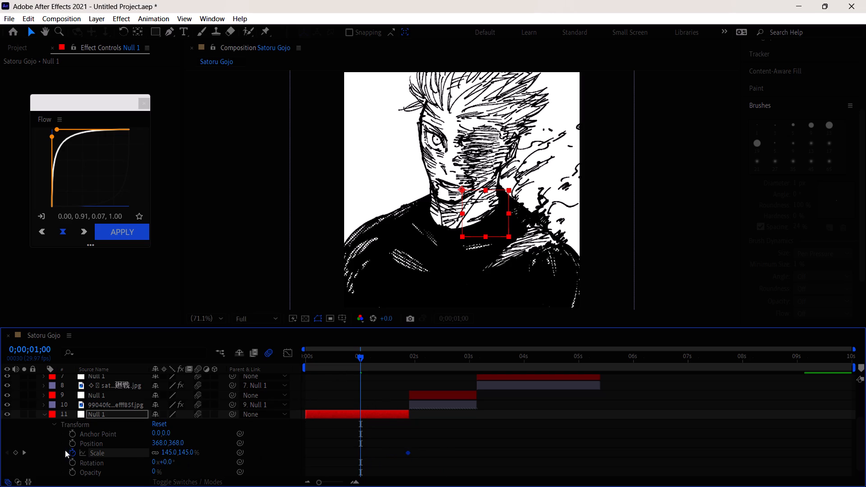
pyautogui.click(14, 450)
pyautogui.moveTo(171, 453); pyautogui.dragTo(145, 453)
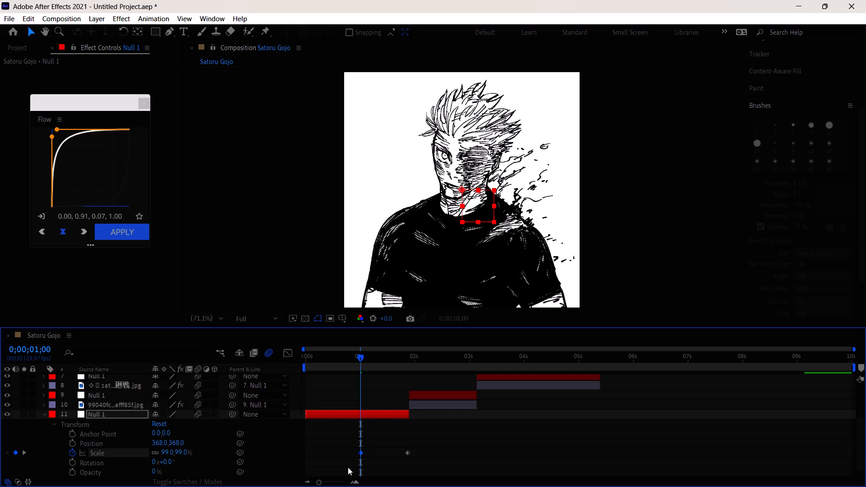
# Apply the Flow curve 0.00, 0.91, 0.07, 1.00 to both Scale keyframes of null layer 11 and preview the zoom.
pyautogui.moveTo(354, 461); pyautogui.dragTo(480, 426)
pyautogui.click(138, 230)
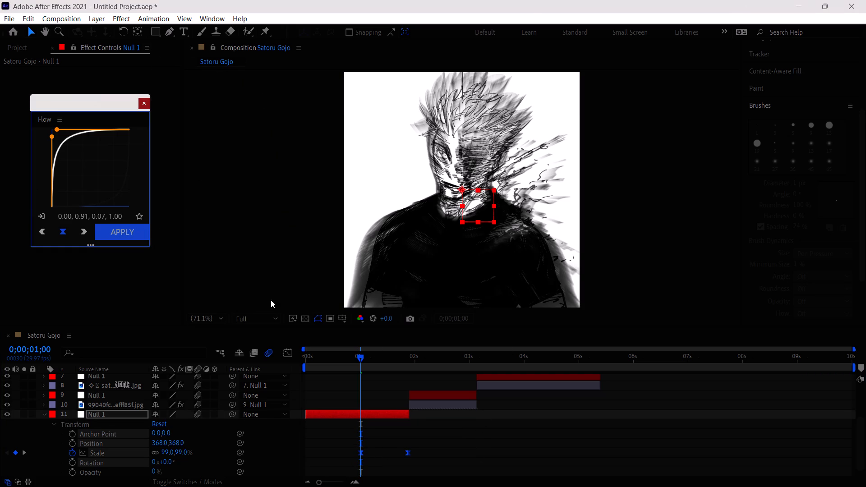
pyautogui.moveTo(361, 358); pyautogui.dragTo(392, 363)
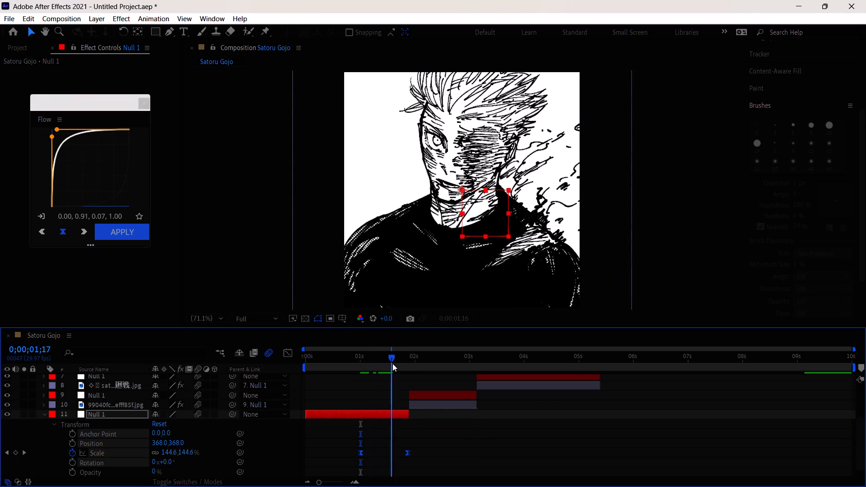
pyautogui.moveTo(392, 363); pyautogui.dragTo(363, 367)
# Apply the Flow curve 0.93, 0.00, 1.00, 0.09 to both Scale keyframes of null layer 11 and preview the transition into the second image.
pyautogui.rightClick(99, 165)
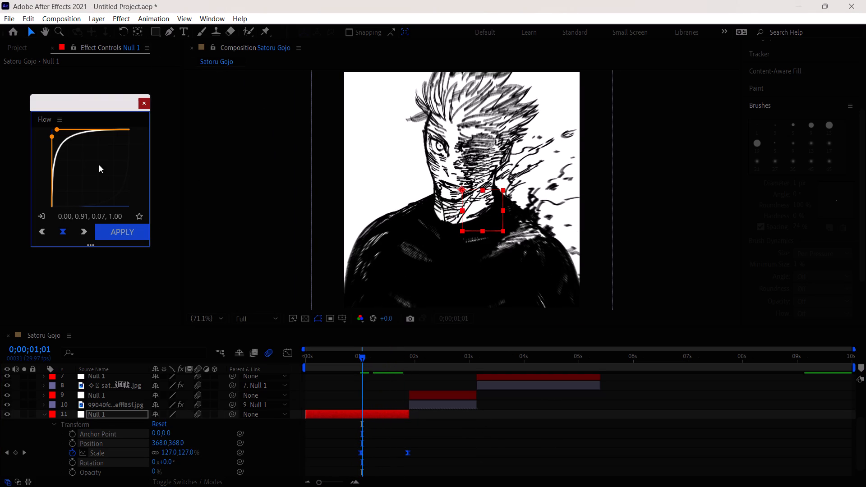
pyautogui.click(133, 214)
pyautogui.click(135, 229)
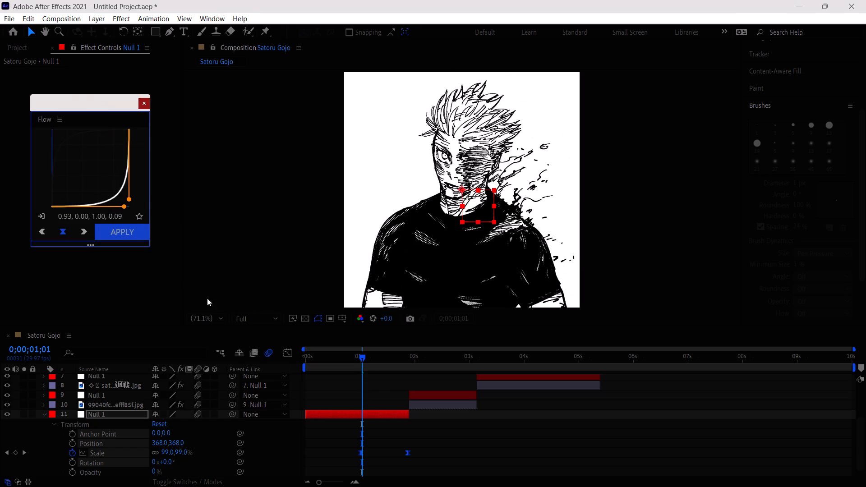
pyautogui.moveTo(363, 358); pyautogui.dragTo(310, 382)
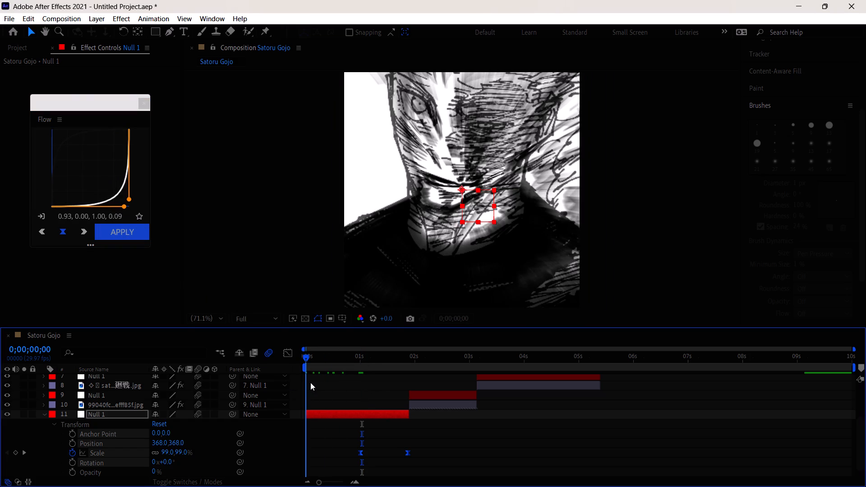
pyautogui.moveTo(310, 382); pyautogui.dragTo(420, 411)
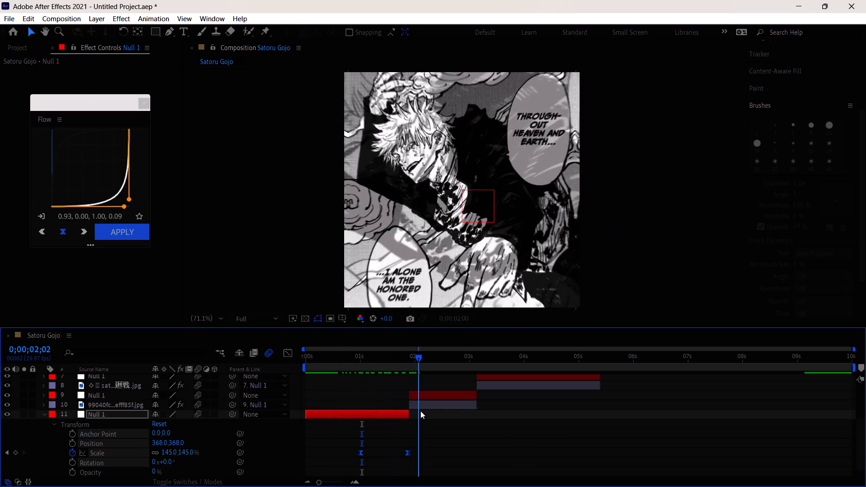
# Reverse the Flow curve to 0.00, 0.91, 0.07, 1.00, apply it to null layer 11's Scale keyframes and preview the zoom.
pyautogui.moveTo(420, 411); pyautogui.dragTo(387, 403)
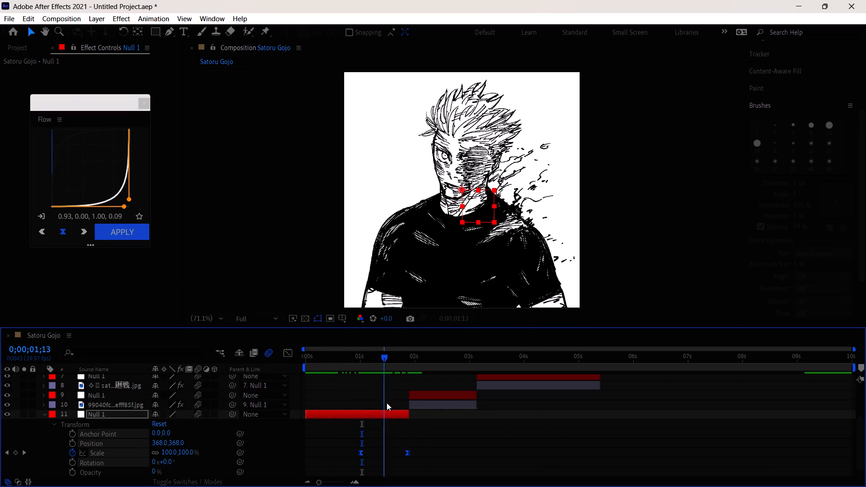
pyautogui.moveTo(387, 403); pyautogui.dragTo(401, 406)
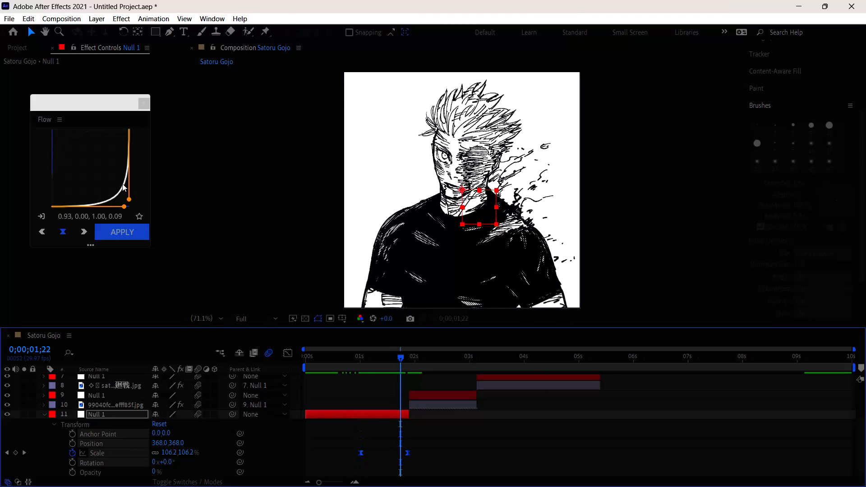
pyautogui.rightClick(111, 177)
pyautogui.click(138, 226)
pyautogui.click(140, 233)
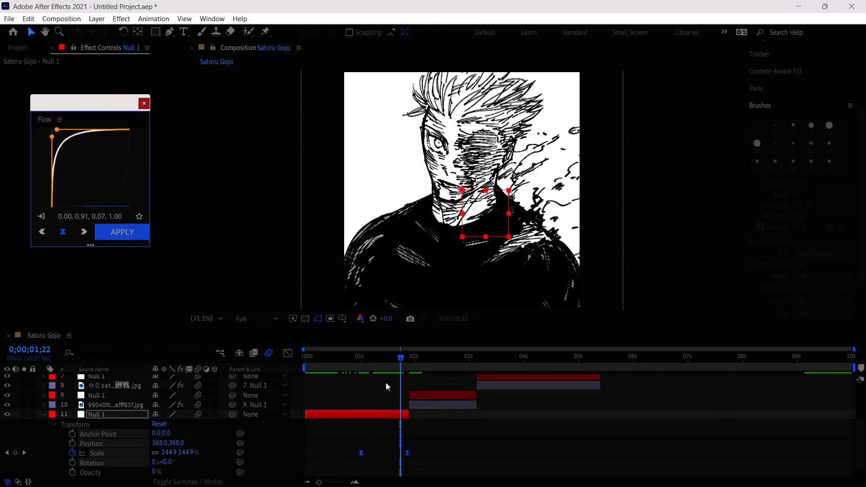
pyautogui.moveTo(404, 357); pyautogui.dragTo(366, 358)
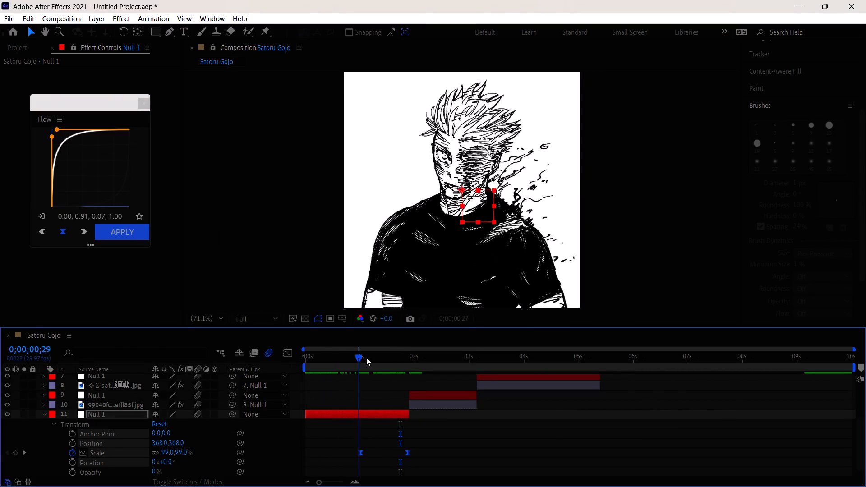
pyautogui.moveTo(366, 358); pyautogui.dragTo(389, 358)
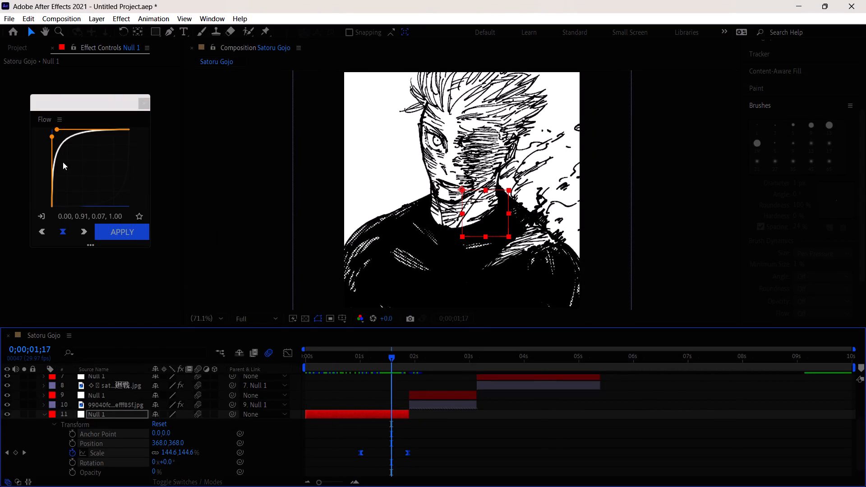
# Reshape the Flow curve to 0.00, 0.99, 1.00, 1.00, apply it to null layer 11's Scale keyframes and preview the transition.
pyautogui.moveTo(59, 129); pyautogui.dragTo(146, 130)
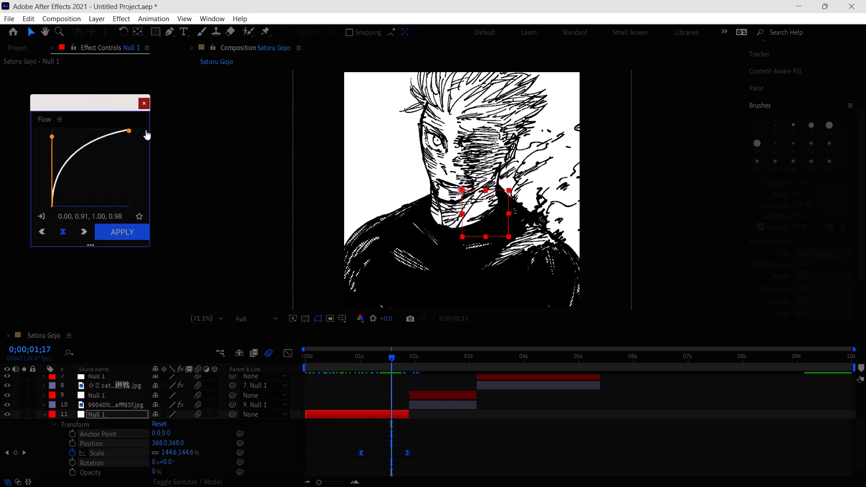
pyautogui.moveTo(146, 130); pyautogui.dragTo(146, 129)
pyautogui.moveTo(52, 136); pyautogui.dragTo(52, 135)
pyautogui.moveTo(52, 135); pyautogui.dragTo(49, 146)
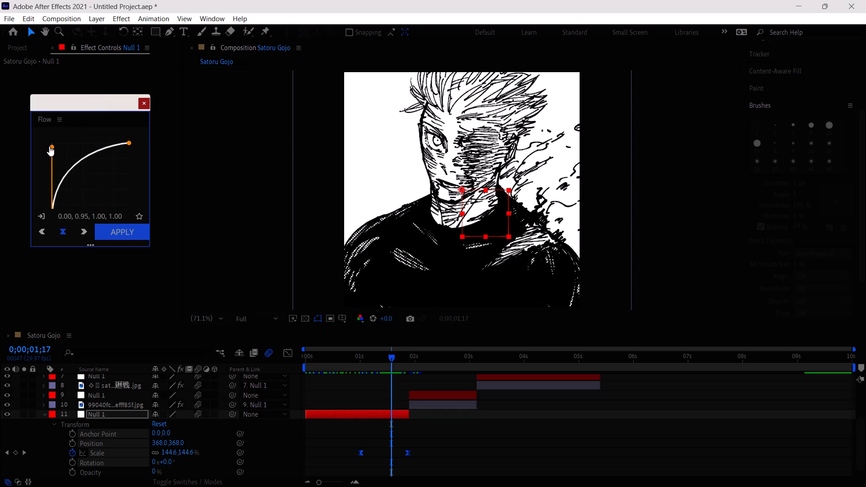
pyautogui.moveTo(49, 146); pyautogui.dragTo(48, 142)
pyautogui.click(104, 232)
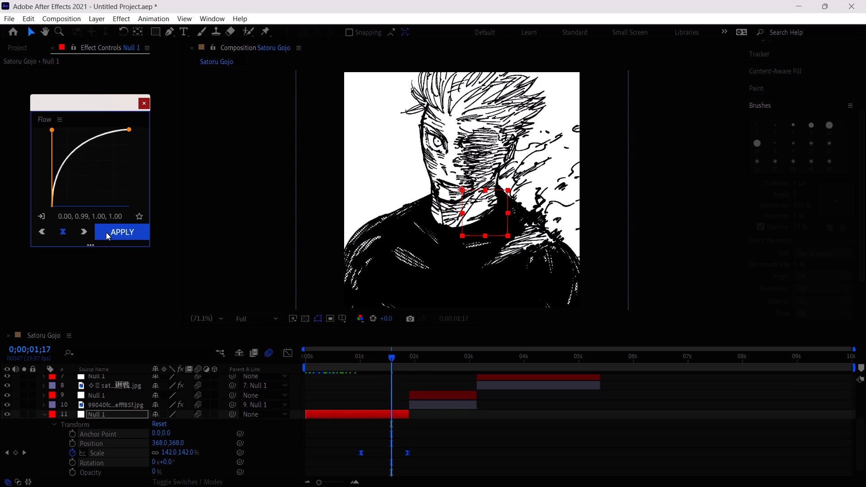
pyautogui.moveTo(389, 358); pyautogui.dragTo(337, 361)
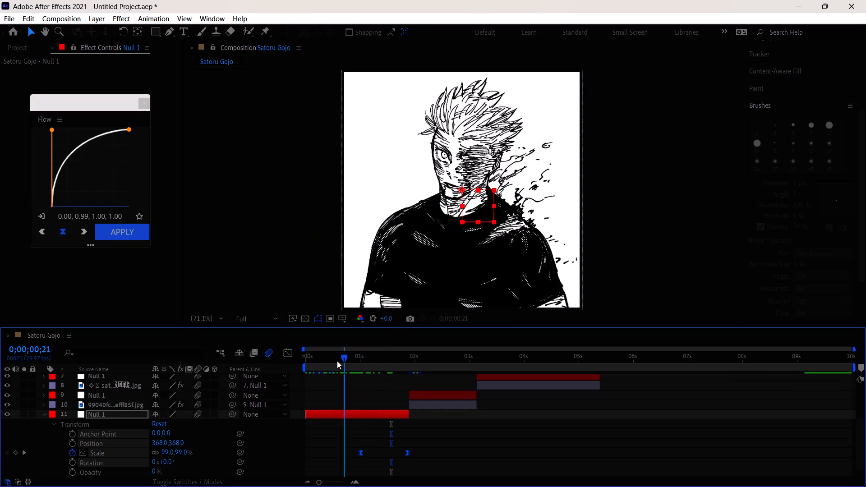
pyautogui.moveTo(337, 361); pyautogui.dragTo(401, 372)
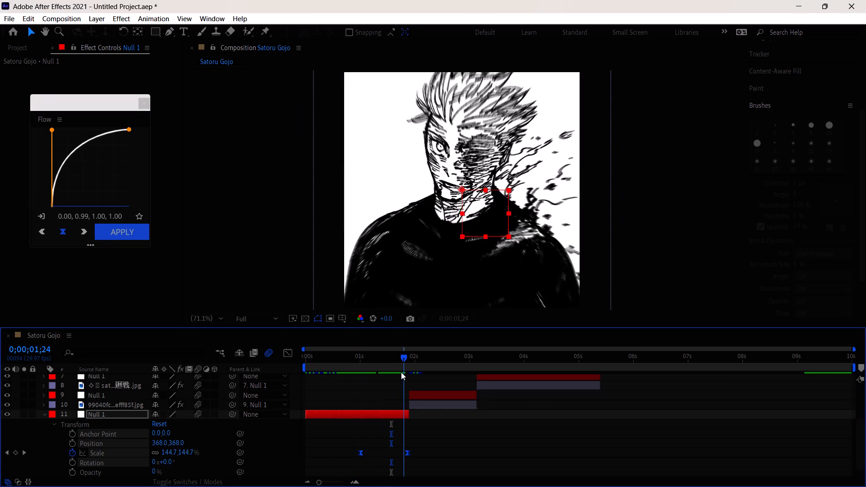
pyautogui.moveTo(401, 372); pyautogui.dragTo(405, 372)
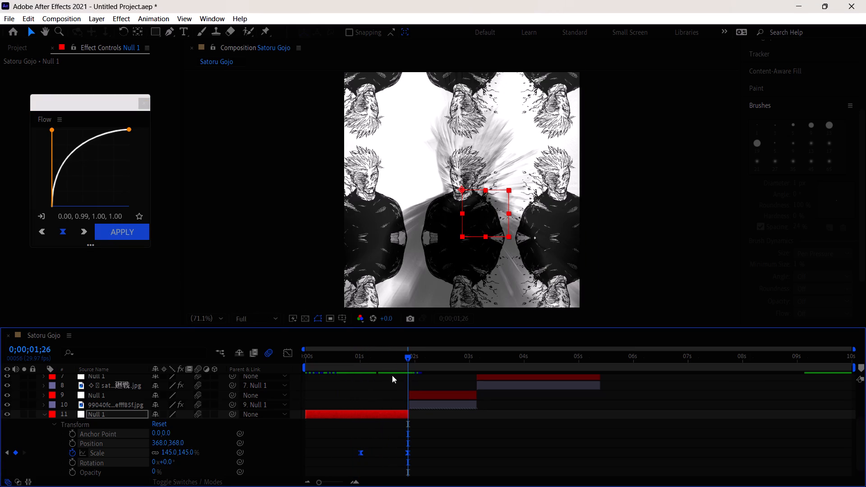
pyautogui.click(46, 409)
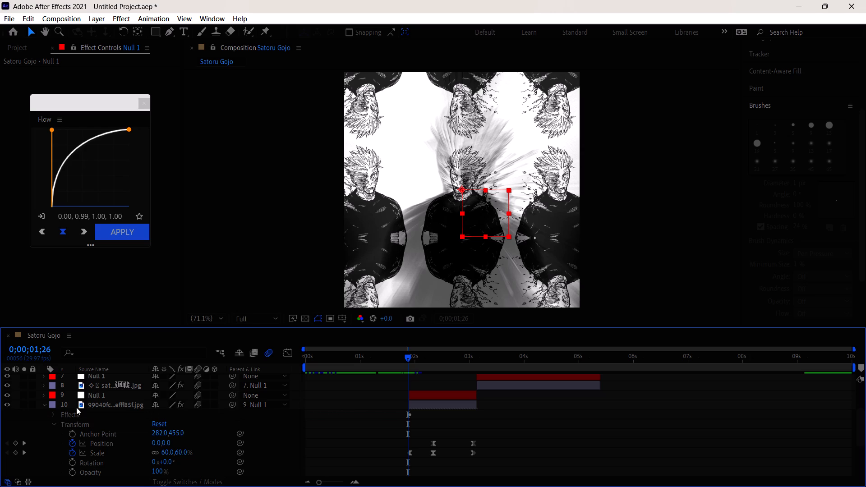
pyautogui.click(43, 404)
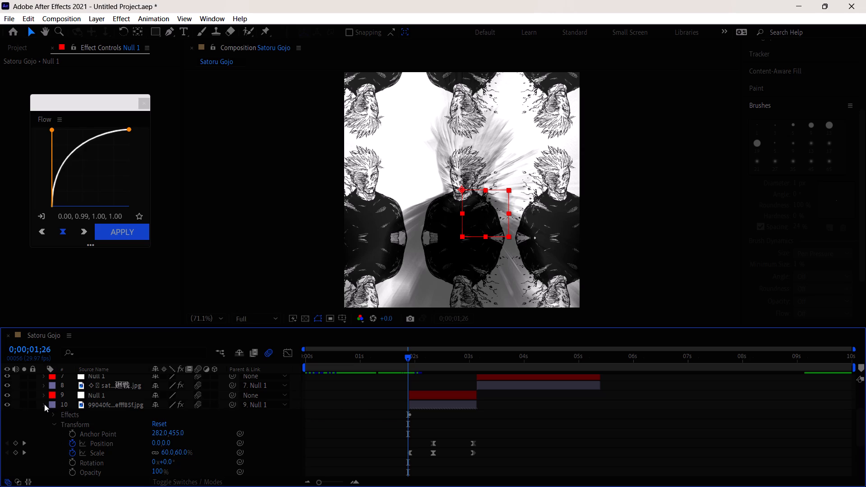
pyautogui.click(45, 415)
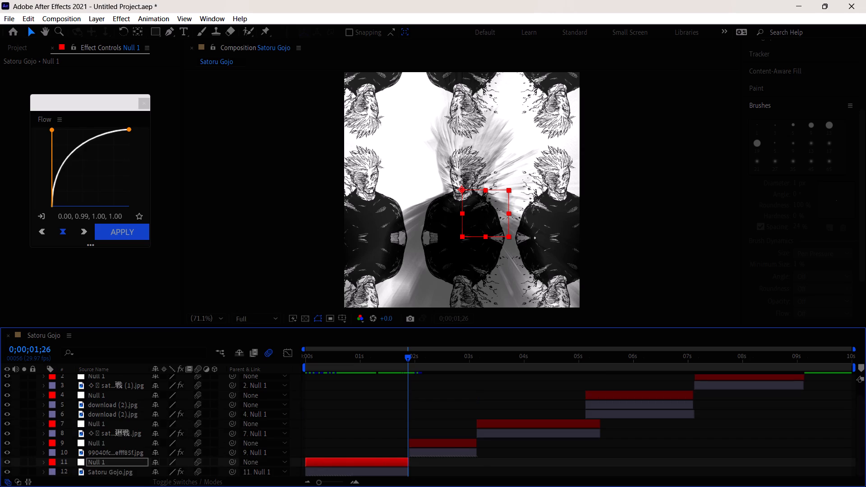
# Add a 100% Scale keyframe to null layer 9 at 0;00;02;18 and shift it a few frames earlier.
pyautogui.click(455, 445)
pyautogui.click(410, 355)
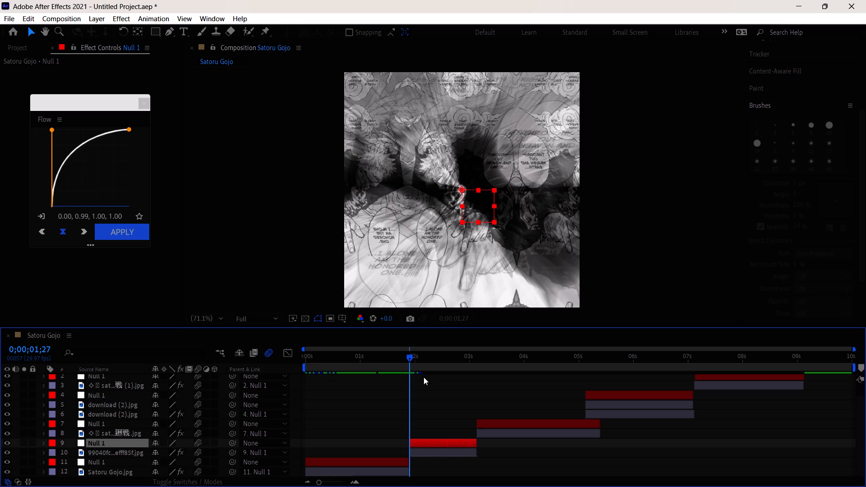
pyautogui.moveTo(408, 360); pyautogui.dragTo(447, 372)
pyautogui.click(439, 445)
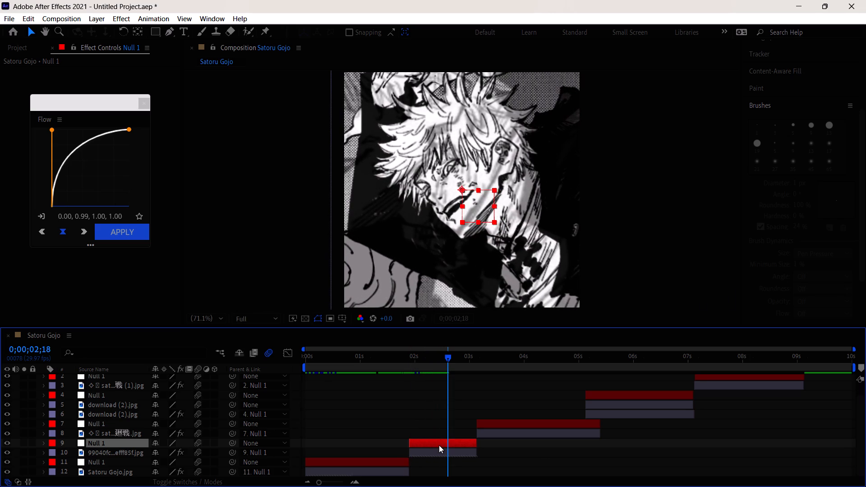
pyautogui.click(43, 440)
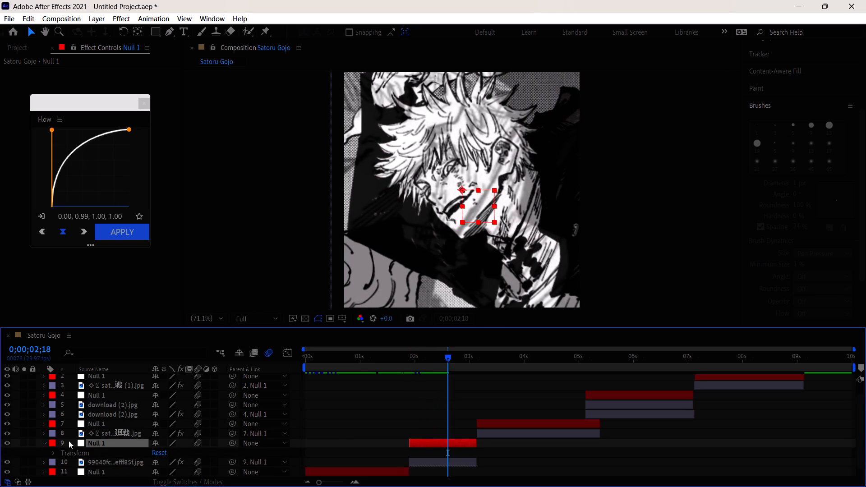
pyautogui.click(56, 451)
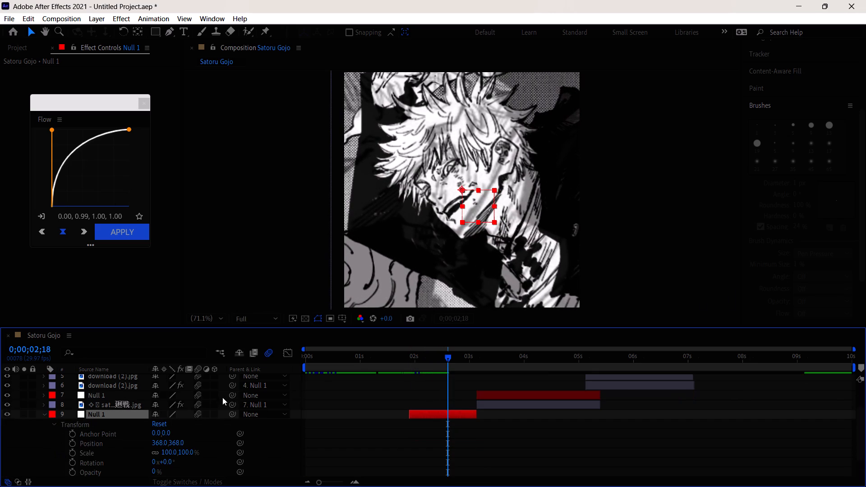
pyautogui.click(72, 451)
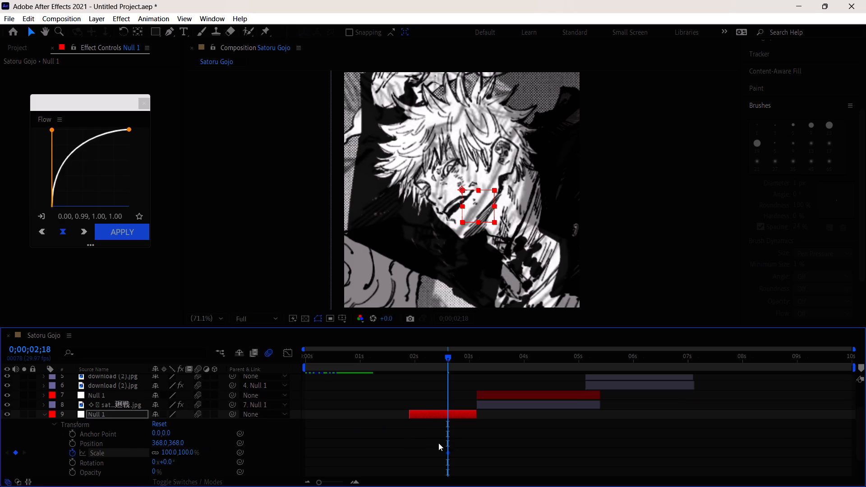
pyautogui.moveTo(447, 453); pyautogui.dragTo(441, 453)
# Add a 44% Scale keyframe to null layer 9 at 0;00;03;03, near the end of the layer.
pyautogui.moveTo(444, 358); pyautogui.dragTo(451, 361)
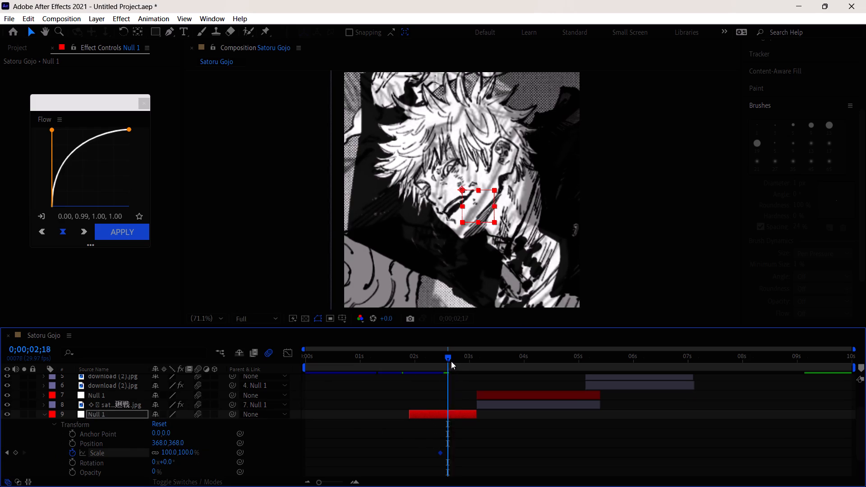
pyautogui.moveTo(451, 361); pyautogui.dragTo(458, 364)
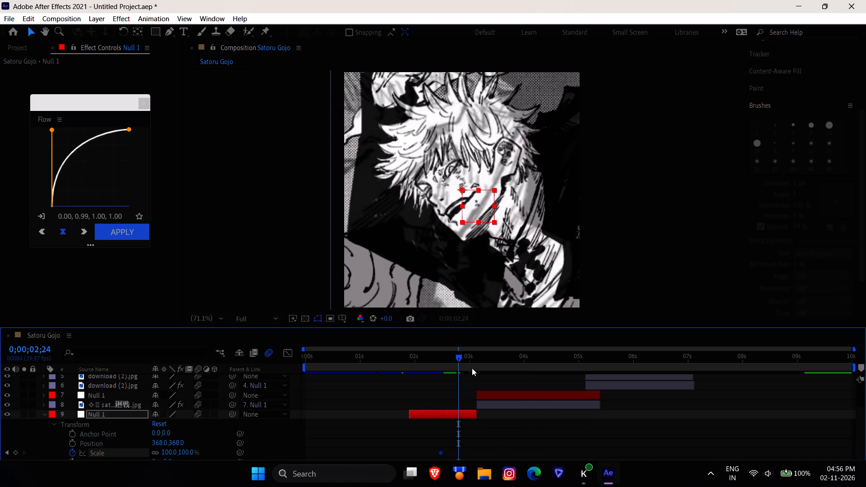
pyautogui.moveTo(458, 354); pyautogui.dragTo(475, 361)
pyautogui.moveTo(174, 454); pyautogui.dragTo(146, 454)
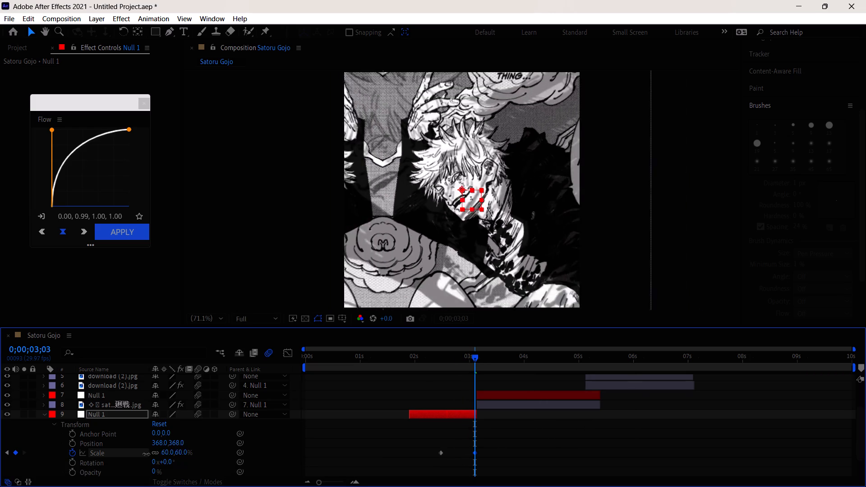
pyautogui.moveTo(146, 454); pyautogui.dragTo(142, 453)
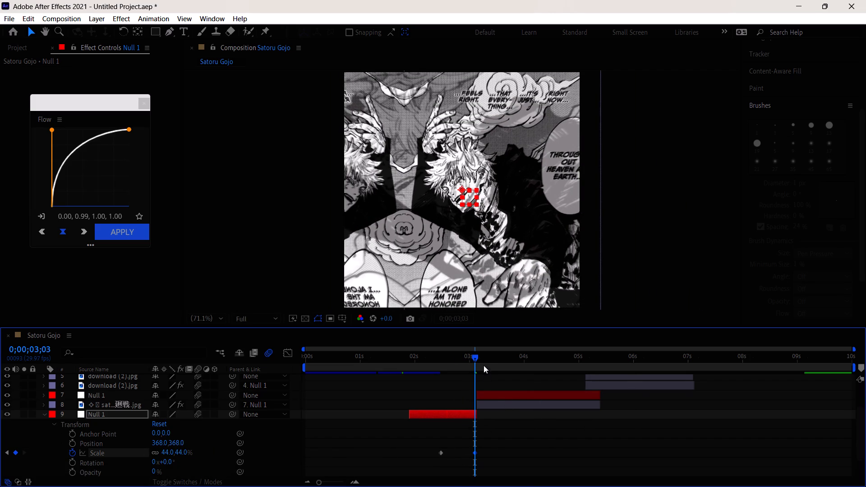
# Apply the reversed Flow curve 0.00, 0.00, 1.00, 0.01 to both Scale keyframes of null layer 9 and preview the motion.
pyautogui.moveTo(476, 362); pyautogui.dragTo(445, 372)
pyautogui.moveTo(415, 461); pyautogui.dragTo(439, 456)
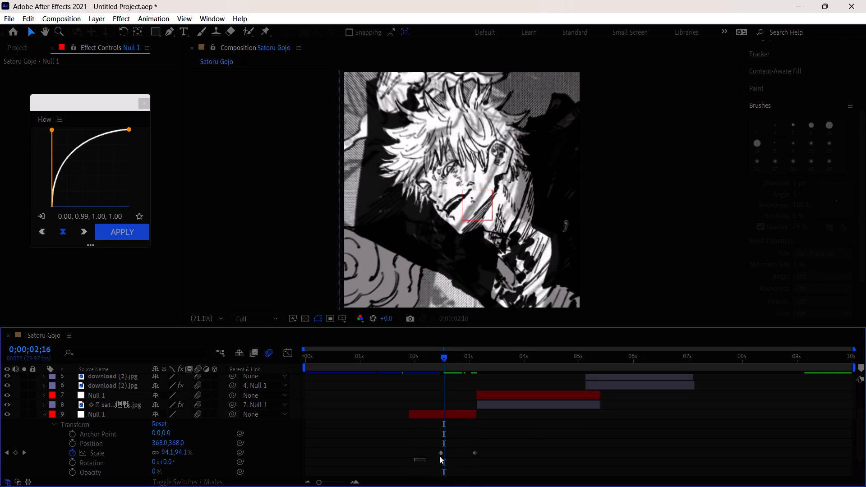
pyautogui.moveTo(439, 456); pyautogui.dragTo(512, 441)
pyautogui.rightClick(120, 145)
pyautogui.click(155, 193)
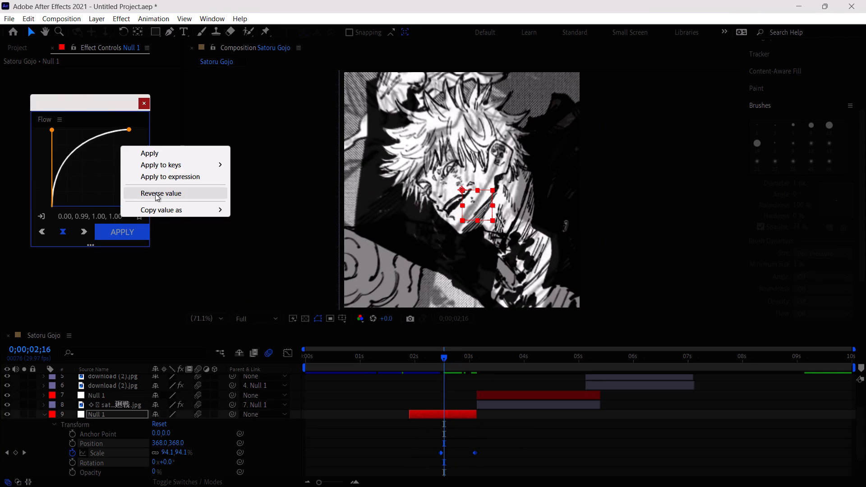
pyautogui.click(140, 231)
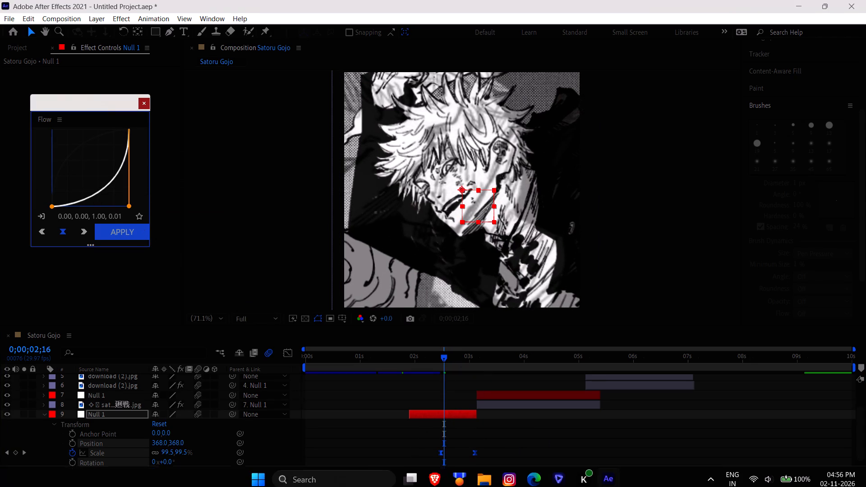
pyautogui.click(133, 231)
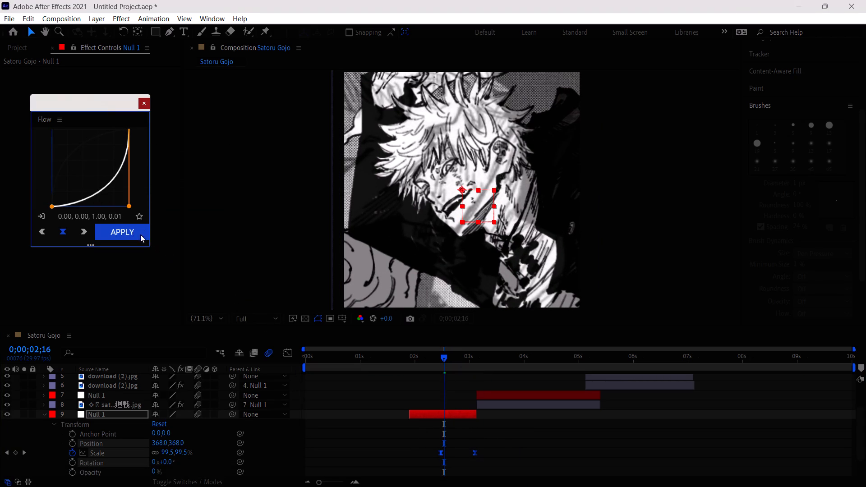
pyautogui.moveTo(447, 352); pyautogui.dragTo(438, 362)
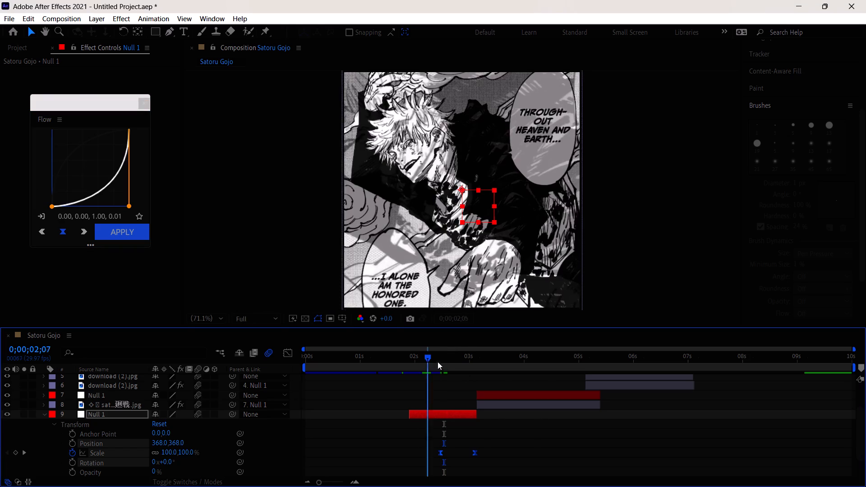
pyautogui.moveTo(438, 362); pyautogui.dragTo(468, 368)
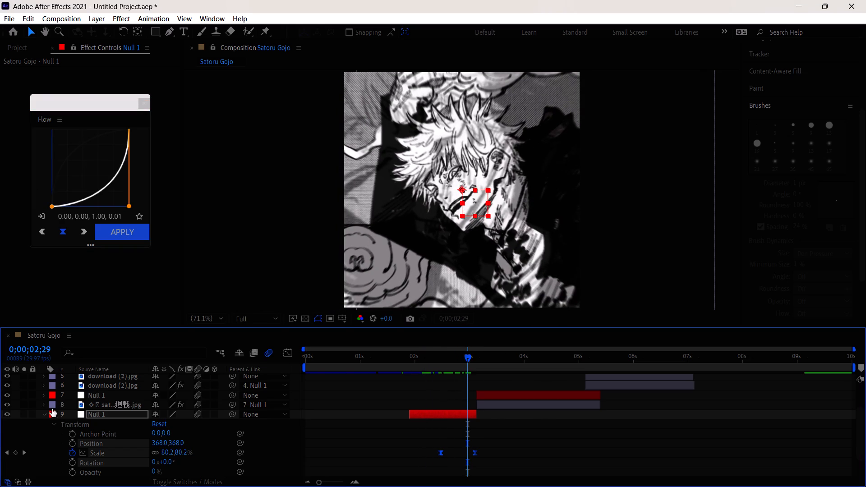
pyautogui.click(45, 411)
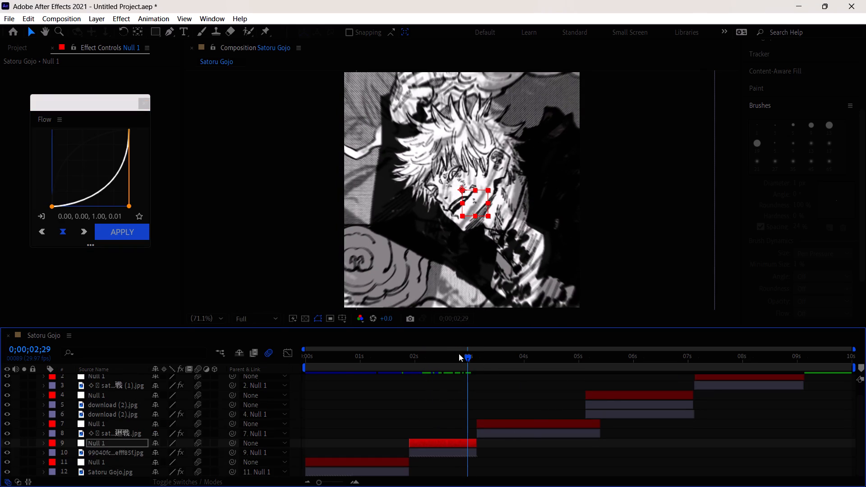
# Add a 100% Scale keyframe to null layer 7 at 0;00;03;04, the start of the layer.
pyautogui.moveTo(467, 355); pyautogui.dragTo(478, 355)
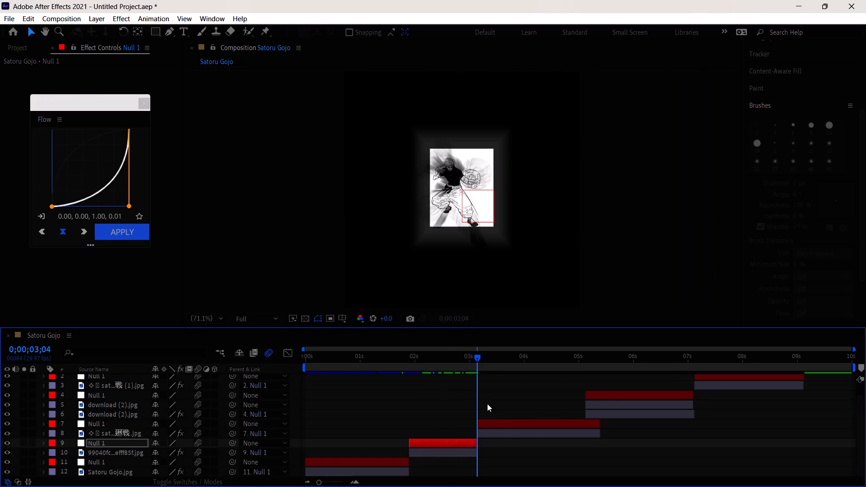
pyautogui.click(501, 420)
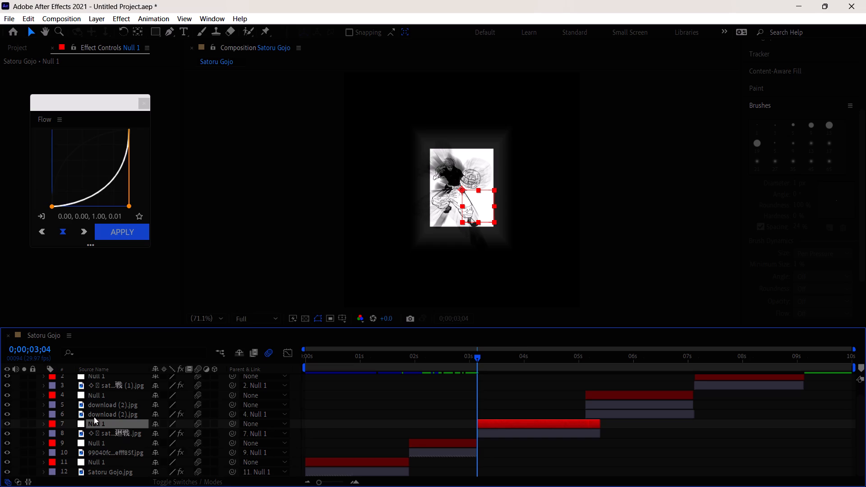
pyautogui.click(46, 427)
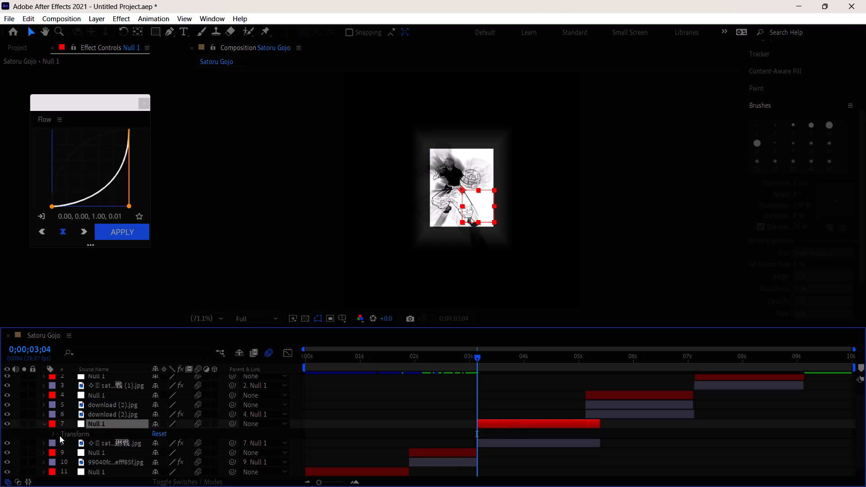
pyautogui.click(56, 433)
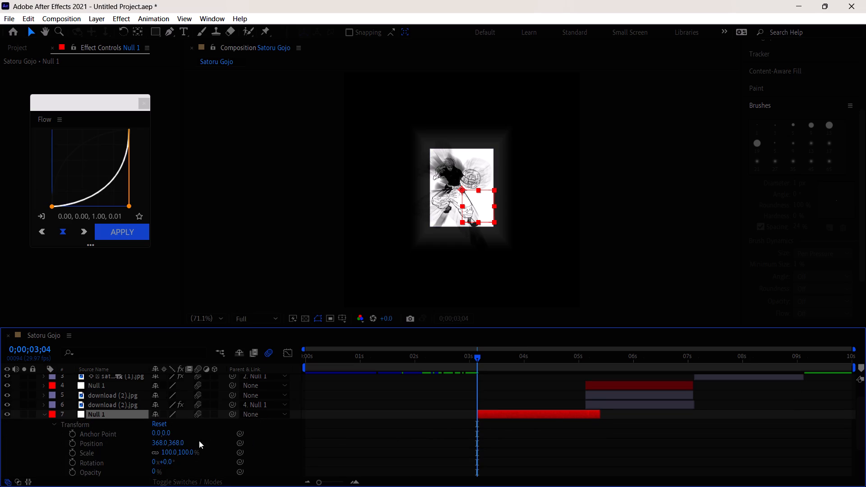
pyautogui.click(76, 453)
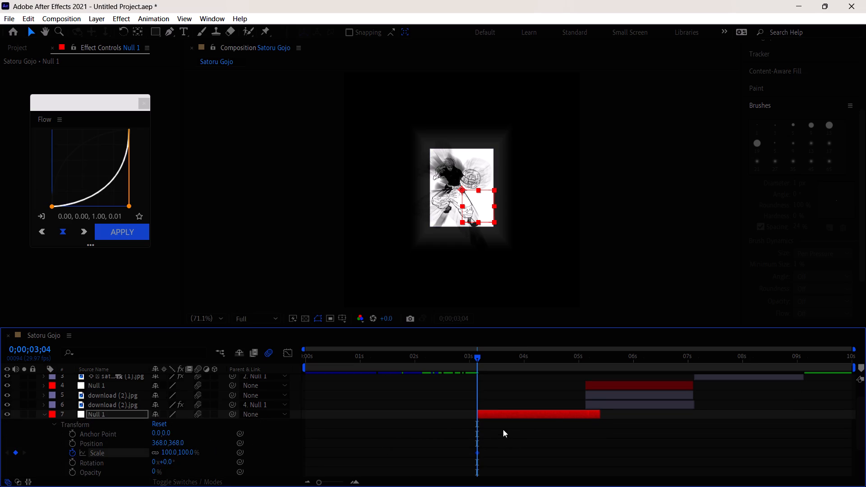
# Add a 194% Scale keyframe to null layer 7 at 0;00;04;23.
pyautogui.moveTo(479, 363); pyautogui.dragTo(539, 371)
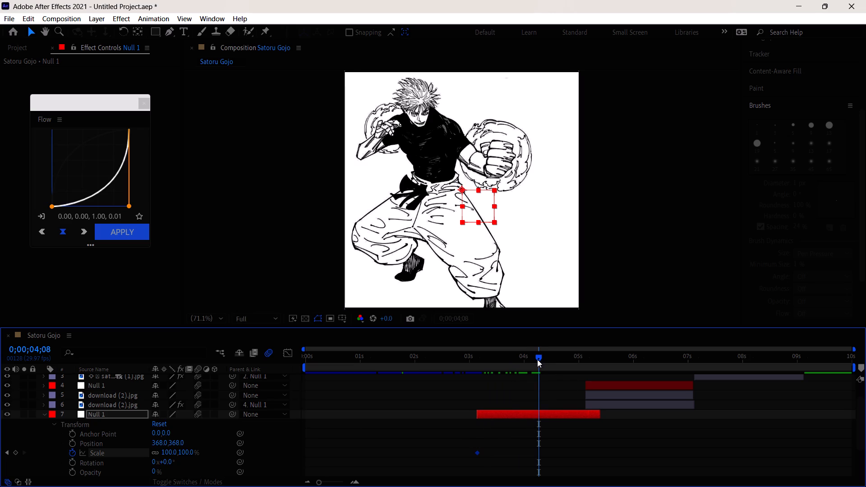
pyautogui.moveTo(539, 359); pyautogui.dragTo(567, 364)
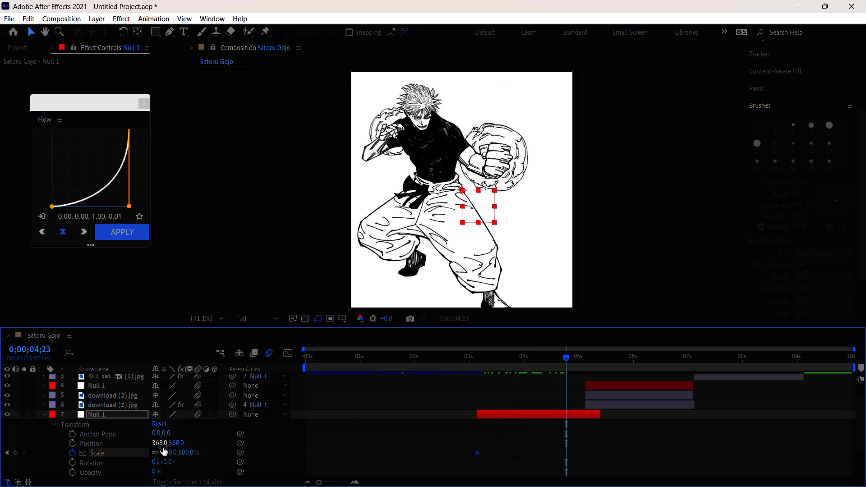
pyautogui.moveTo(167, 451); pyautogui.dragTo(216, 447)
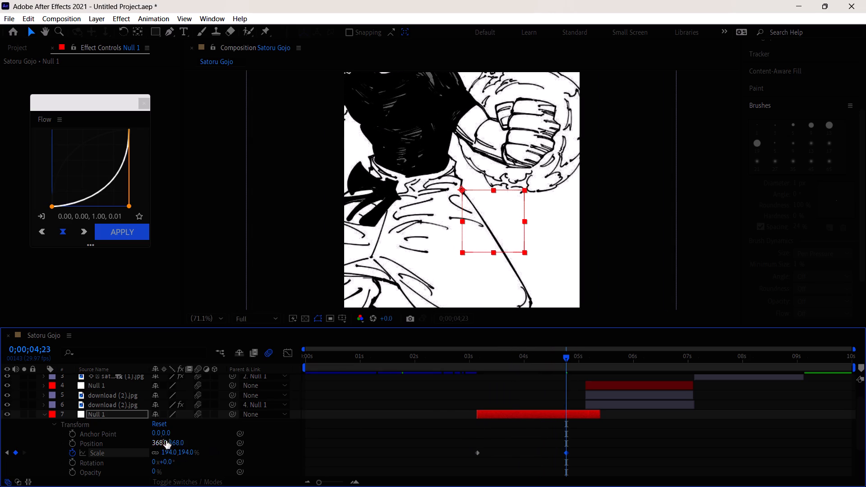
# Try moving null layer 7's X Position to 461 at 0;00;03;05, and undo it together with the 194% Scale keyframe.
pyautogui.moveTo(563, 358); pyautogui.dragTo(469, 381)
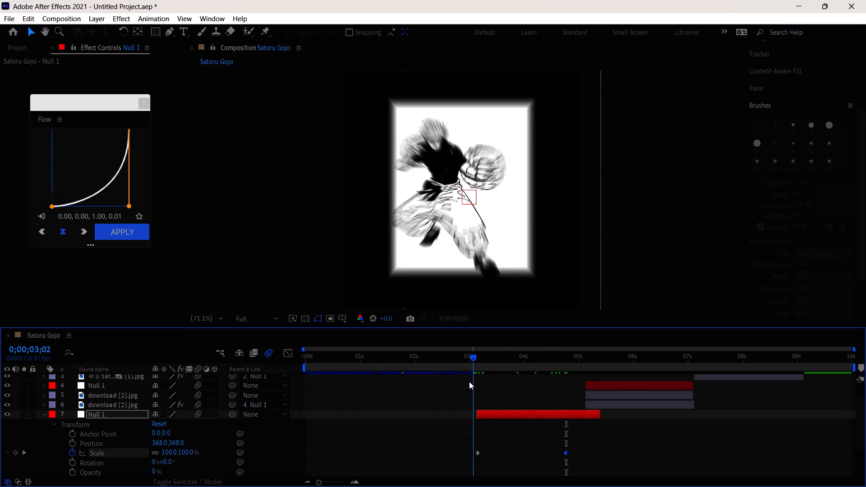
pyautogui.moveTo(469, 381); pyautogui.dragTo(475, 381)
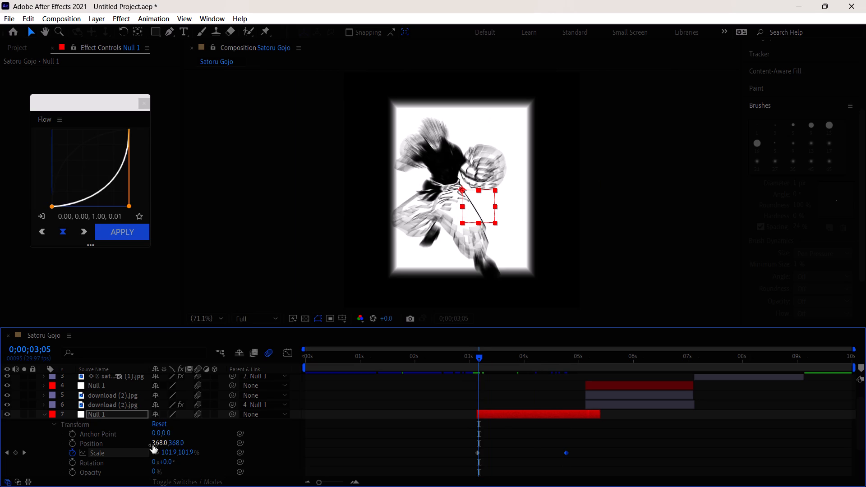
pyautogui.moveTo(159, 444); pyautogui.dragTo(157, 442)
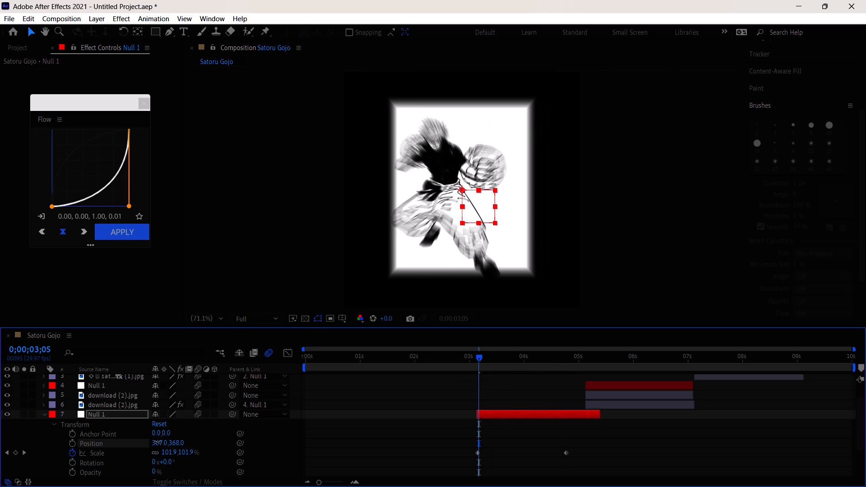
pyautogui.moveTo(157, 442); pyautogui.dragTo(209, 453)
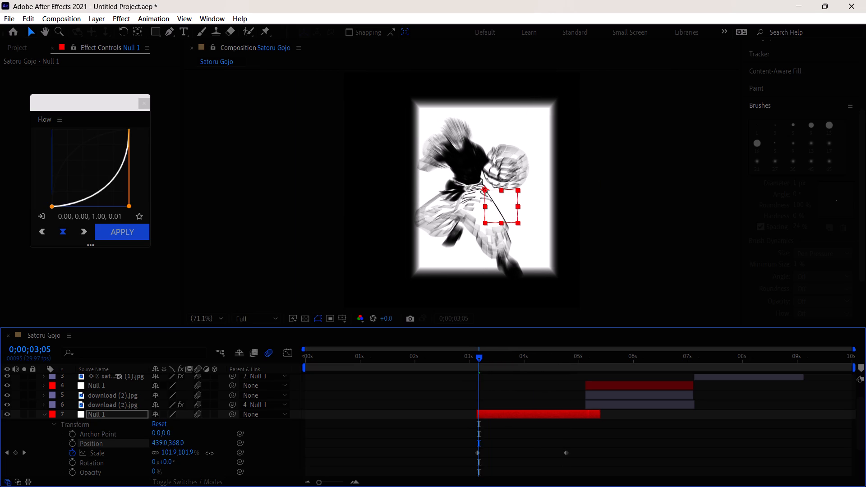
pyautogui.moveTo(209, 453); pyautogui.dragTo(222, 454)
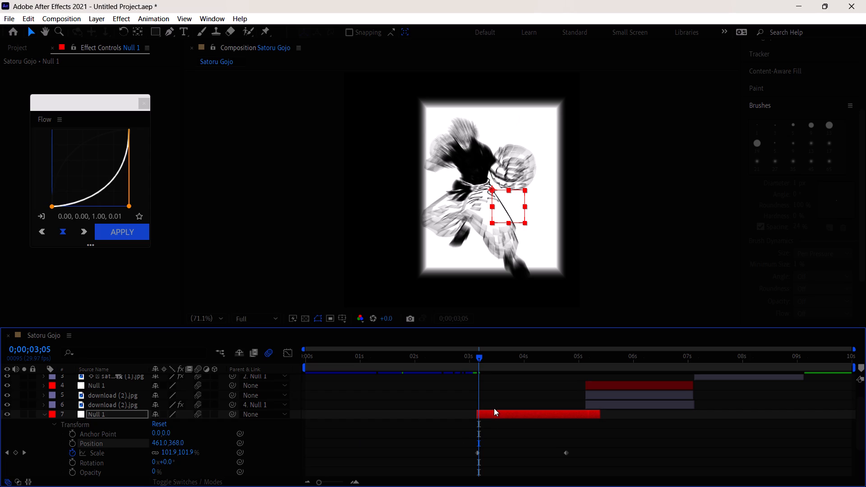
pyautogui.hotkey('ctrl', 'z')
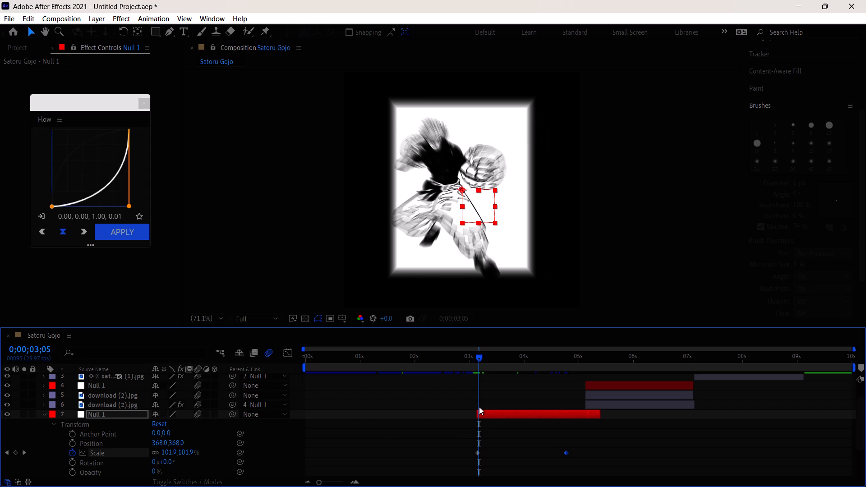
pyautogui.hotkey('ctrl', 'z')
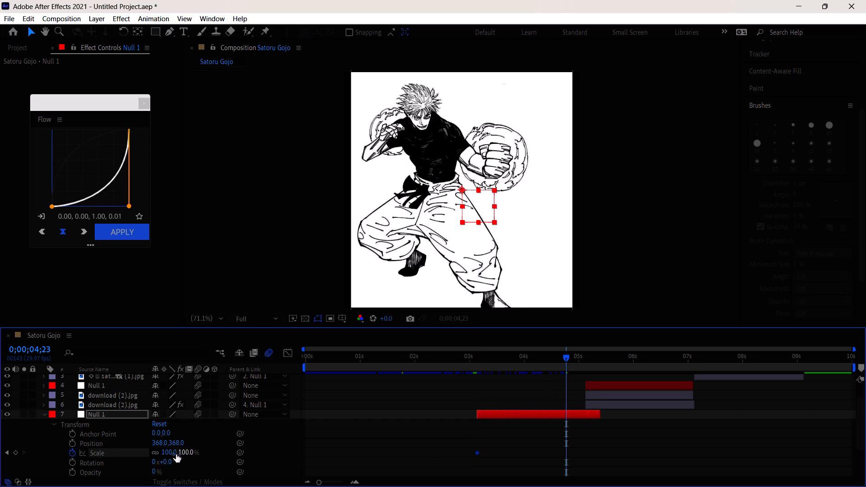
# Add a 183% Scale keyframe to null layer 7 at 0;00;04;23.
pyautogui.moveTo(169, 454); pyautogui.dragTo(131, 457)
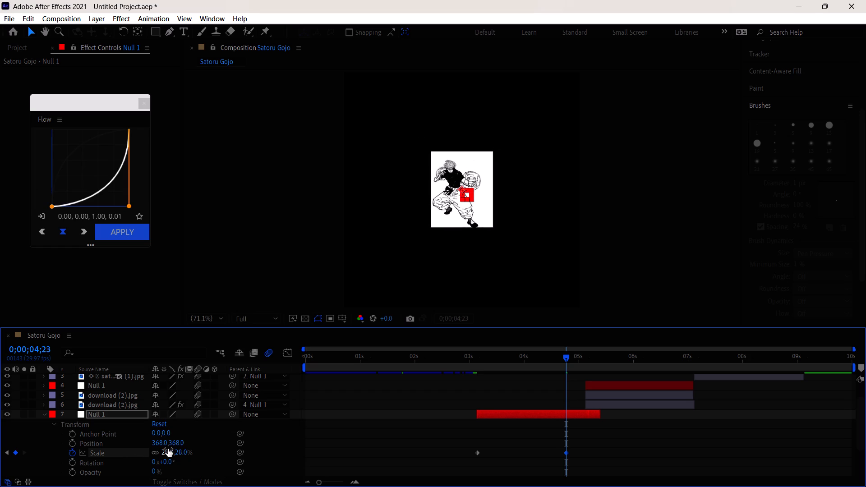
pyautogui.moveTo(168, 449); pyautogui.dragTo(253, 448)
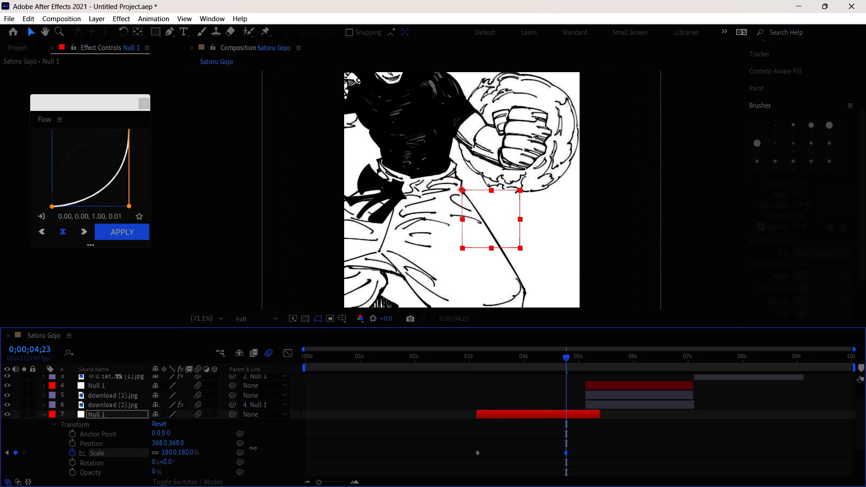
pyautogui.moveTo(253, 448); pyautogui.dragTo(256, 447)
# Add a starting Position keyframe of 368, 368 to null layer 7 at 0;00;03;04.
pyautogui.moveTo(565, 362); pyautogui.dragTo(507, 367)
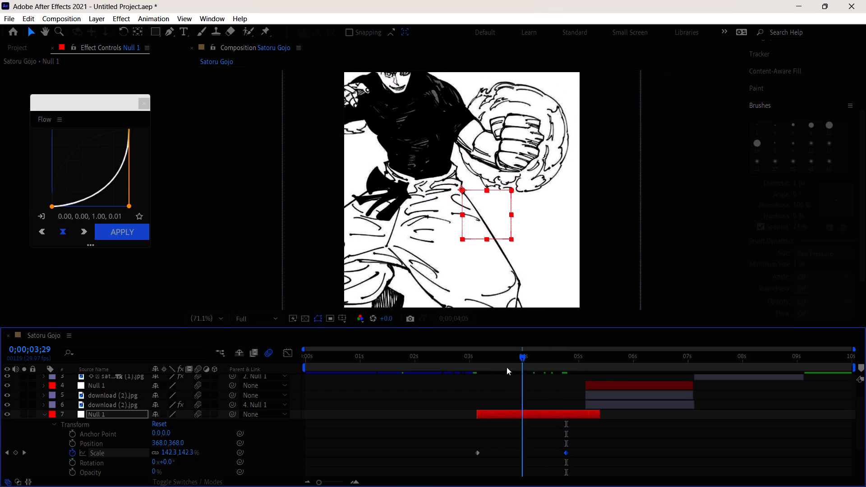
pyautogui.moveTo(507, 367); pyautogui.dragTo(476, 372)
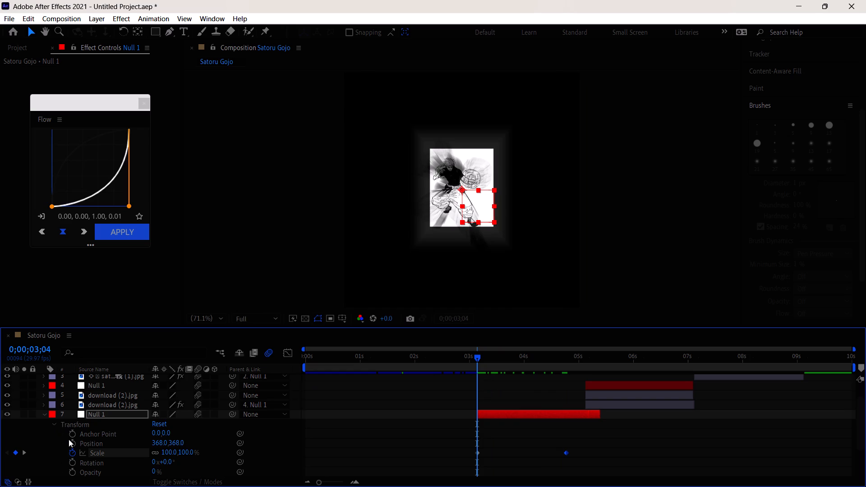
pyautogui.click(72, 443)
# Add a Position keyframe of 624, 680 to null layer 7 at 0;00;04;23, framing the figure's head and torso.
pyautogui.moveTo(482, 358); pyautogui.dragTo(494, 361)
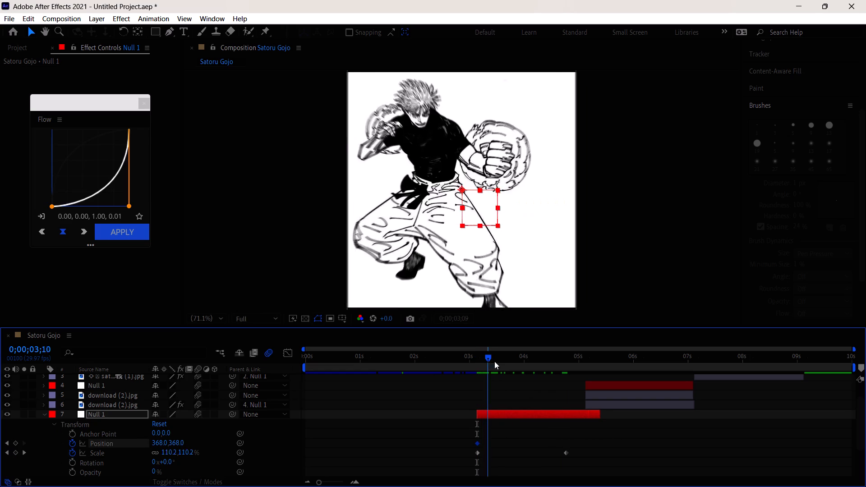
pyautogui.moveTo(494, 361); pyautogui.dragTo(566, 374)
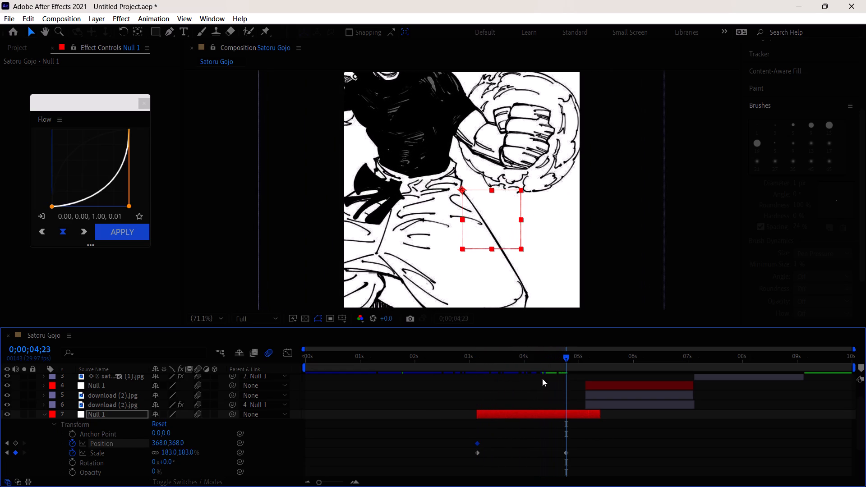
pyautogui.moveTo(161, 443); pyautogui.dragTo(326, 441)
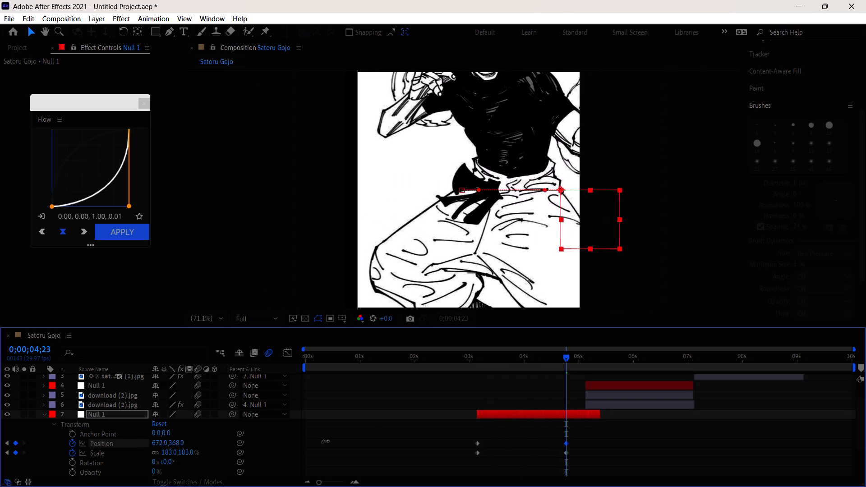
pyautogui.moveTo(326, 441); pyautogui.dragTo(307, 445)
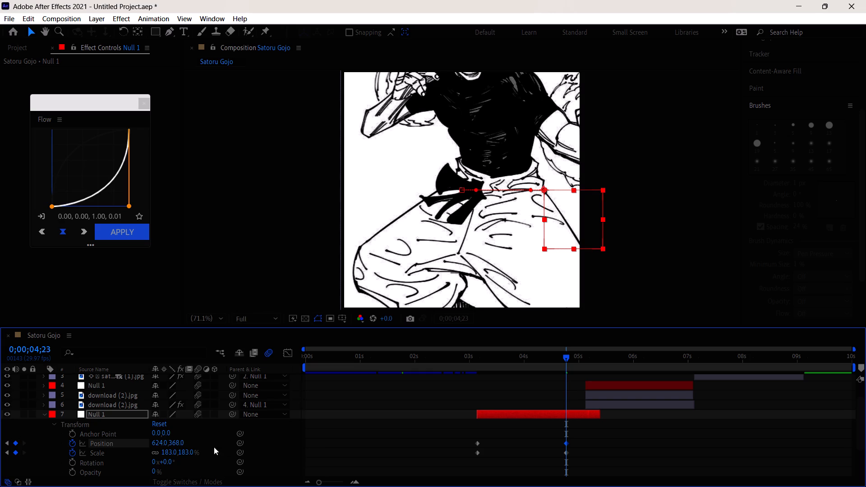
pyautogui.moveTo(179, 441); pyautogui.dragTo(189, 486)
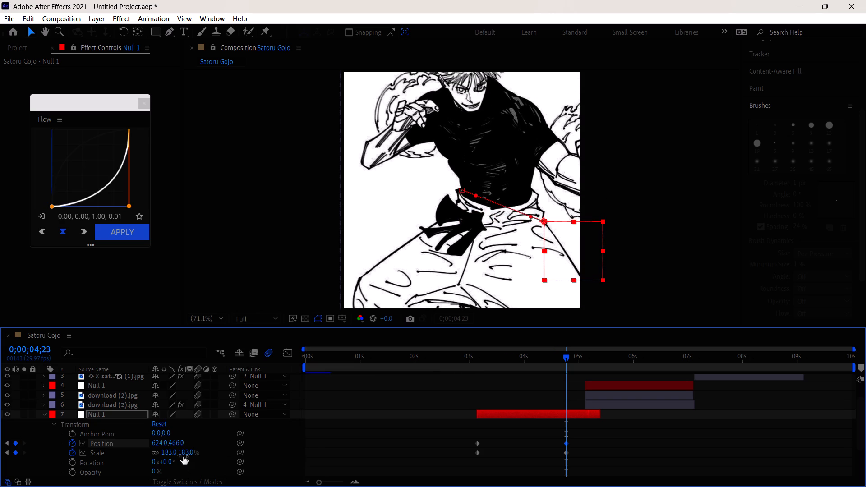
pyautogui.moveTo(176, 441); pyautogui.dragTo(178, 477)
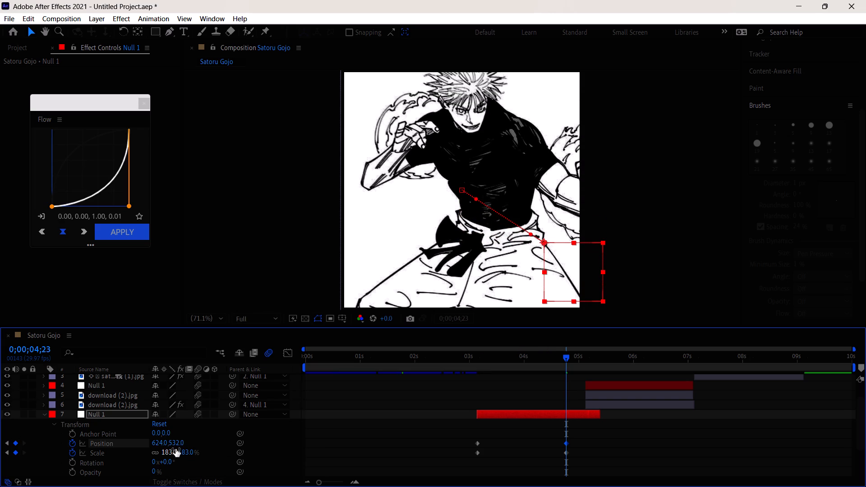
pyautogui.moveTo(174, 442); pyautogui.dragTo(182, 478)
pyautogui.moveTo(173, 440); pyautogui.dragTo(180, 469)
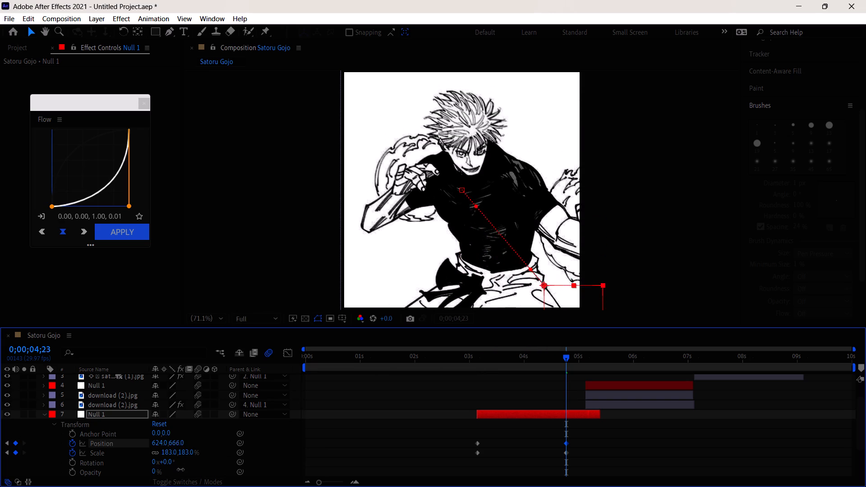
pyautogui.moveTo(180, 469); pyautogui.dragTo(167, 486)
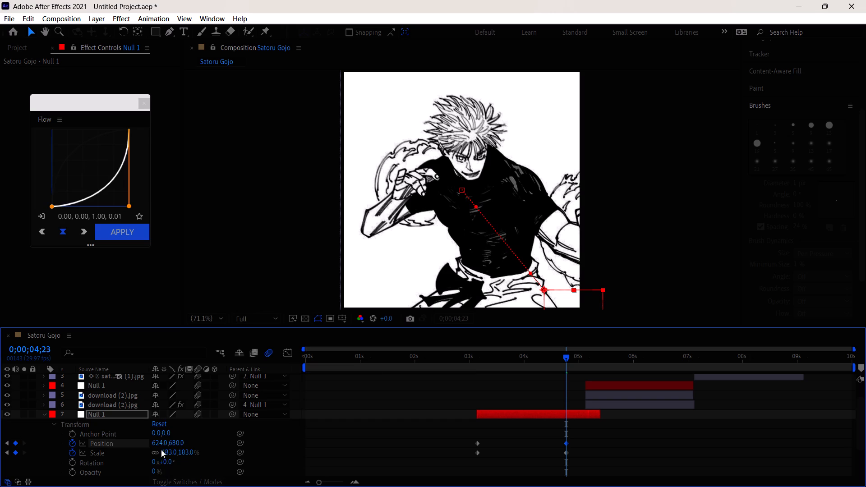
# Shift both of null layer 7's Position keyframes along X so the one at 0;00;04;23 reads 579, 680.
pyautogui.click(161, 439)
pyautogui.moveTo(162, 444); pyautogui.dragTo(145, 446)
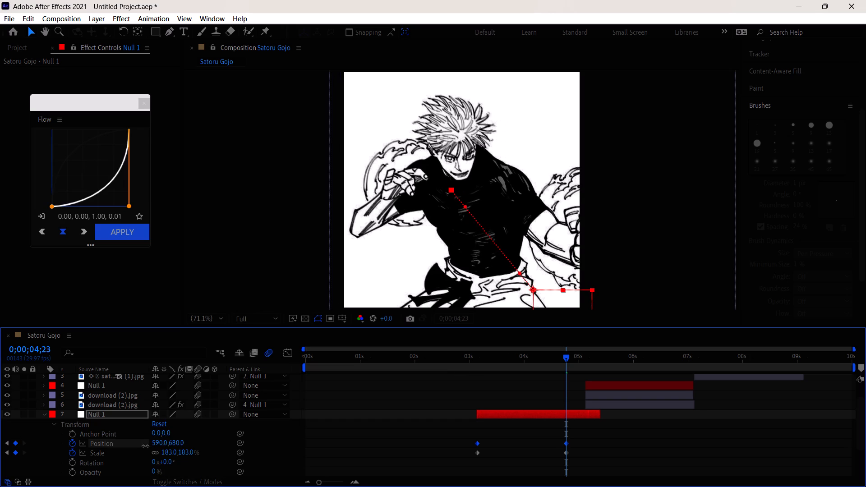
pyautogui.moveTo(145, 446); pyautogui.dragTo(139, 446)
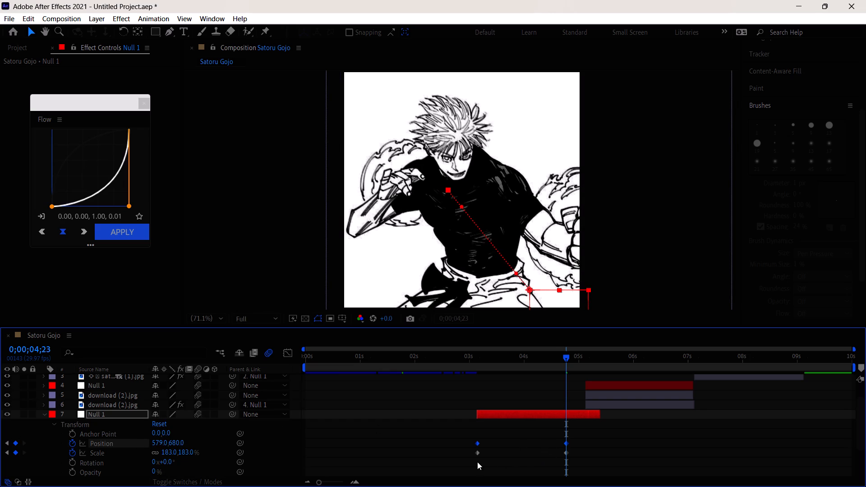
# Apply the reversed Flow curve 0.00, 0.99, 1.00, 1.00 to null layer 7's Position and Scale keyframes, preview the motion and collapse its Transform properties.
pyautogui.moveTo(465, 456); pyautogui.dragTo(621, 434)
pyautogui.rightClick(129, 184)
pyautogui.click(157, 225)
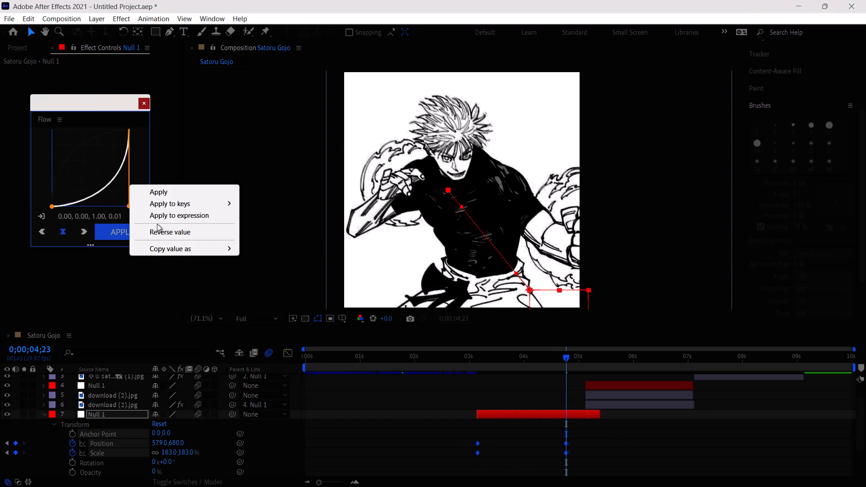
pyautogui.click(156, 228)
pyautogui.click(129, 232)
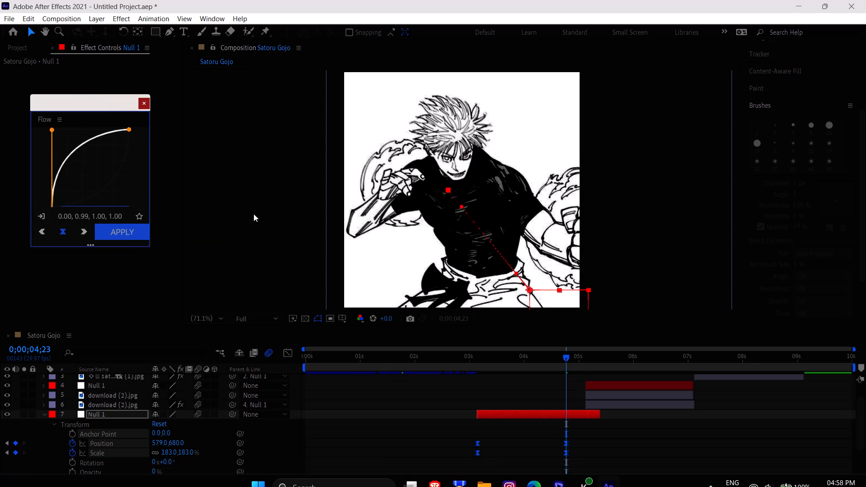
pyautogui.click(140, 232)
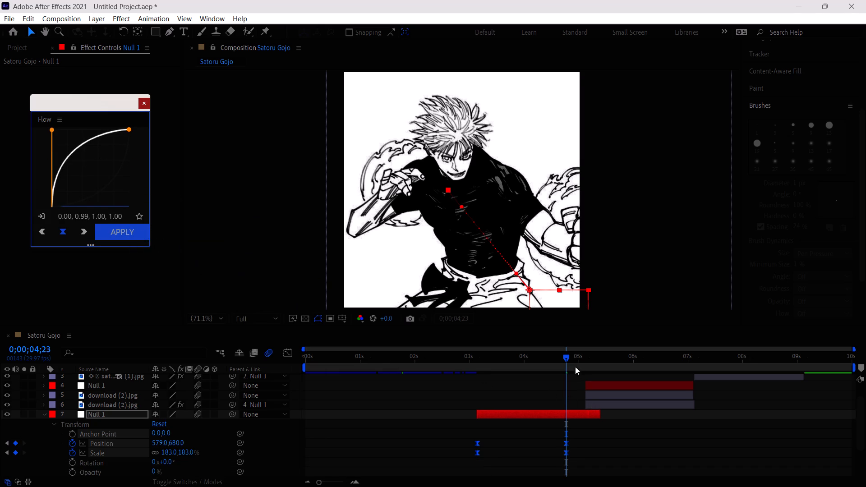
pyautogui.moveTo(563, 359); pyautogui.dragTo(501, 374)
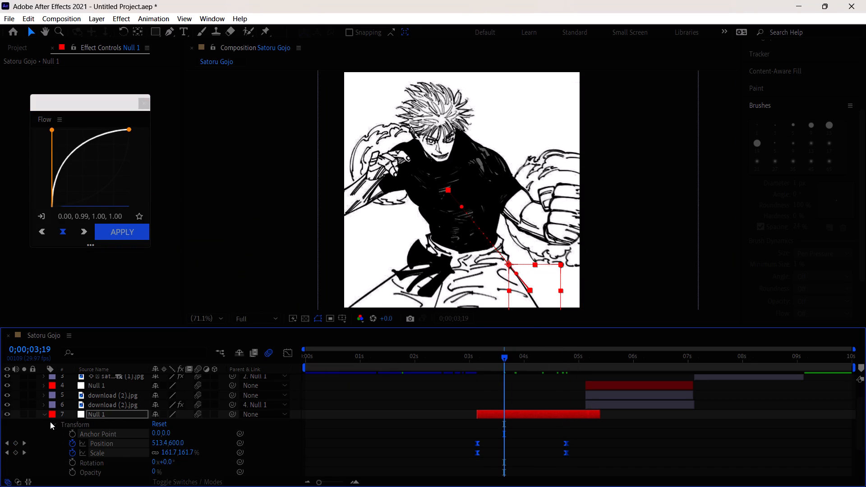
pyautogui.click(49, 422)
pyautogui.scroll(-1, 497, 406)
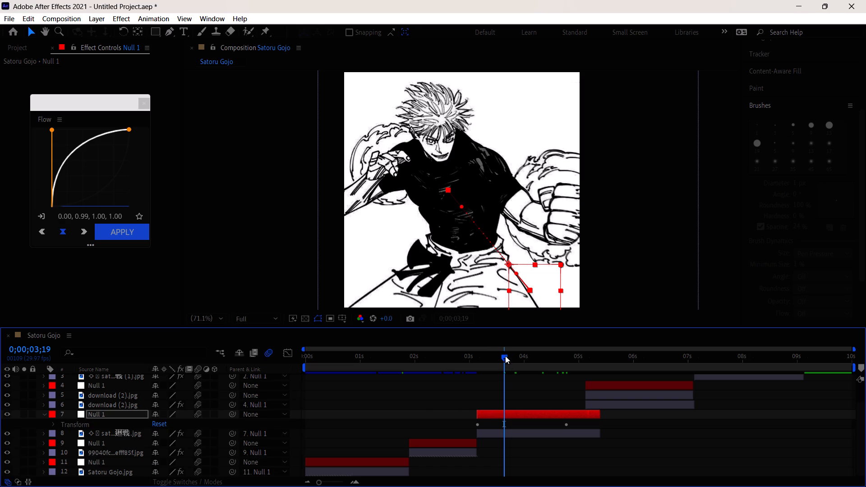
# Collapse null layer 7 and review the transition into the download (2).jpg segment and its playback up to about 0;00;06;23.
pyautogui.click(46, 416)
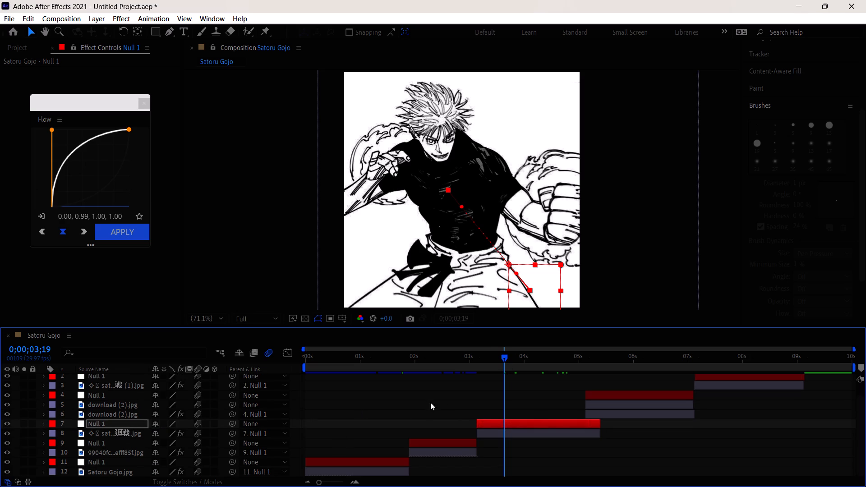
pyautogui.moveTo(524, 356); pyautogui.dragTo(605, 366)
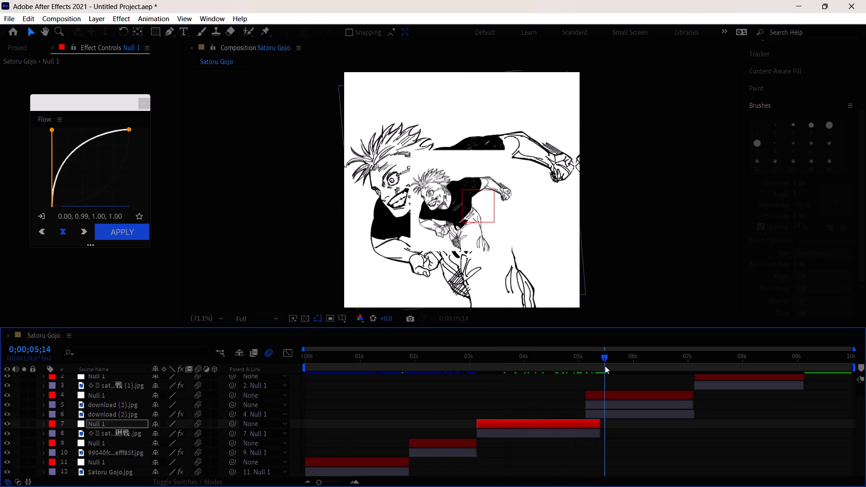
pyautogui.moveTo(605, 366); pyautogui.dragTo(591, 379)
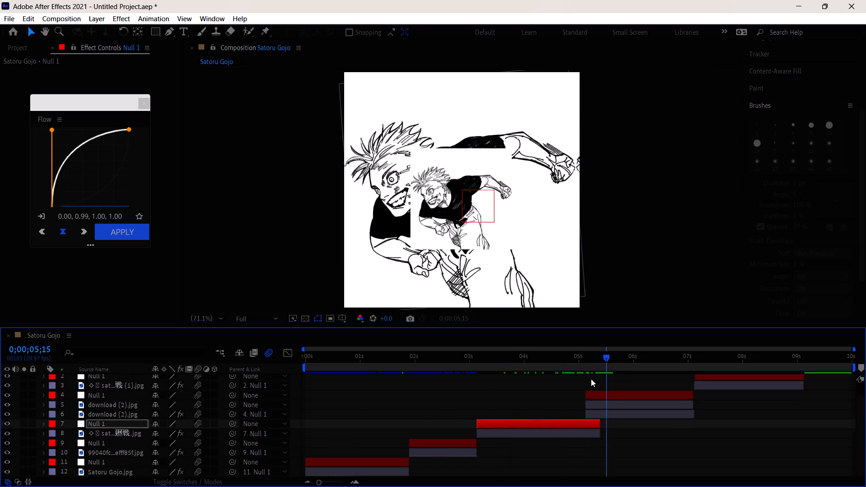
pyautogui.moveTo(591, 379); pyautogui.dragTo(583, 385)
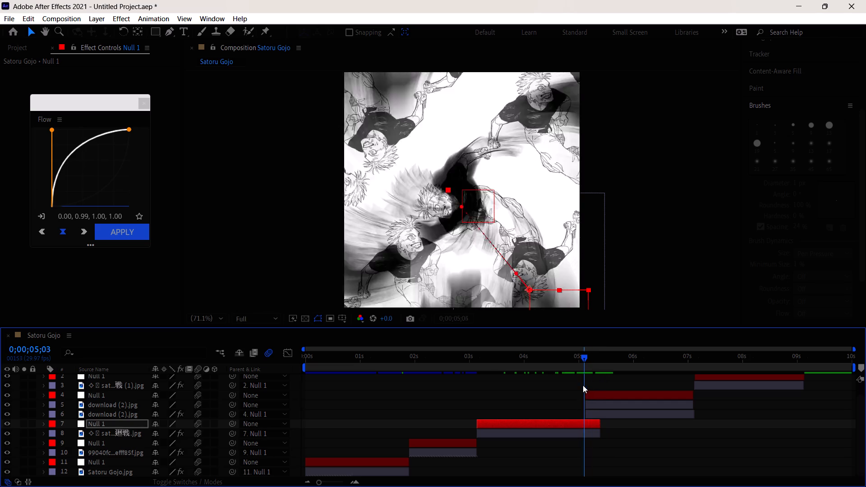
pyautogui.moveTo(583, 385); pyautogui.dragTo(599, 388)
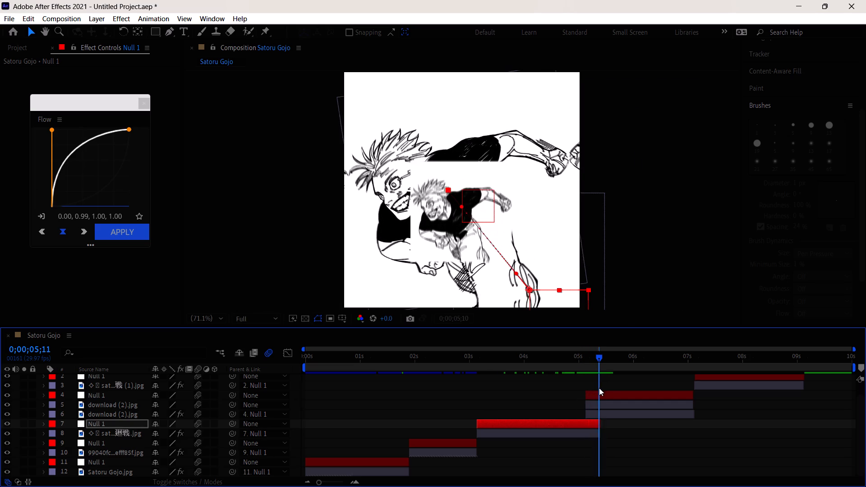
pyautogui.moveTo(599, 388); pyautogui.dragTo(675, 410)
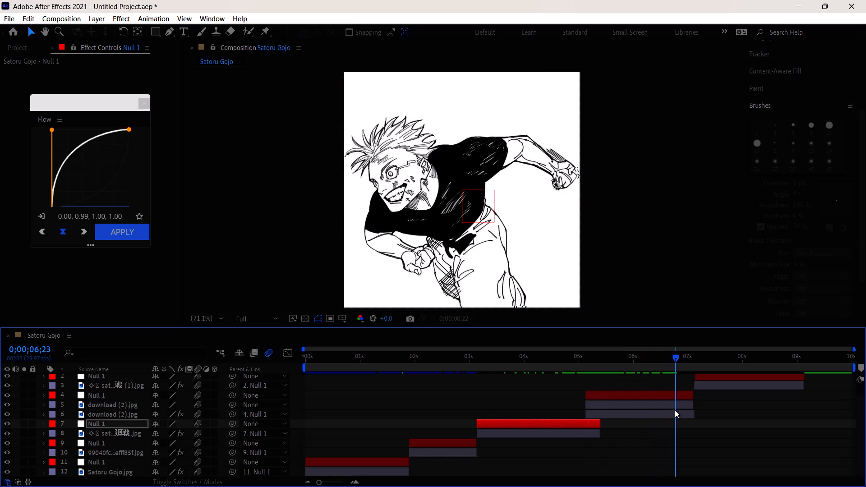
pyautogui.moveTo(675, 410); pyautogui.dragTo(658, 404)
# Add a Scale keyframe of 43% to null layer 4 and place it at the end of the layer, just after 7 seconds.
pyautogui.click(651, 396)
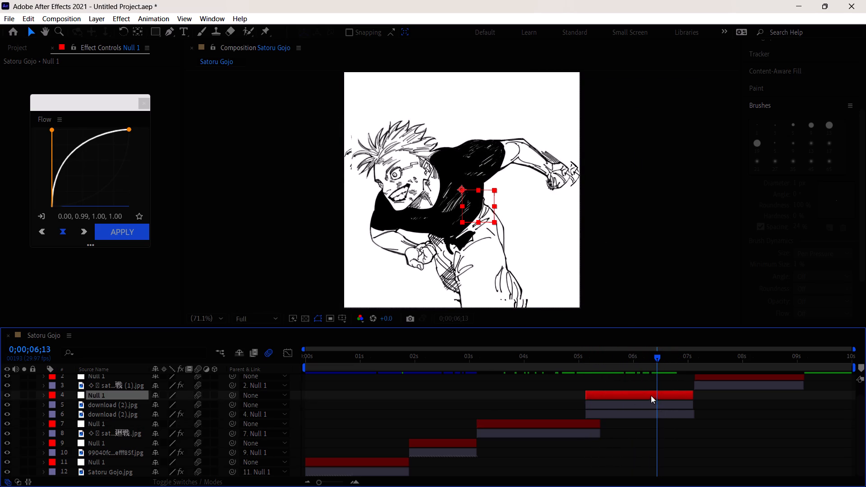
pyautogui.moveTo(659, 356); pyautogui.dragTo(634, 358)
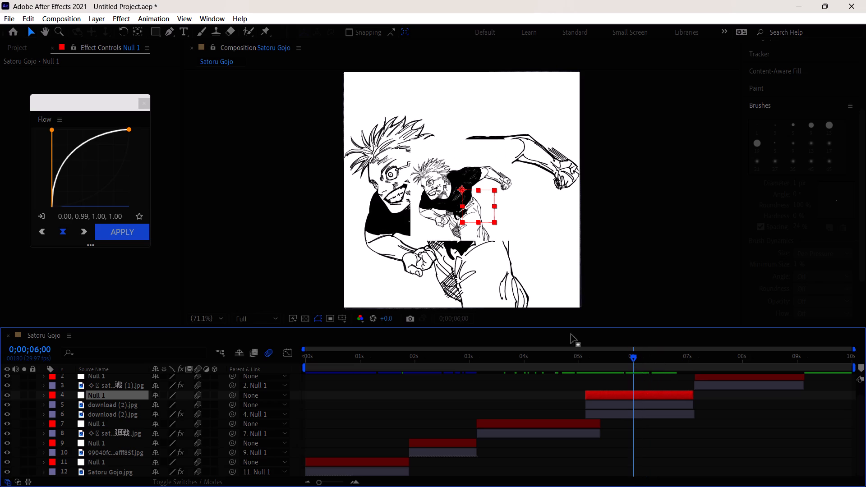
pyautogui.click(42, 393)
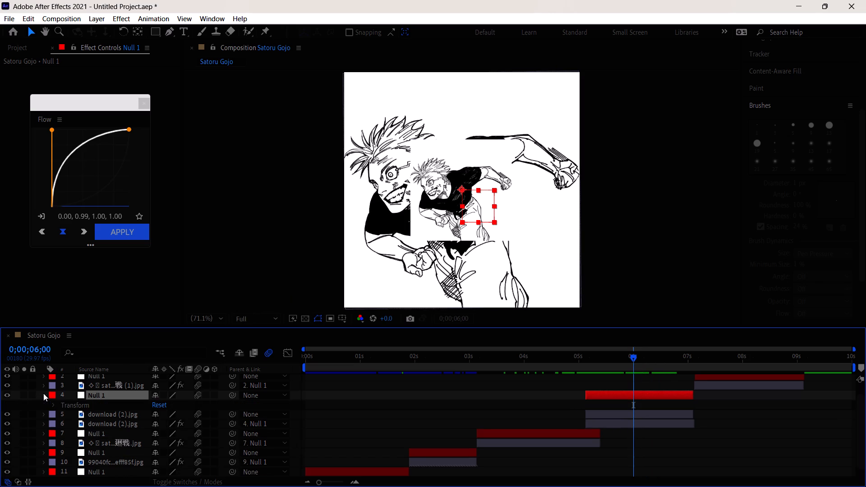
pyautogui.click(57, 406)
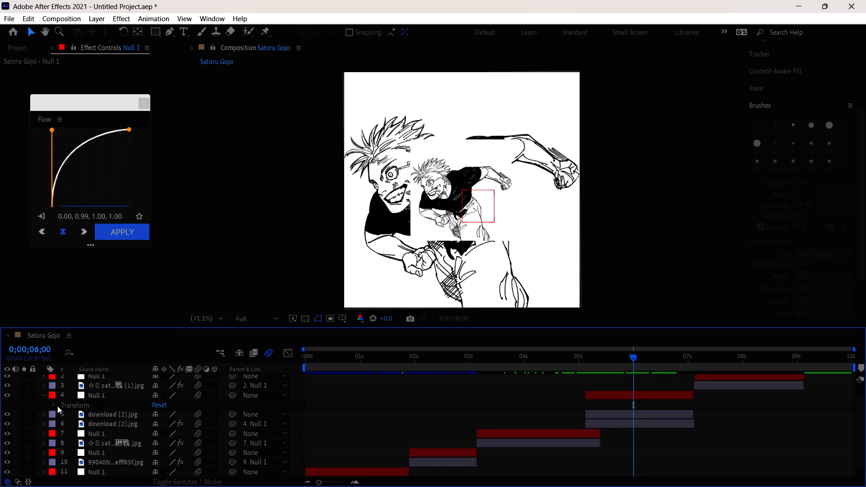
pyautogui.click(55, 404)
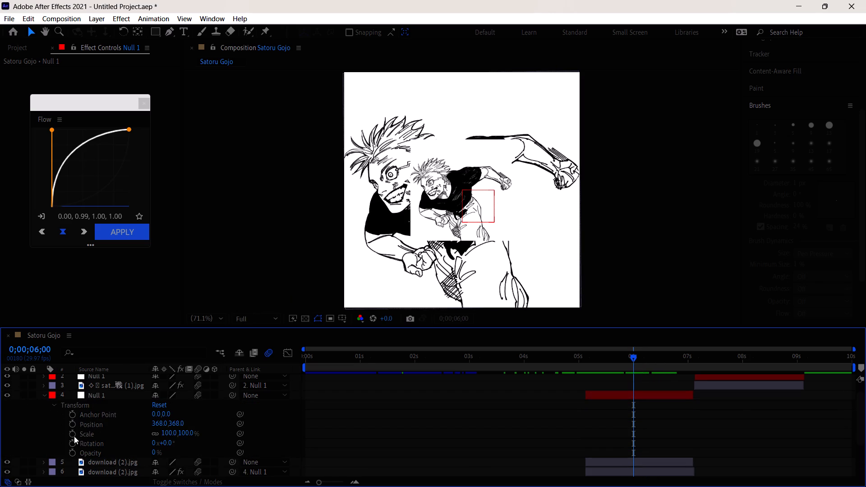
pyautogui.click(72, 434)
pyautogui.moveTo(168, 430); pyautogui.dragTo(228, 429)
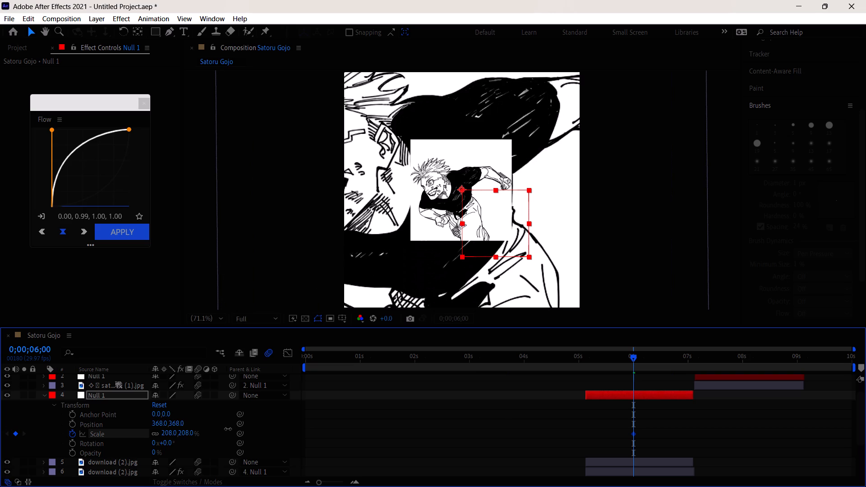
pyautogui.moveTo(228, 429); pyautogui.dragTo(152, 435)
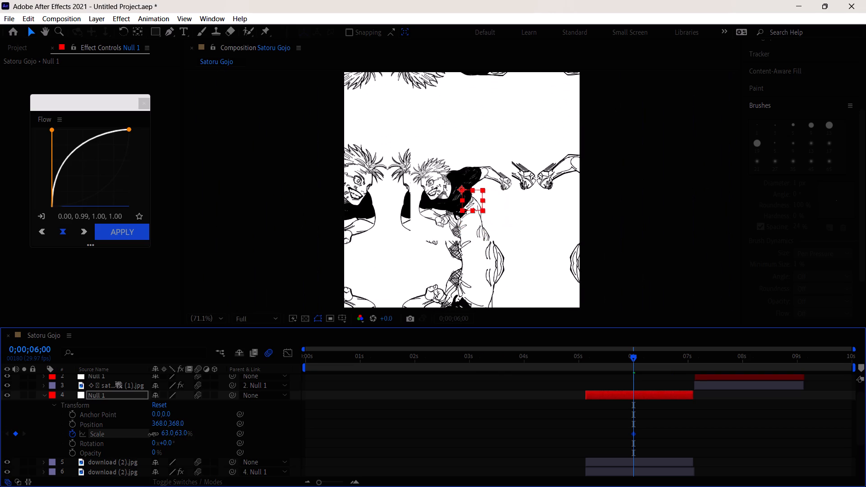
pyautogui.moveTo(152, 435); pyautogui.dragTo(147, 436)
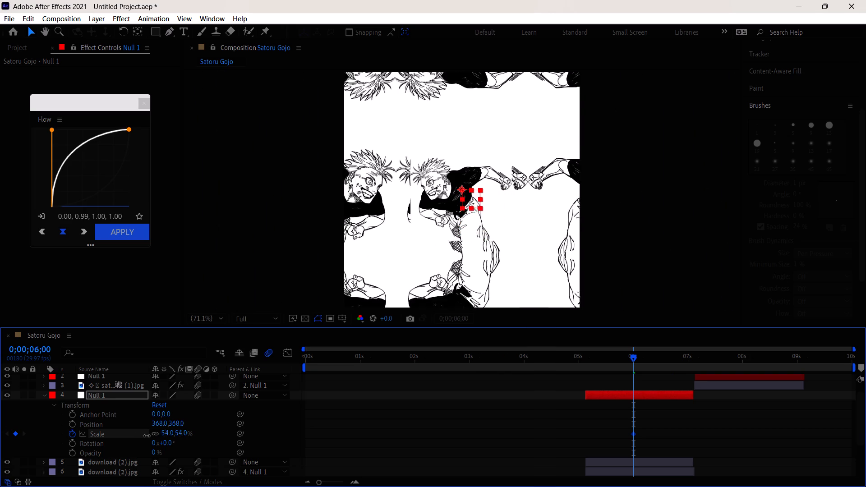
pyautogui.moveTo(147, 436); pyautogui.dragTo(142, 436)
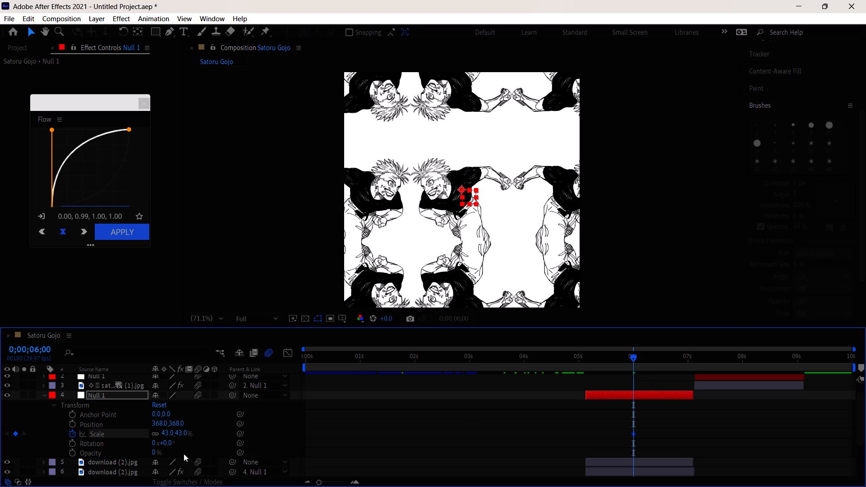
pyautogui.moveTo(632, 431); pyautogui.dragTo(655, 434)
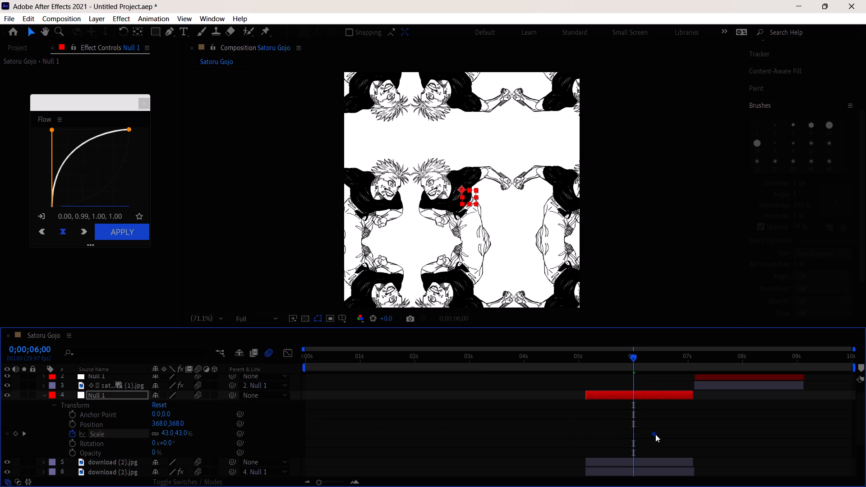
pyautogui.moveTo(655, 434); pyautogui.dragTo(692, 436)
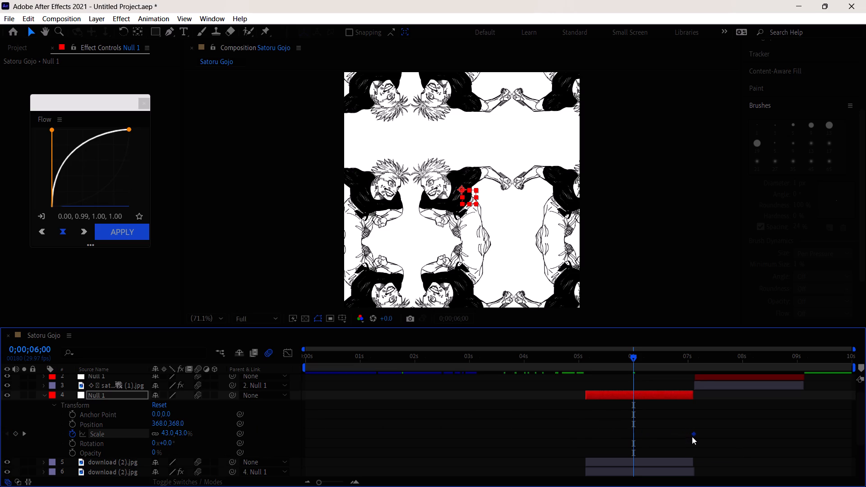
pyautogui.moveTo(692, 436); pyautogui.dragTo(692, 437)
# Add a starting Scale keyframe of 107% to null layer 4 at 0;00;06;00.
pyautogui.moveTo(167, 431); pyautogui.dragTo(175, 433)
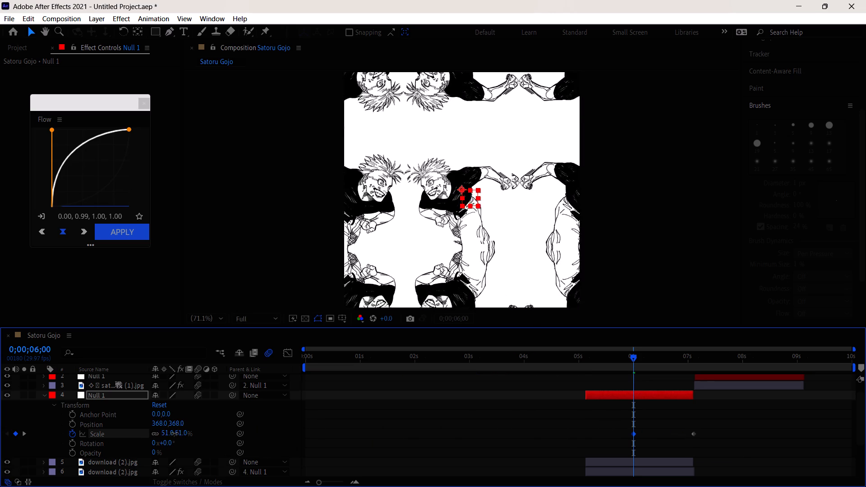
pyautogui.moveTo(175, 433); pyautogui.dragTo(203, 431)
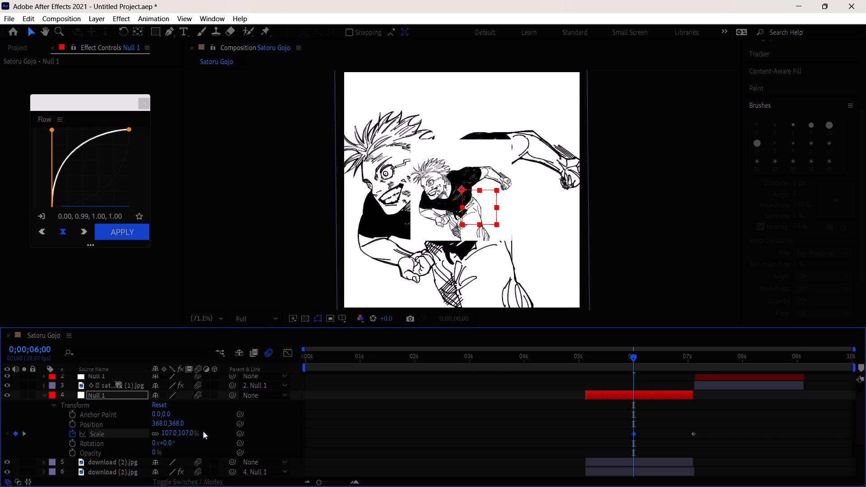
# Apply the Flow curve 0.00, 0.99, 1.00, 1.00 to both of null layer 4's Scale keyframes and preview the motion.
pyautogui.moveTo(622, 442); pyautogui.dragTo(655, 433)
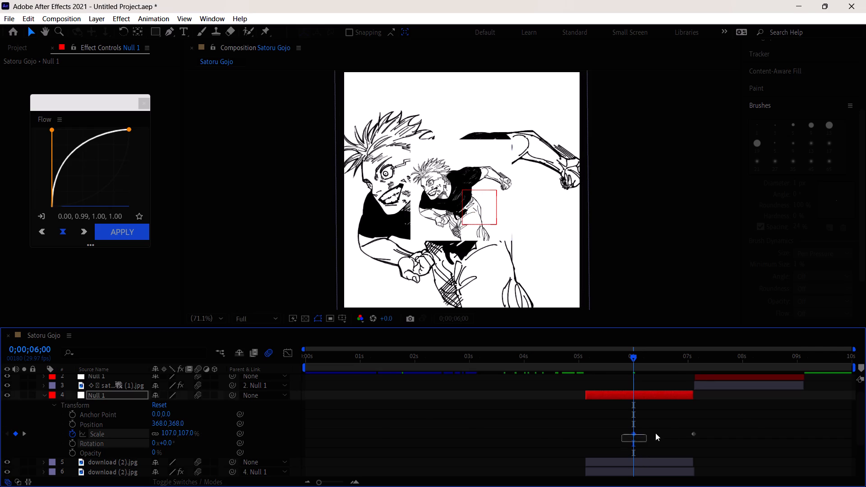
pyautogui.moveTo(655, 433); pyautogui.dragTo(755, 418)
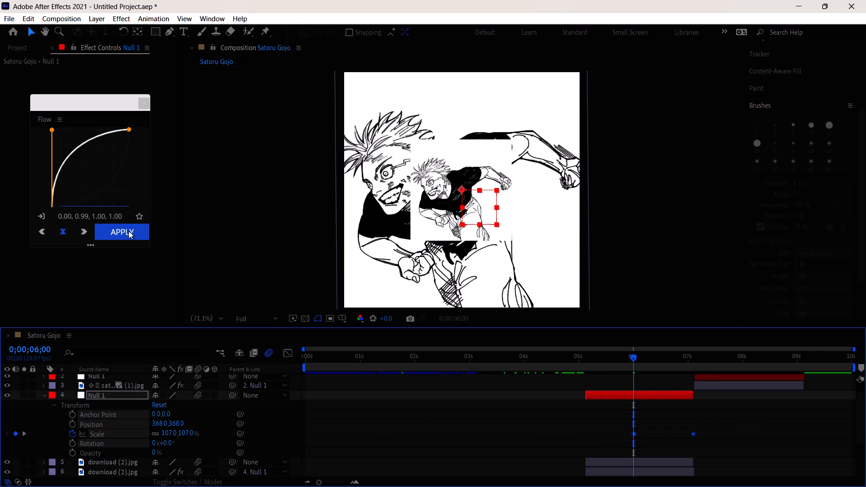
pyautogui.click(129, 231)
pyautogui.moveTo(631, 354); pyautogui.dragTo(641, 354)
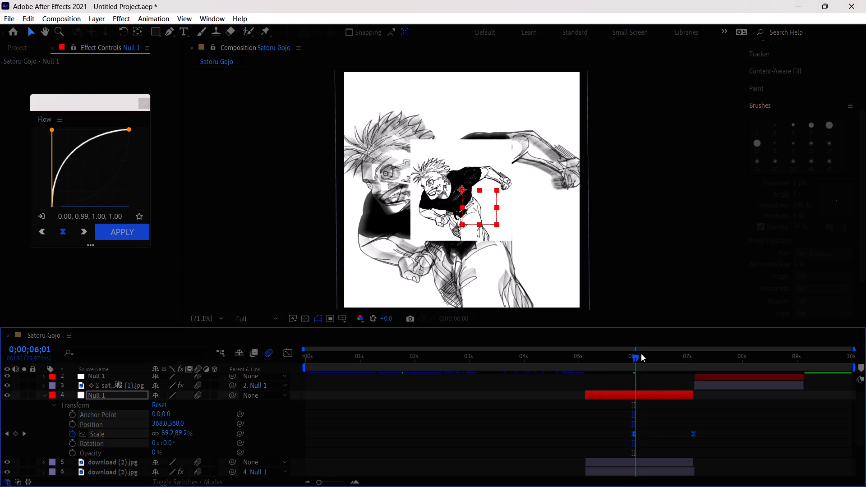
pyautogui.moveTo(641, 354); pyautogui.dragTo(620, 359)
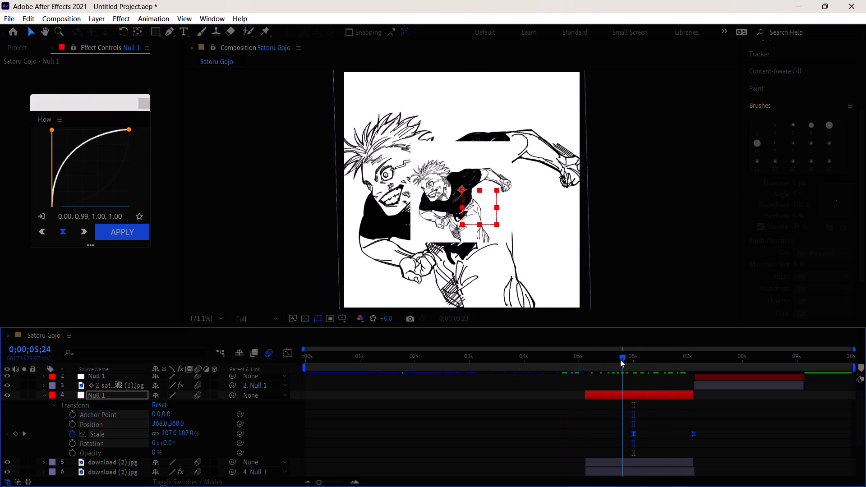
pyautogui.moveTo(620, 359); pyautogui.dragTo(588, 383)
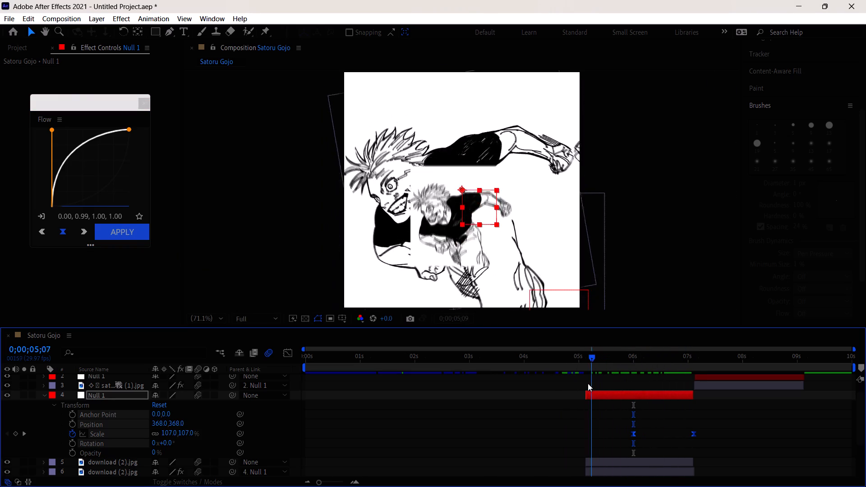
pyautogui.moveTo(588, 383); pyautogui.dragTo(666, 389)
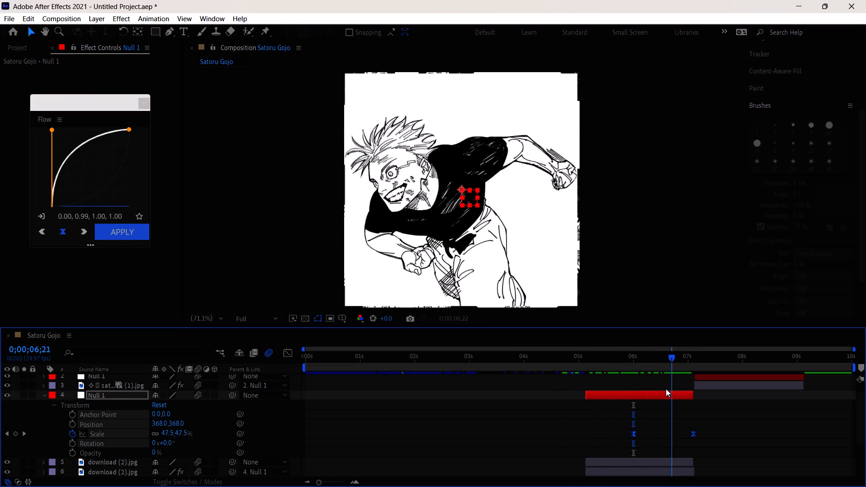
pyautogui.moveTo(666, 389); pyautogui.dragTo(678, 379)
# Reverse the Flow curve to 0.00, 0.00, 1.00, 0.01, apply it to null layer 4's Scale keyframes and preview the motion.
pyautogui.rightClick(123, 178)
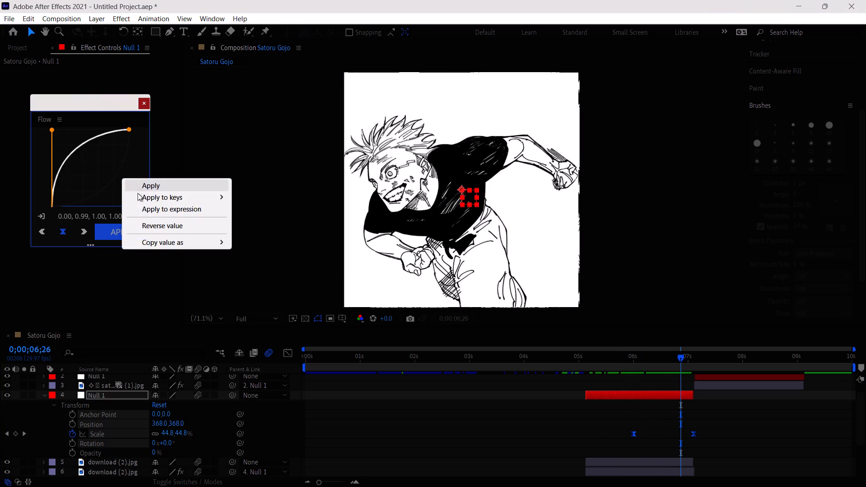
pyautogui.click(163, 225)
pyautogui.click(141, 234)
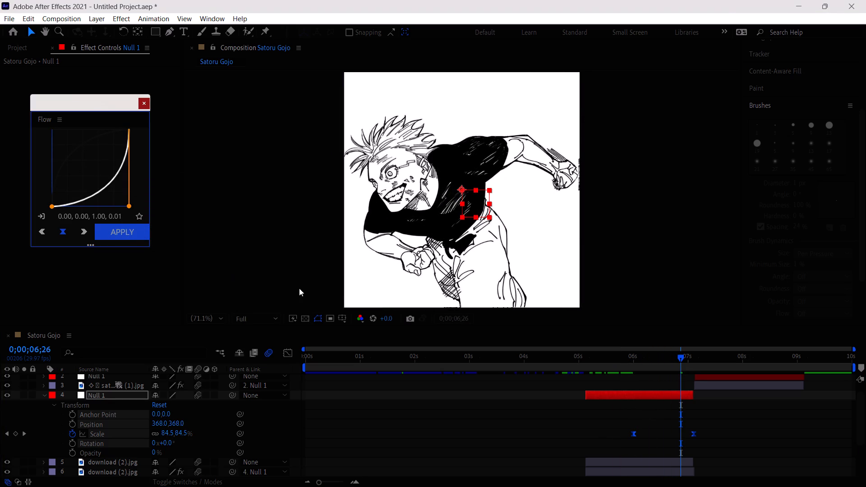
pyautogui.moveTo(680, 357); pyautogui.dragTo(625, 372)
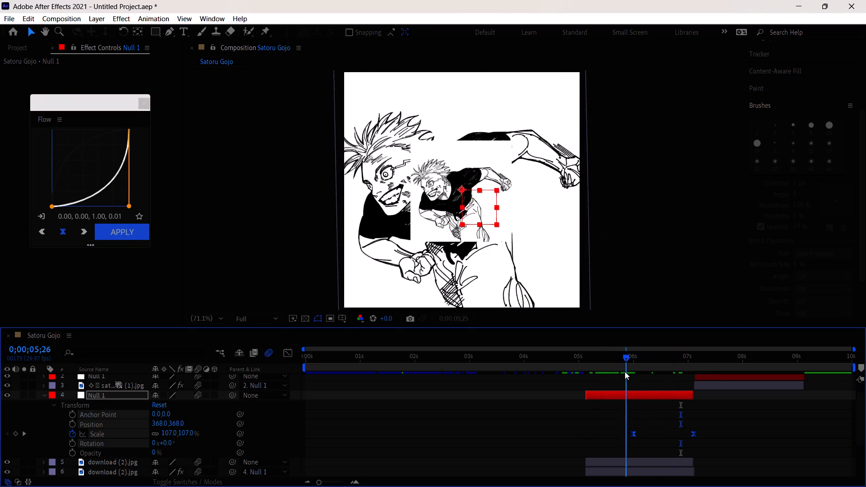
pyautogui.moveTo(625, 372); pyautogui.dragTo(621, 375)
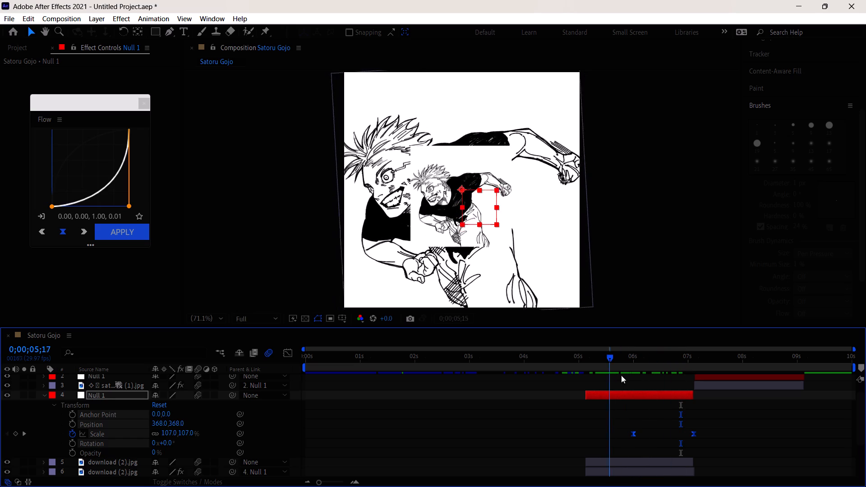
pyautogui.moveTo(621, 375); pyautogui.dragTo(678, 375)
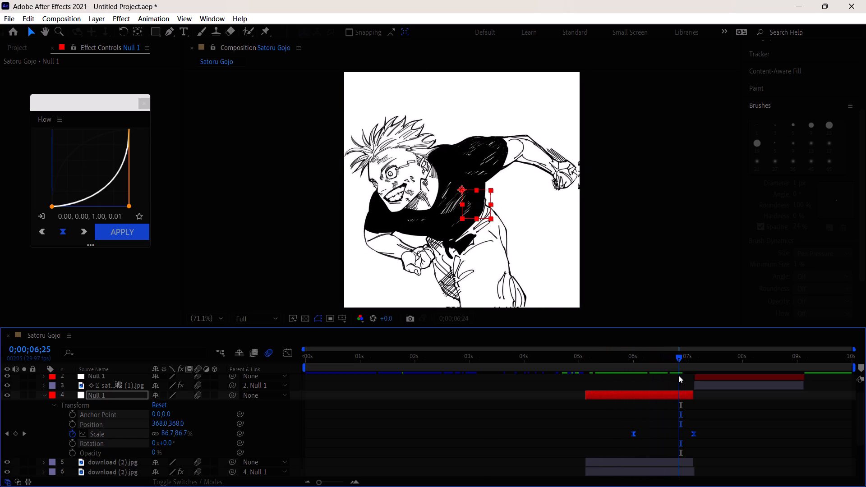
pyautogui.moveTo(678, 375); pyautogui.dragTo(629, 370)
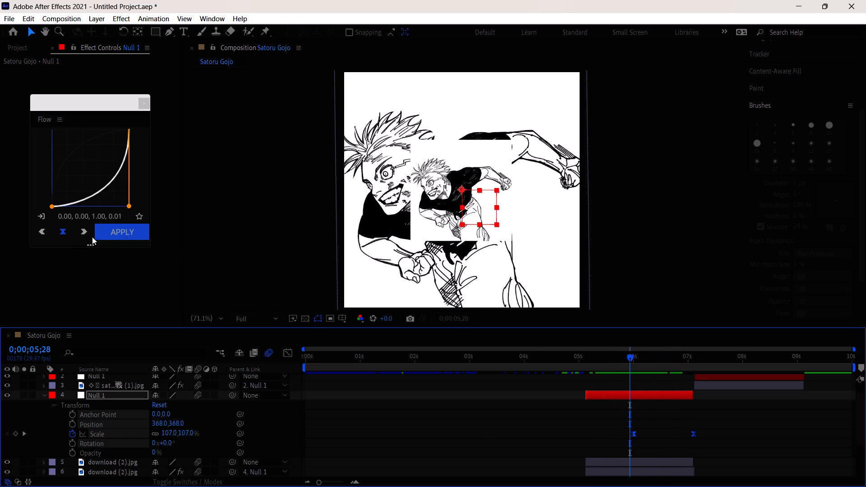
# Reshape the Flow curve to 0.69, 0.02, 1.00, 0.01 and apply it to null layer 4's Scale keyframes.
pyautogui.moveTo(53, 208); pyautogui.dragTo(97, 190)
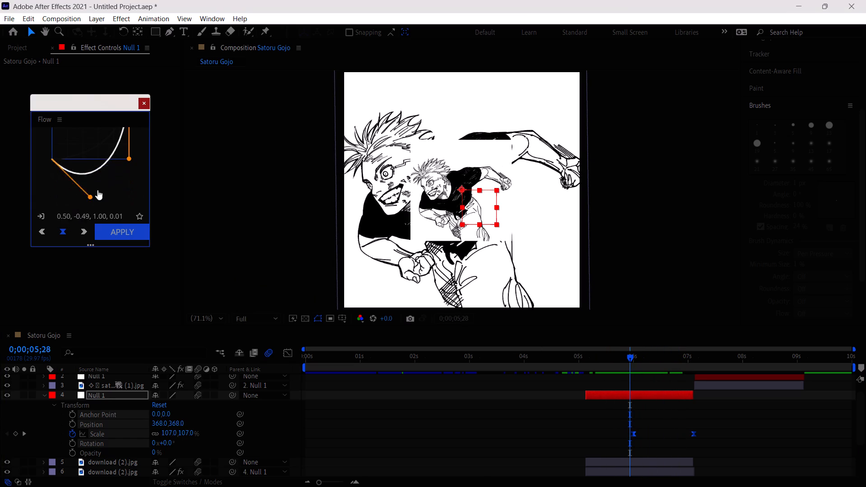
pyautogui.moveTo(97, 190); pyautogui.dragTo(109, 159)
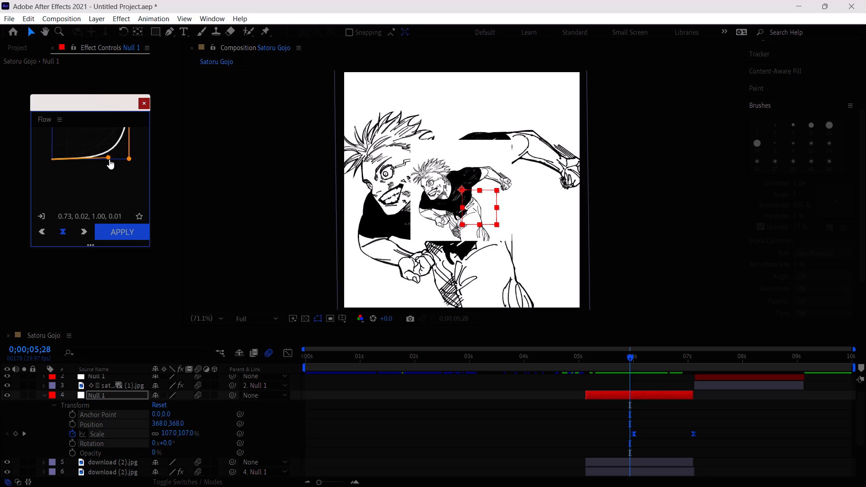
pyautogui.moveTo(109, 159); pyautogui.dragTo(106, 160)
pyautogui.click(125, 228)
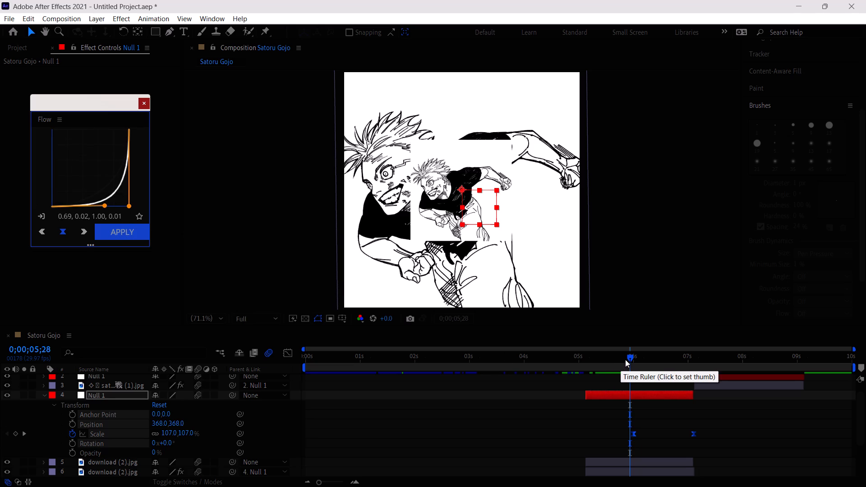
# Check null layer 4's scale motion and reshape the Flow curve to 0.00, 0.98, 1.00, 0.00.
pyautogui.moveTo(627, 357); pyautogui.dragTo(642, 349)
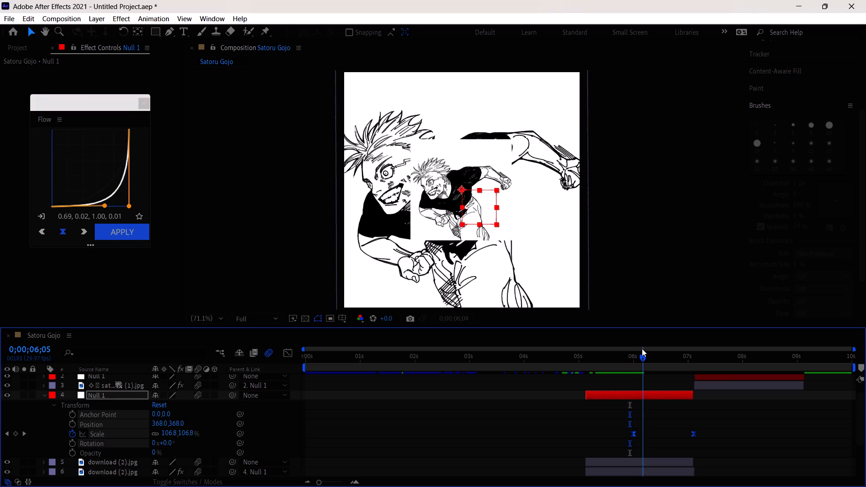
pyautogui.moveTo(642, 349); pyautogui.dragTo(662, 349)
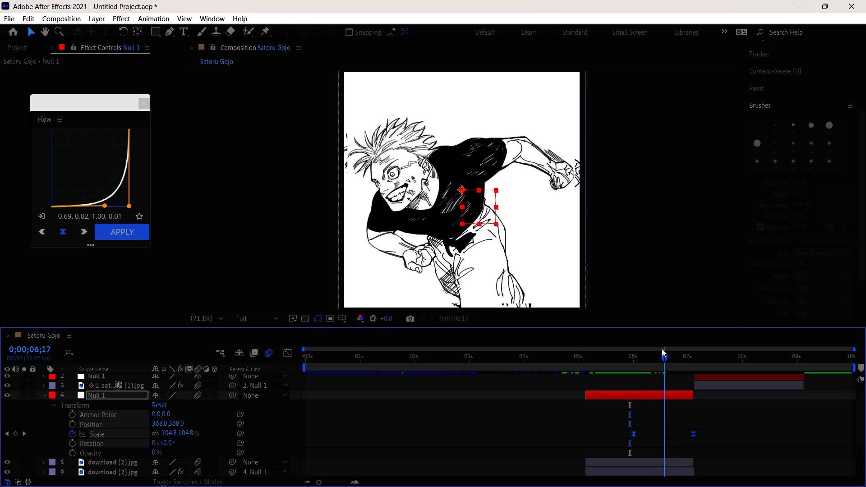
pyautogui.moveTo(662, 349); pyautogui.dragTo(661, 349)
pyautogui.moveTo(129, 200); pyautogui.dragTo(69, 188)
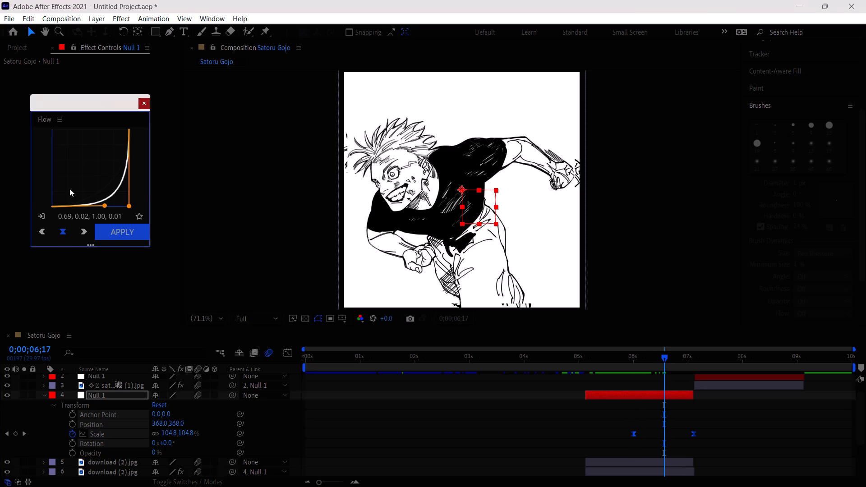
pyautogui.moveTo(69, 188); pyautogui.dragTo(91, 189)
pyautogui.moveTo(128, 203); pyautogui.dragTo(73, 184)
pyautogui.moveTo(128, 207); pyautogui.dragTo(107, 199)
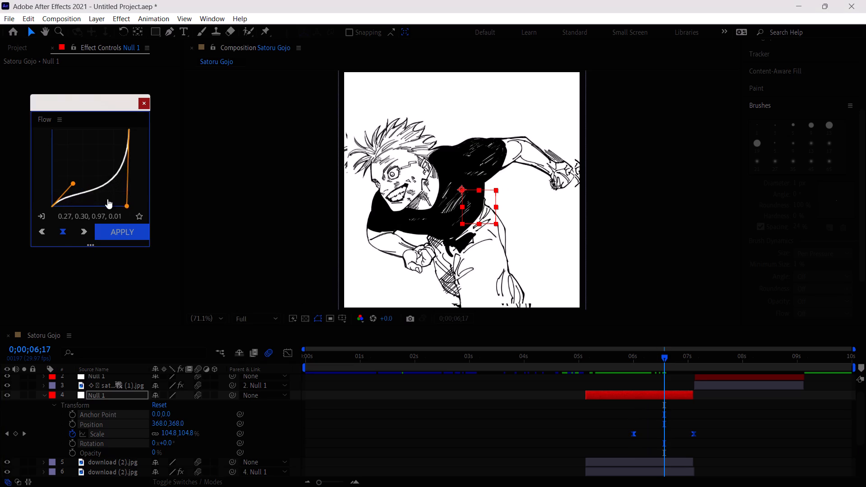
pyautogui.moveTo(107, 199); pyautogui.dragTo(122, 199)
pyautogui.moveTo(70, 184); pyautogui.dragTo(41, 156)
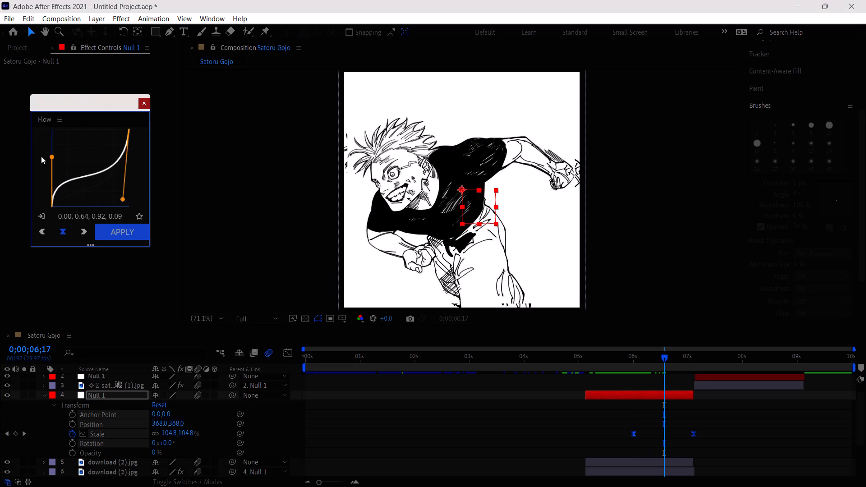
pyautogui.moveTo(41, 156); pyautogui.dragTo(31, 161)
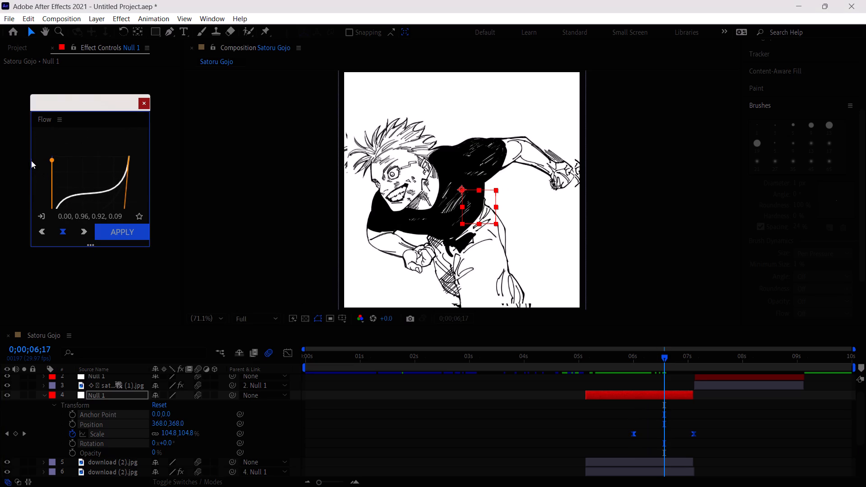
pyautogui.moveTo(31, 161); pyautogui.dragTo(30, 159)
pyautogui.moveTo(124, 199); pyautogui.dragTo(137, 201)
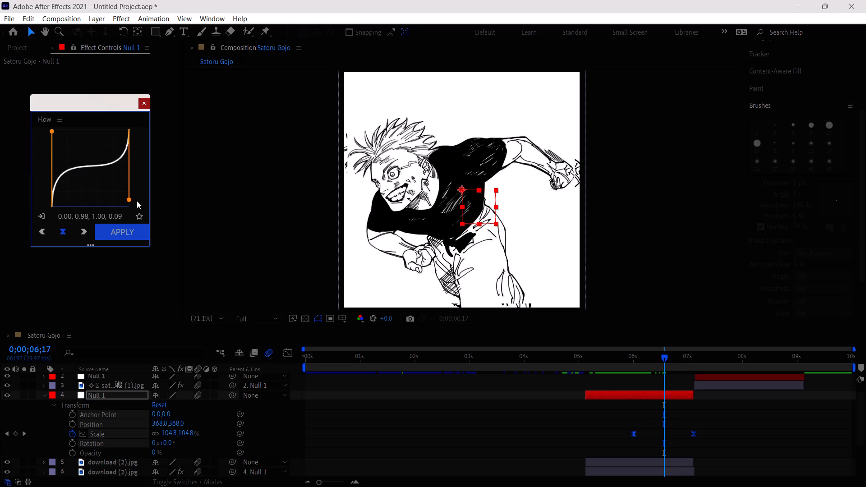
pyautogui.moveTo(137, 201); pyautogui.dragTo(141, 207)
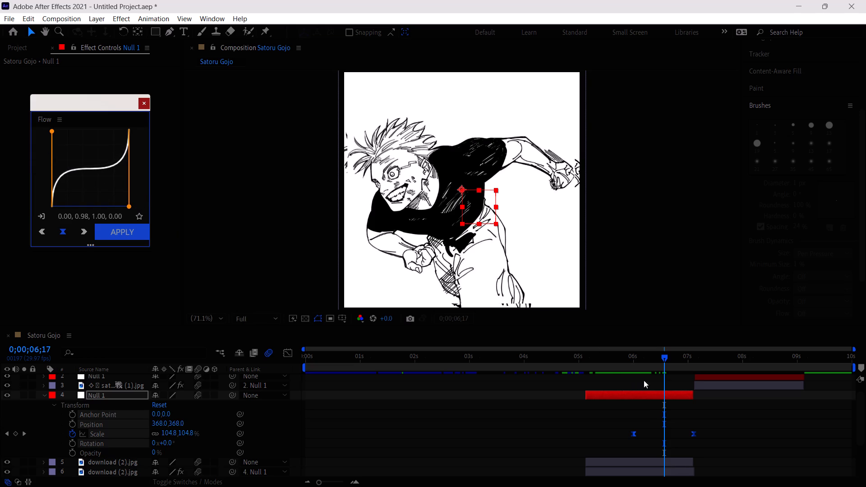
# Scrub through null layer 4's scale motion to review it.
pyautogui.moveTo(668, 354); pyautogui.dragTo(673, 354)
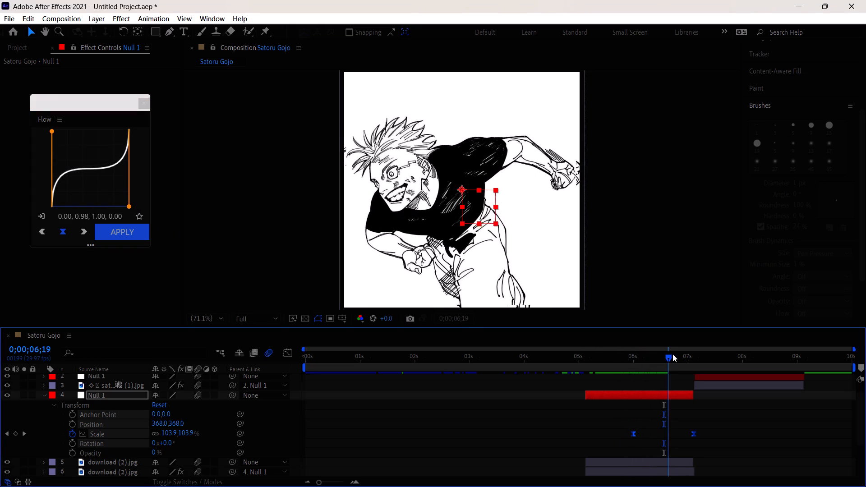
pyautogui.moveTo(673, 354); pyautogui.dragTo(678, 361)
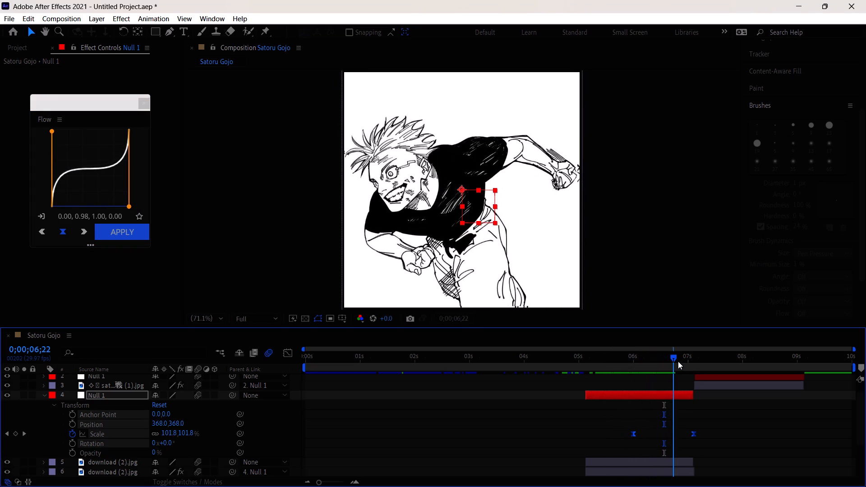
pyautogui.moveTo(678, 361); pyautogui.dragTo(687, 364)
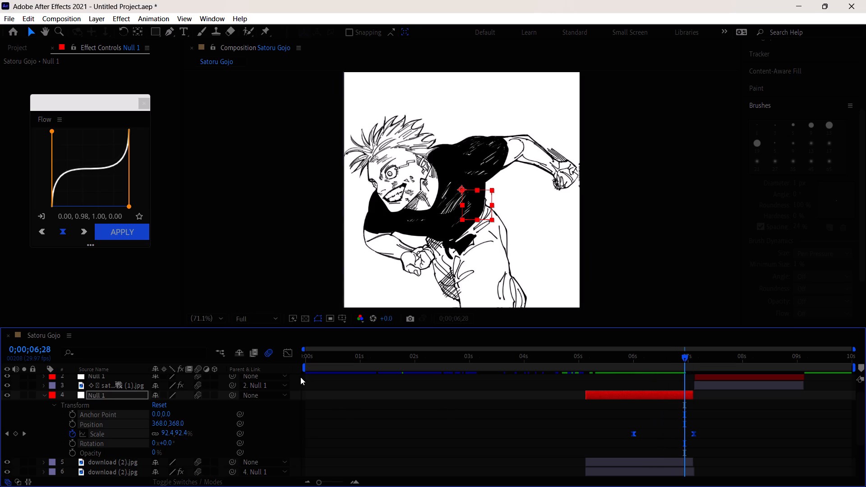
pyautogui.moveTo(455, 367); pyautogui.dragTo(657, 414)
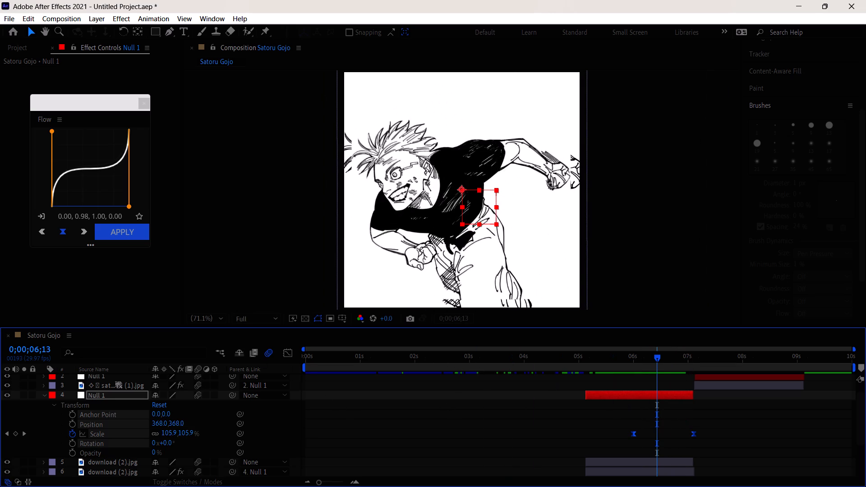
# Keyframe null layer 2's Opacity at 0% on 0;00;07;27 and 75% on 0;00;09;03.
pyautogui.click(41, 392)
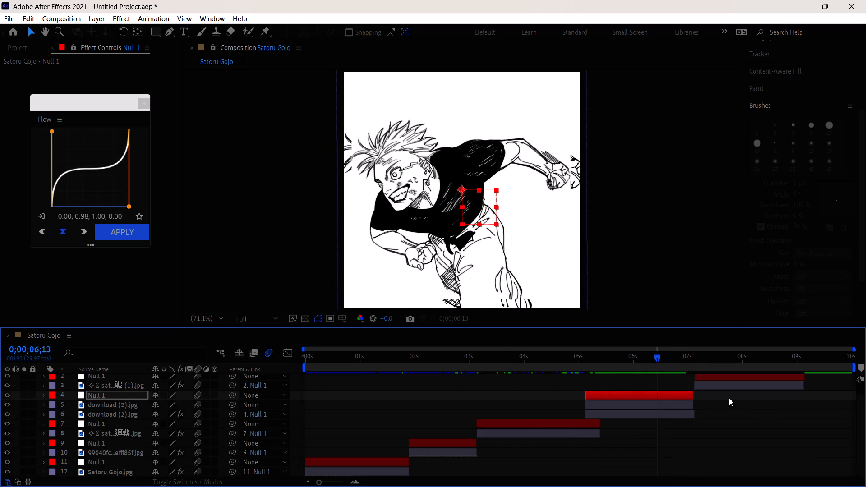
pyautogui.scroll(1, 763, 413)
pyautogui.moveTo(658, 361); pyautogui.dragTo(737, 373)
pyautogui.click(724, 390)
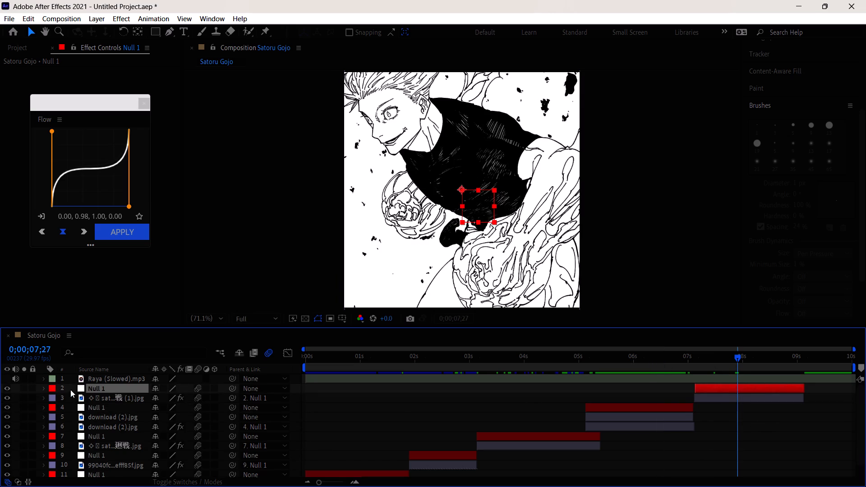
pyautogui.scroll(1, 96, 390)
pyautogui.click(99, 396)
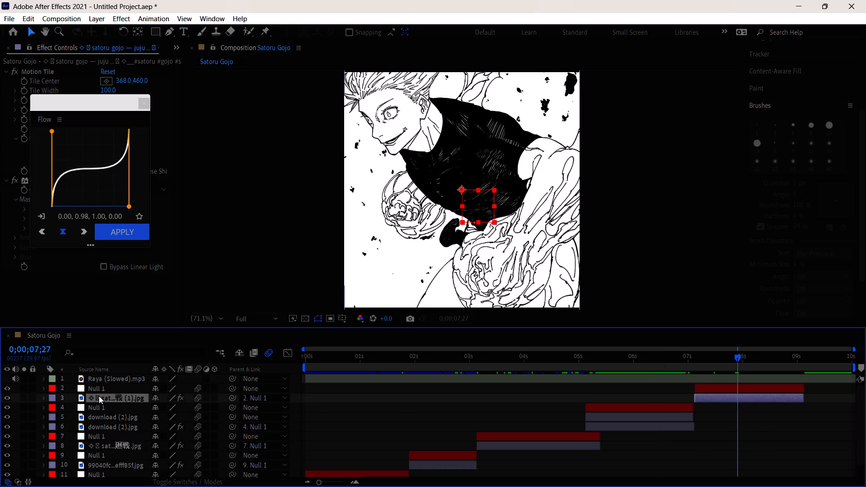
pyautogui.click(41, 389)
pyautogui.click(52, 394)
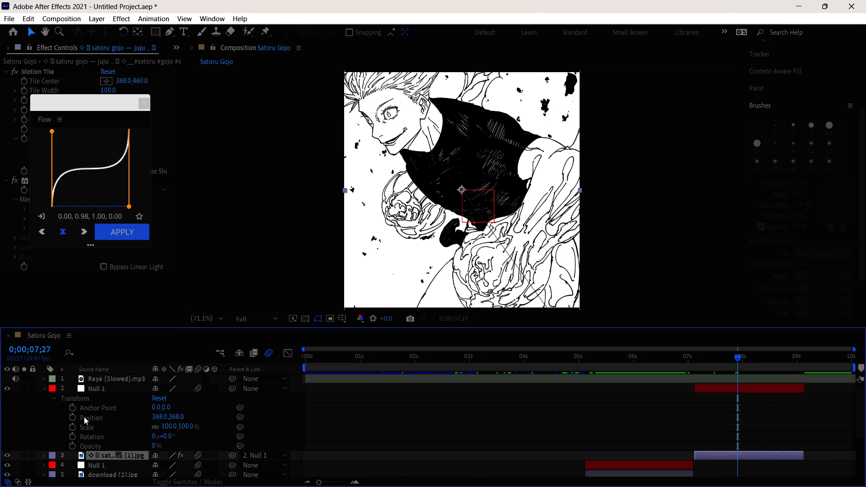
pyautogui.click(72, 445)
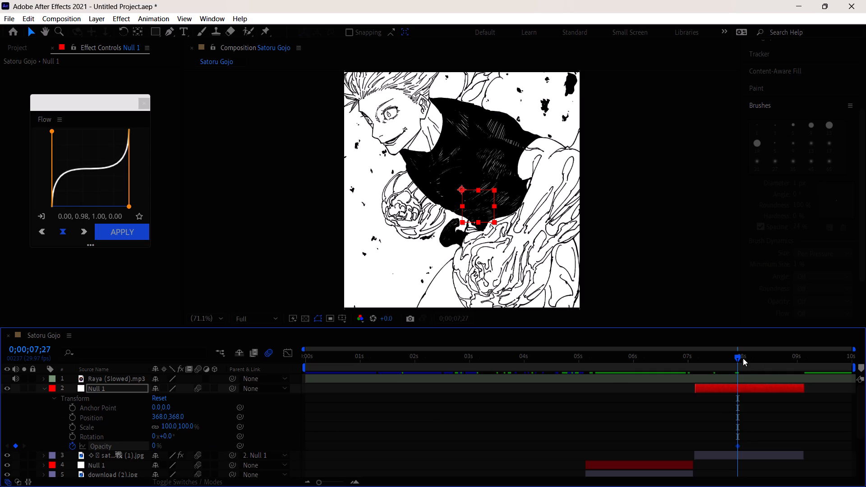
pyautogui.moveTo(740, 358); pyautogui.dragTo(805, 365)
pyautogui.moveTo(154, 445); pyautogui.dragTo(169, 443)
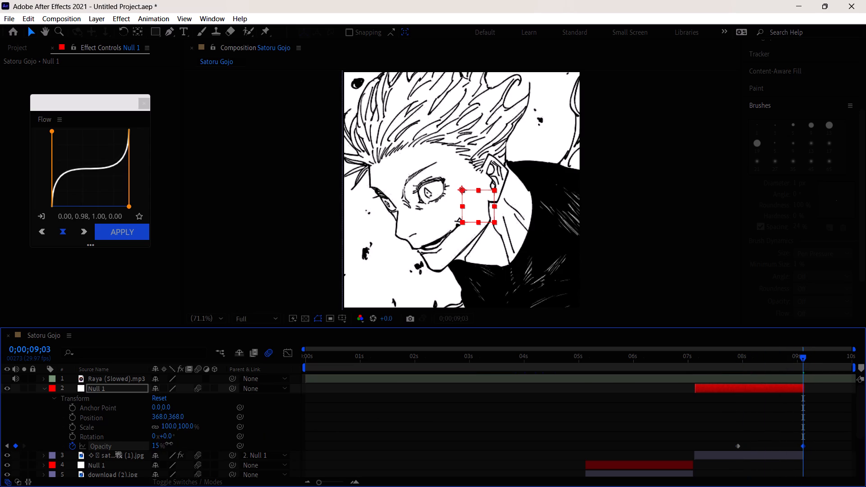
pyautogui.moveTo(169, 443); pyautogui.dragTo(224, 451)
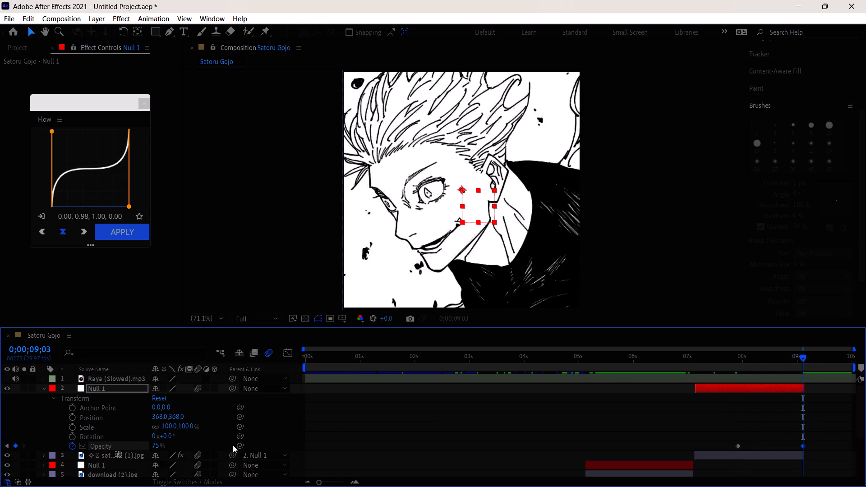
# Keyframe null layer 2's Rotation at 89° on 0;00;09;03 and 1° on 0;00;07;27.
pyautogui.click(70, 435)
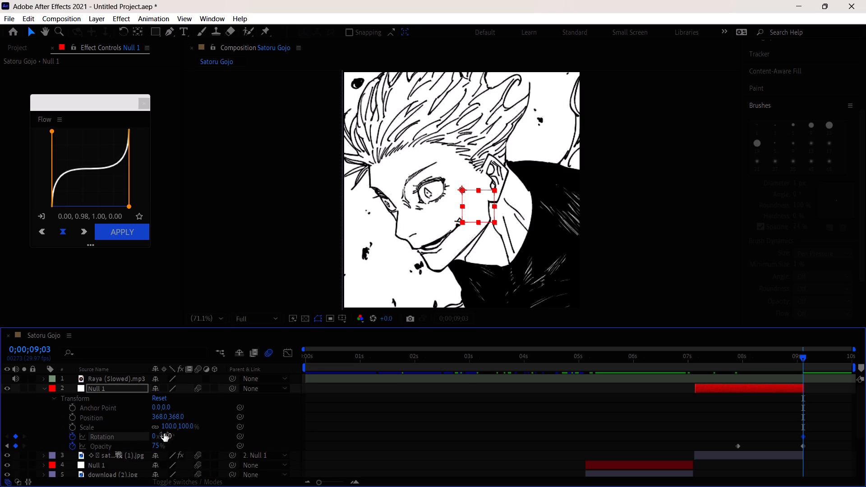
pyautogui.moveTo(164, 433); pyautogui.dragTo(224, 440)
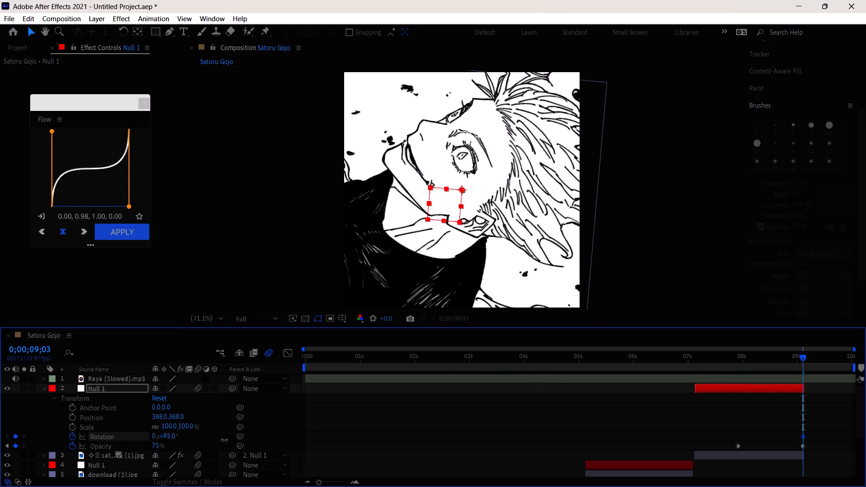
pyautogui.moveTo(224, 440); pyautogui.dragTo(221, 441)
pyautogui.click(111, 235)
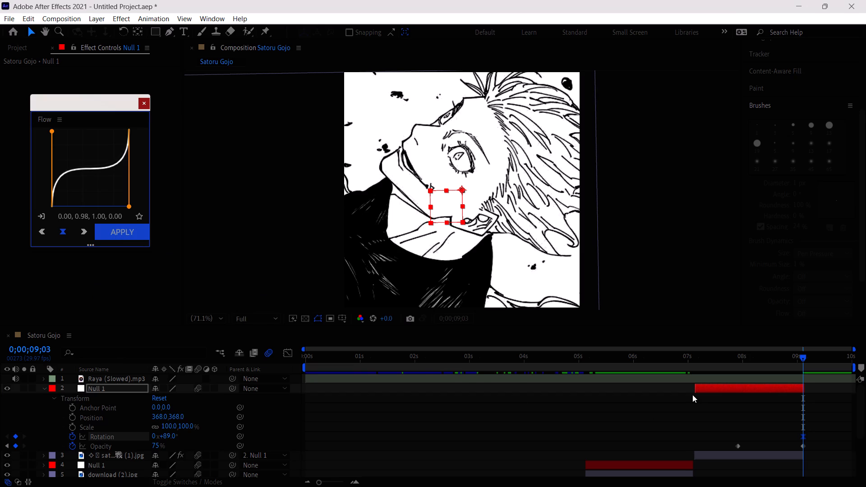
pyautogui.moveTo(754, 362); pyautogui.dragTo(740, 362)
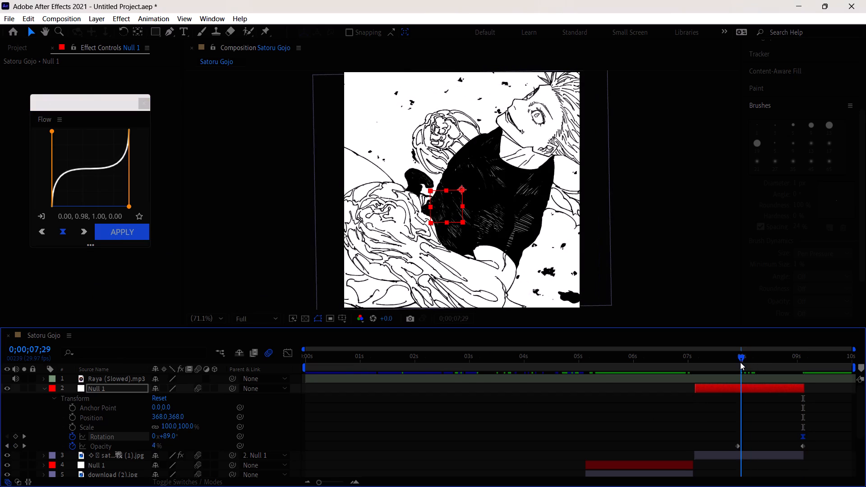
pyautogui.moveTo(740, 362); pyautogui.dragTo(737, 363)
pyautogui.moveTo(169, 434); pyautogui.dragTo(169, 434)
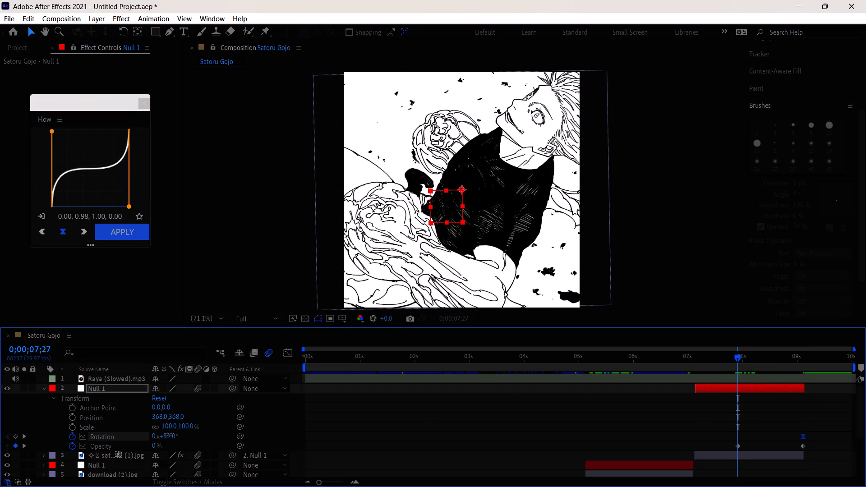
pyautogui.moveTo(169, 434); pyautogui.dragTo(129, 440)
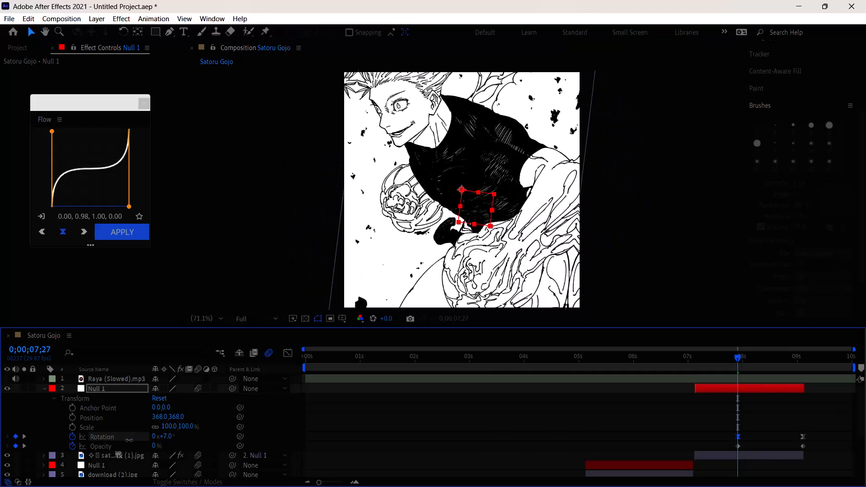
pyautogui.moveTo(129, 440); pyautogui.dragTo(125, 440)
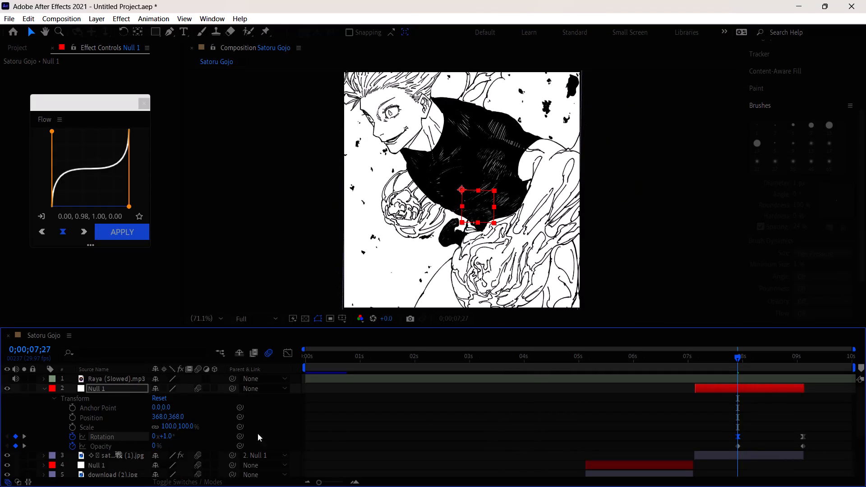
# Apply the Flow curve 0.00, 0.98, 1.00, 0.00 to both of null layer 2's Rotation keyframes and scrub through the motion.
pyautogui.moveTo(712, 440); pyautogui.dragTo(855, 439)
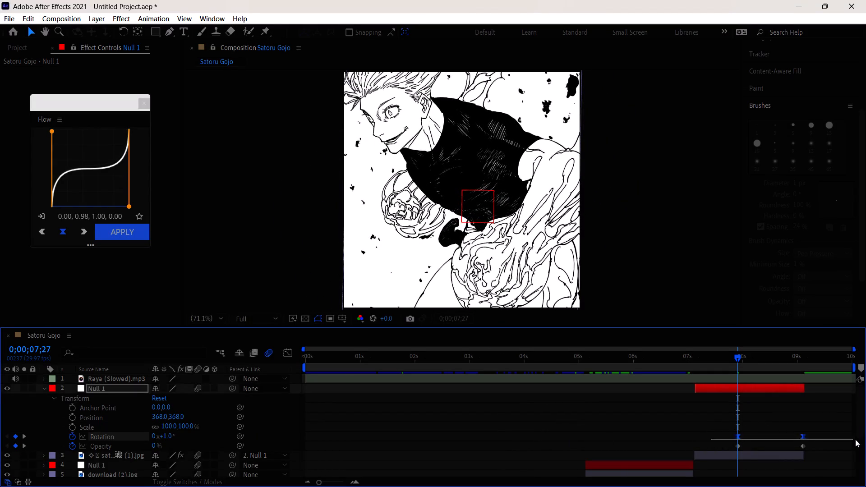
pyautogui.moveTo(855, 439); pyautogui.dragTo(852, 429)
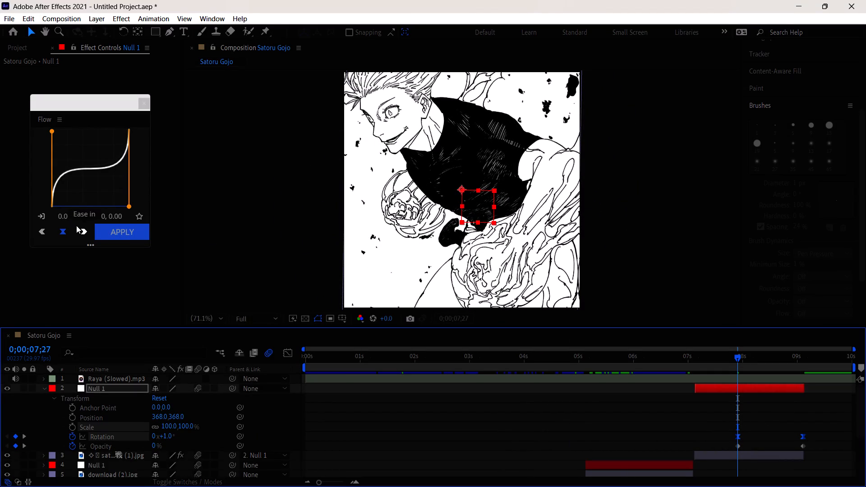
pyautogui.click(117, 232)
pyautogui.moveTo(739, 358); pyautogui.dragTo(750, 358)
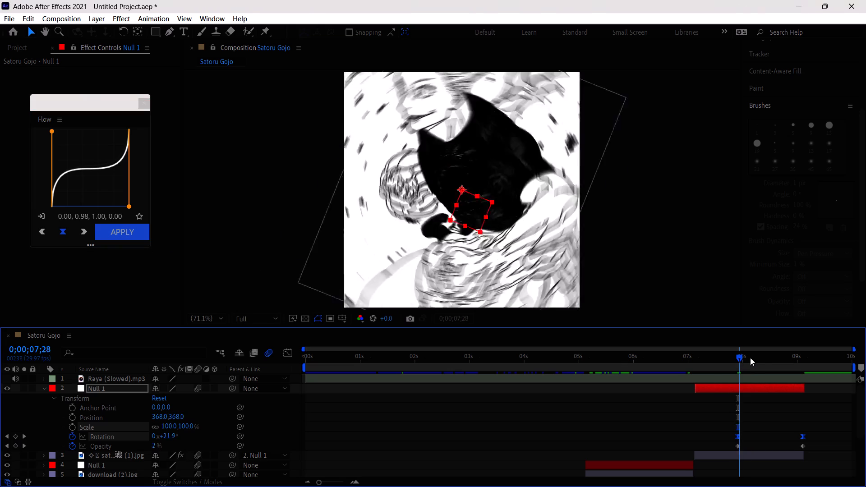
pyautogui.moveTo(750, 358); pyautogui.dragTo(817, 392)
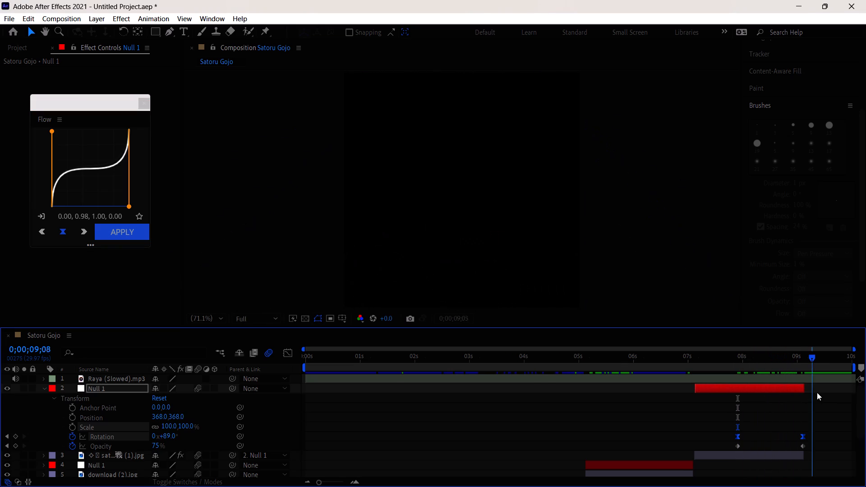
pyautogui.moveTo(817, 392); pyautogui.dragTo(611, 414)
# Play the composition from the start to preview the animation.
pyautogui.scroll(-3, 611, 414)
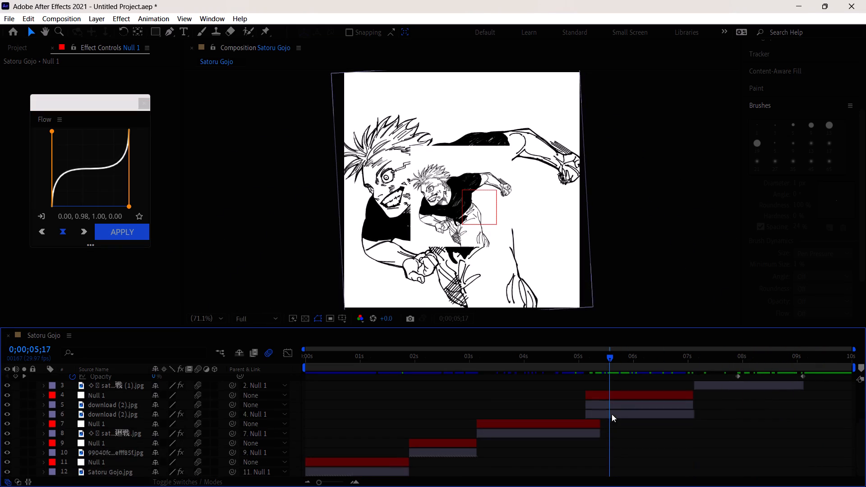
pyautogui.scroll(-1, 612, 414)
pyautogui.moveTo(609, 357); pyautogui.dragTo(125, 380)
pyautogui.press('space')
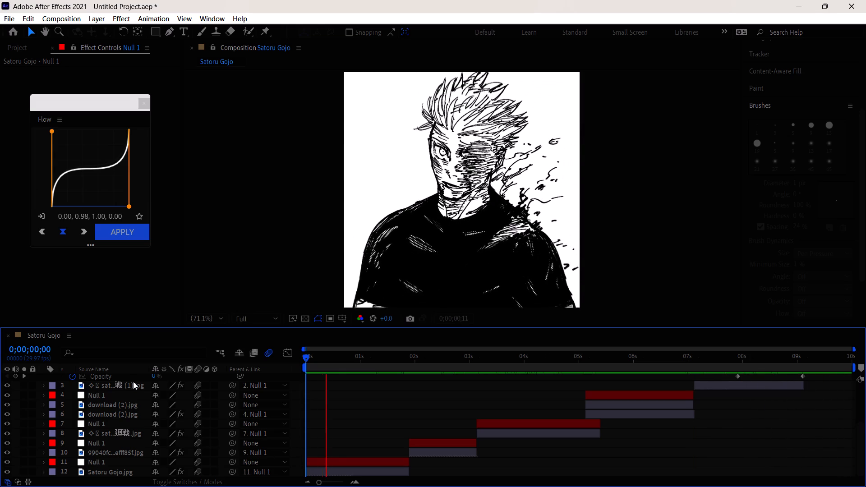
pyautogui.press('space')
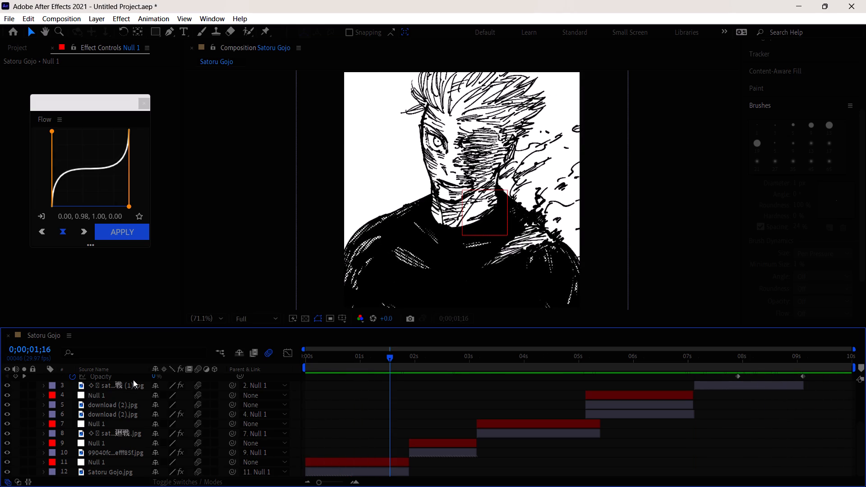